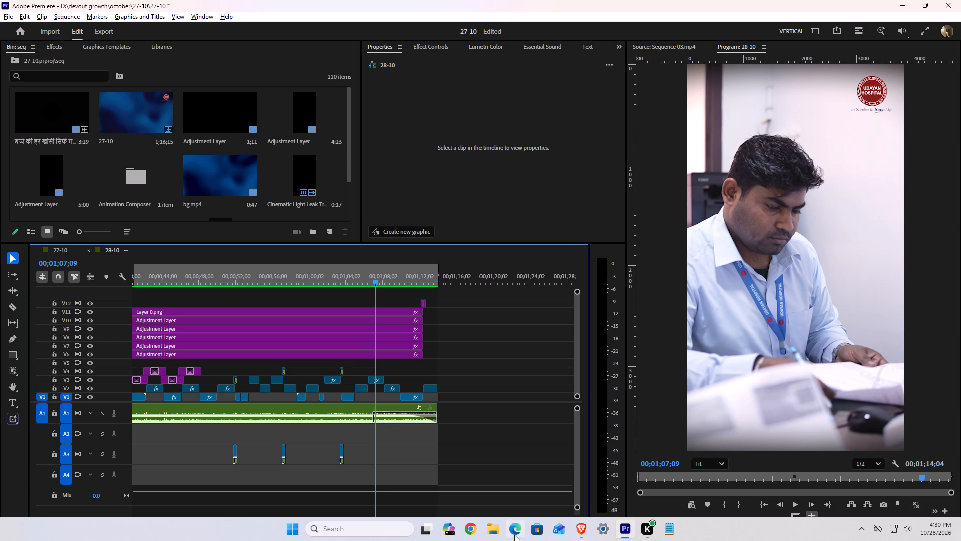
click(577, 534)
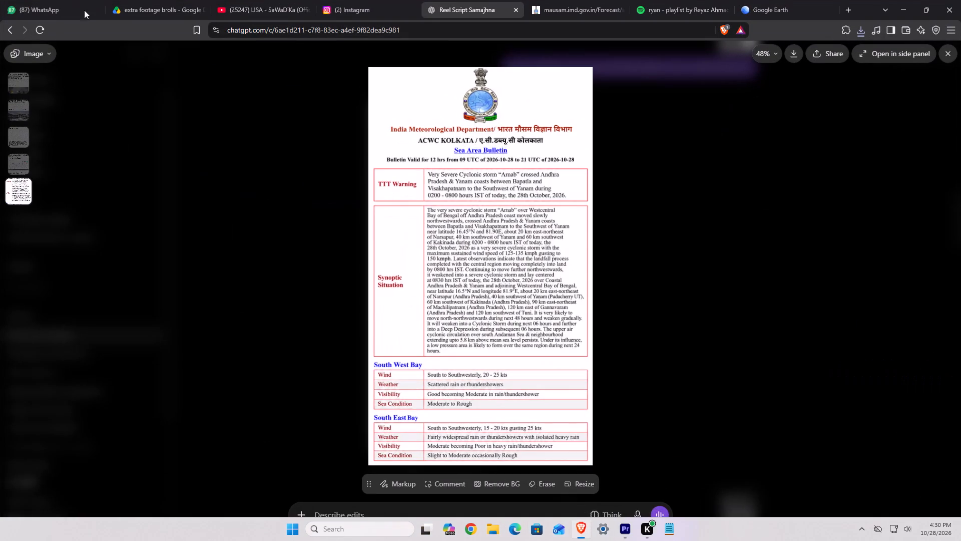
Switch to YouTube and search for "fast cut sound effect cinematic".
click(260, 0)
drag(404, 45, 396, 47)
drag(386, 51, 369, 51)
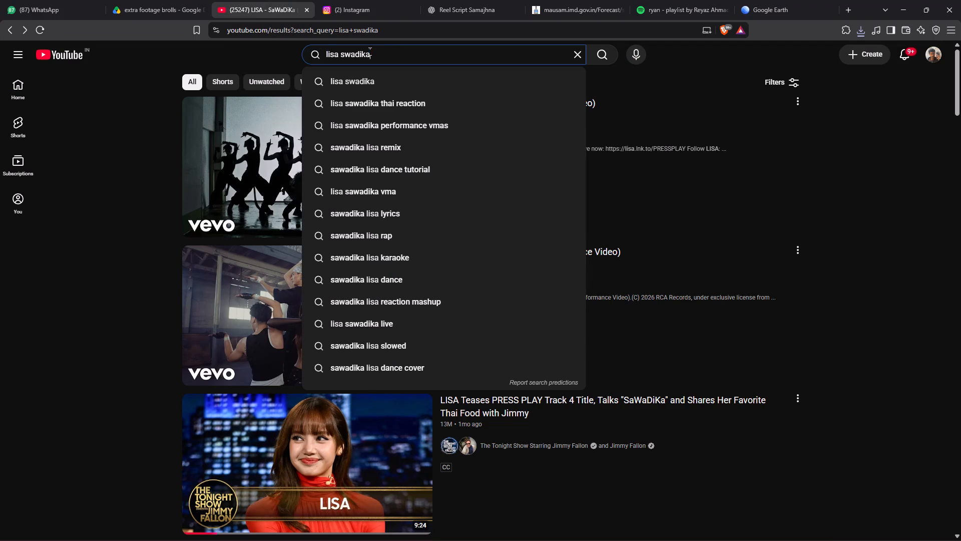
drag(369, 51, 269, 65)
text(fast)
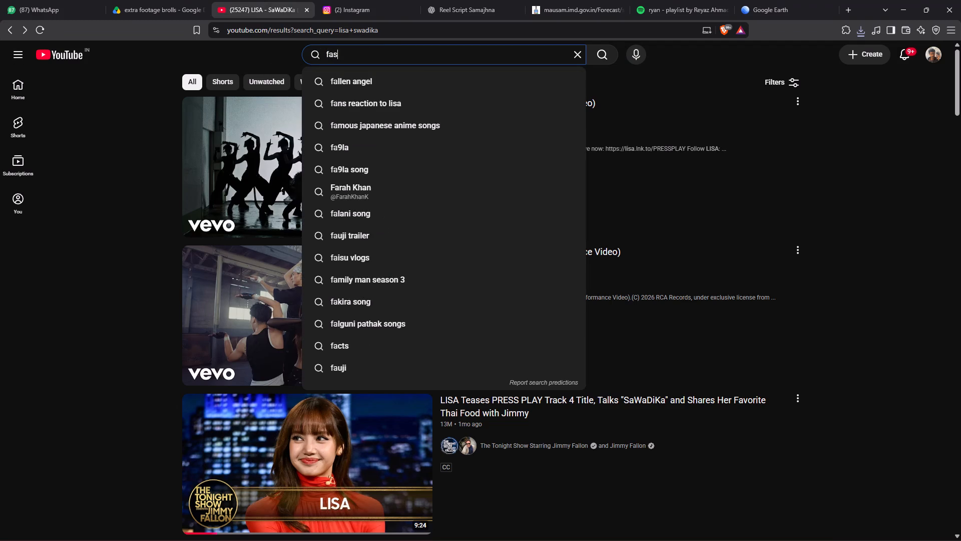
key(space)
text(cut sound)
key(space)
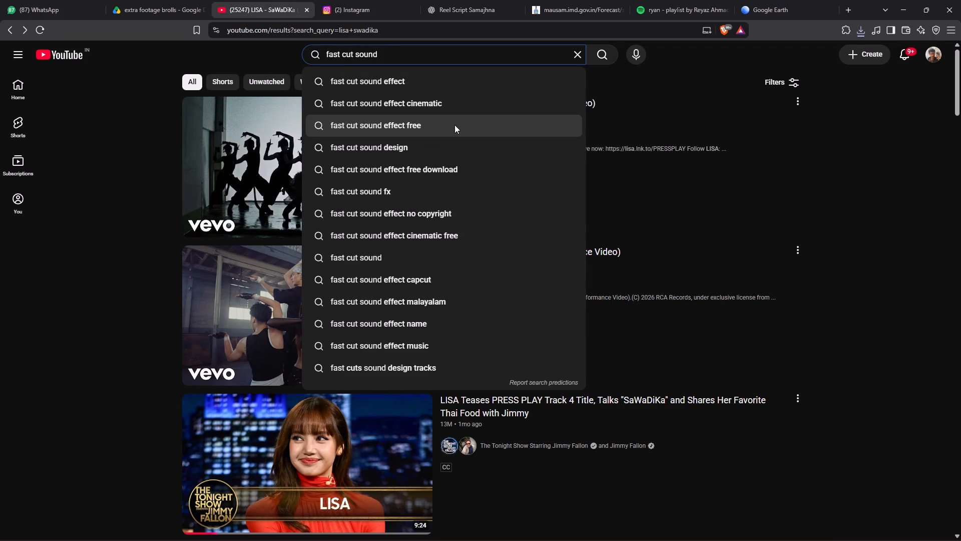
click(422, 96)
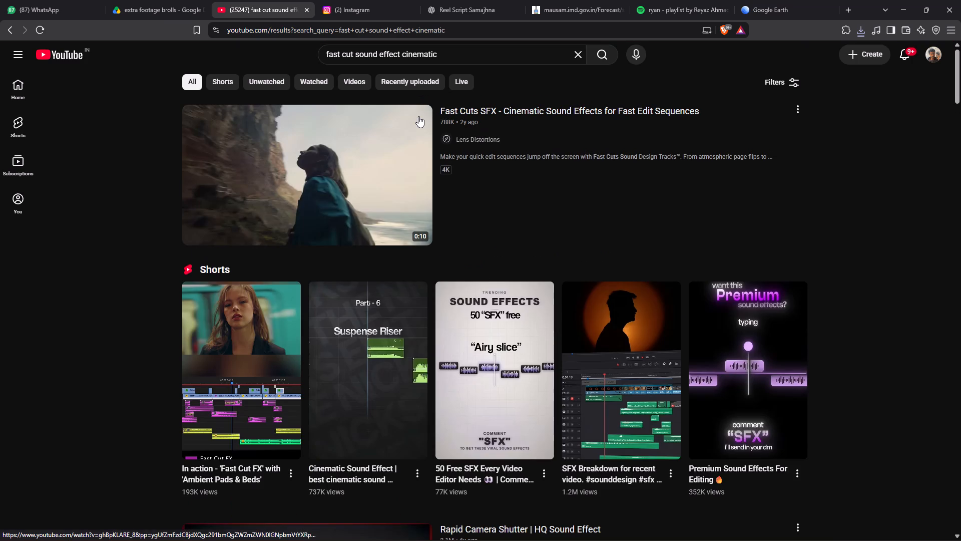
Preview the "Fast Cuts SFX - Cinematic Sound Effects for Fast Edit Sequences" video with sound from the search results.
double_click(418, 116)
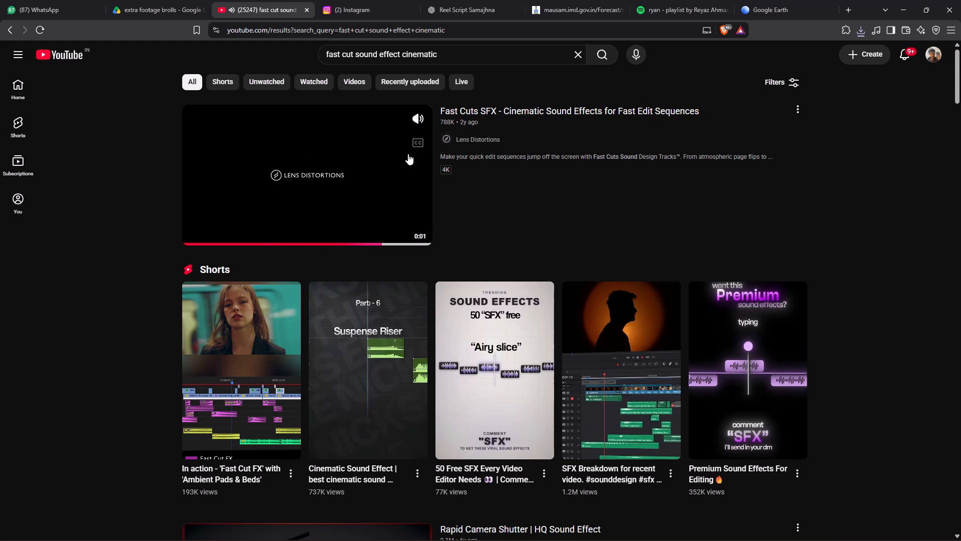
Browse the fast-cut search results and preview the "Rapid Camera Shutter", "Fast Cut FX" and "Arsenal SFX" videos.
scroll(351, 189, down, 2)
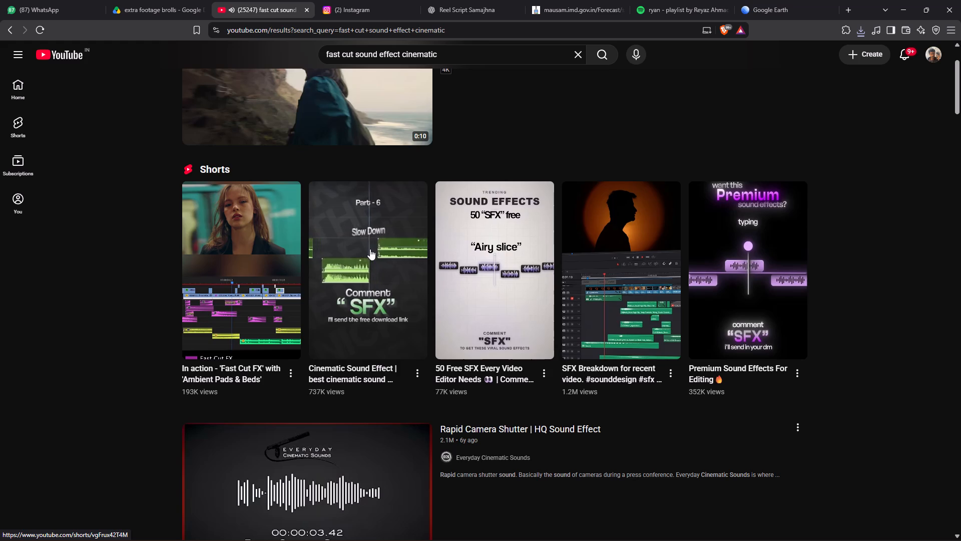
scroll(370, 248, down, 4)
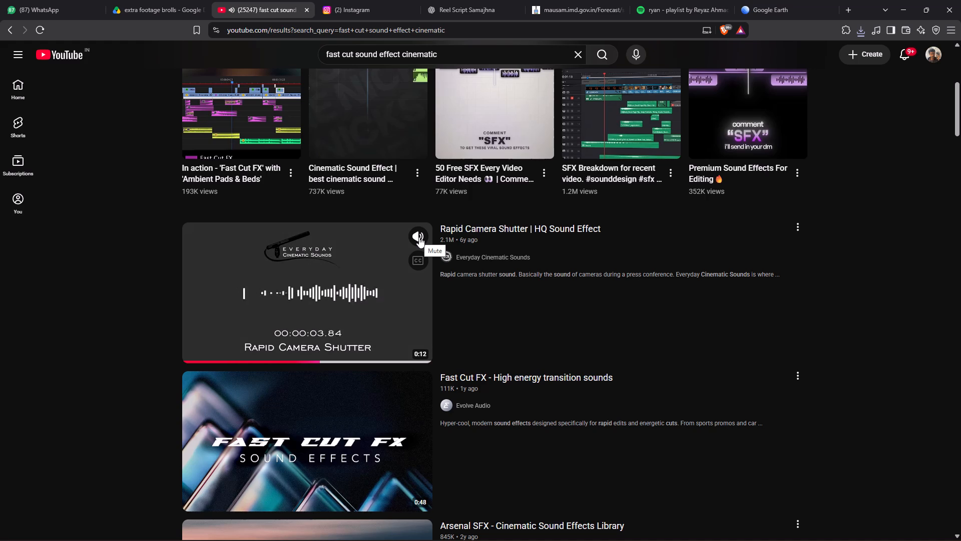
scroll(450, 308, down, 2)
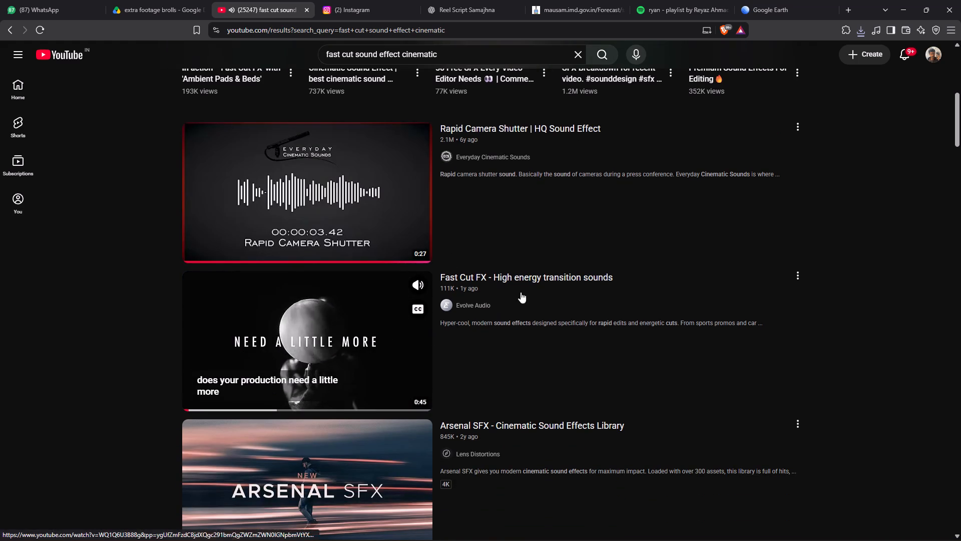
click(418, 305)
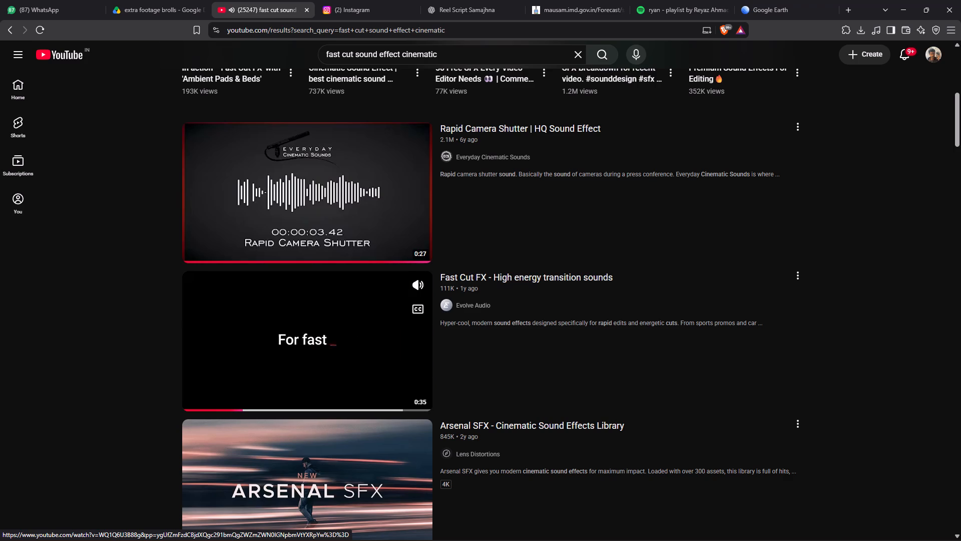
scroll(371, 321, down, 4)
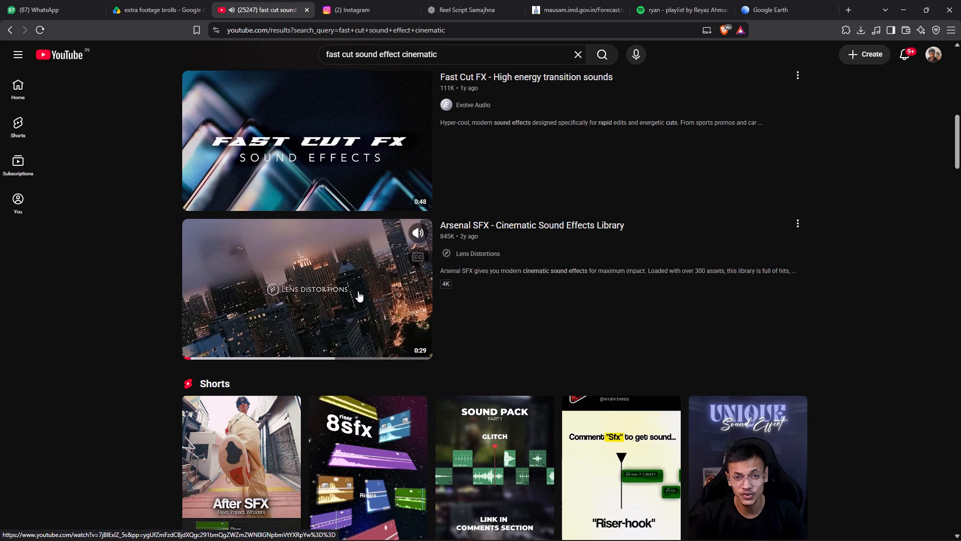
scroll(358, 291, down, 4)
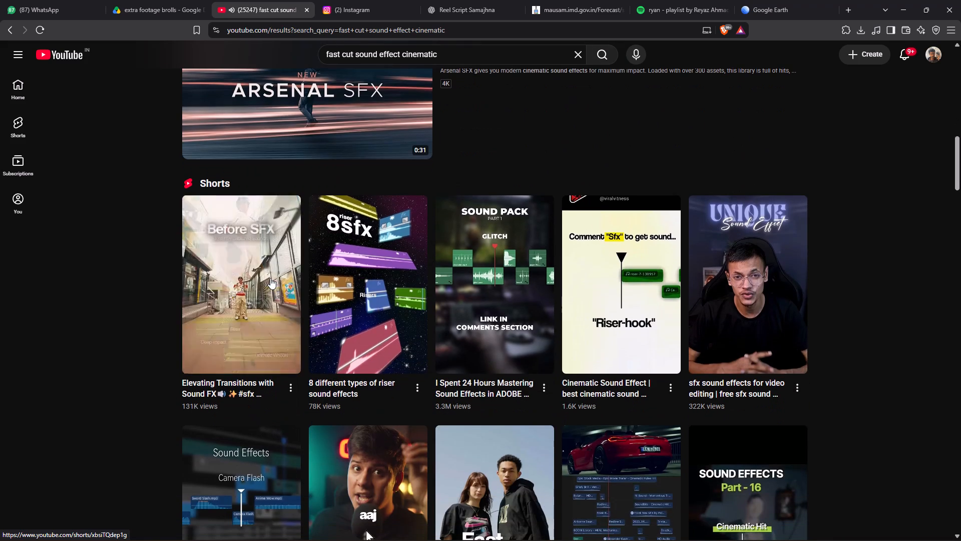
scroll(287, 287, down, 2)
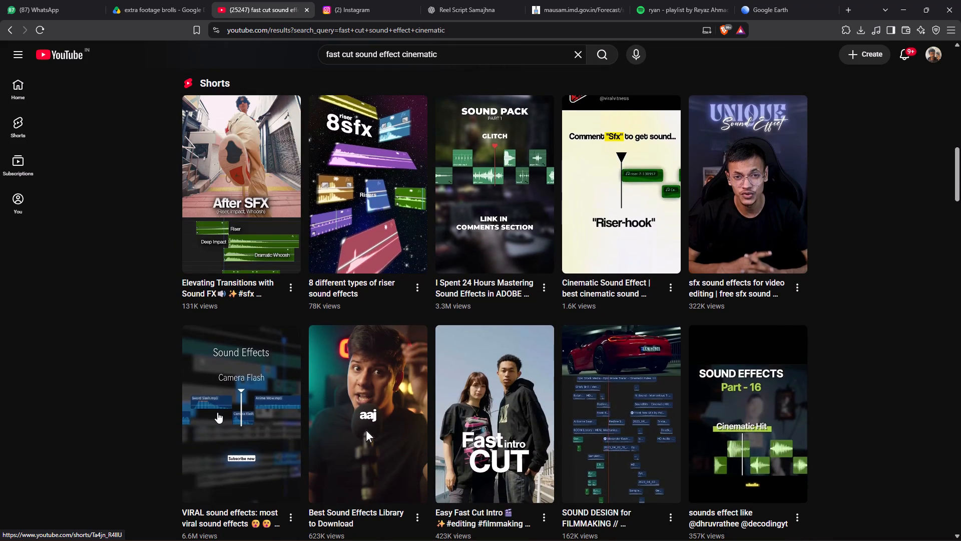
Play the "VIRAL sound effects" Short, replay its part around the camera flash sound, and return to the search results.
click(217, 412)
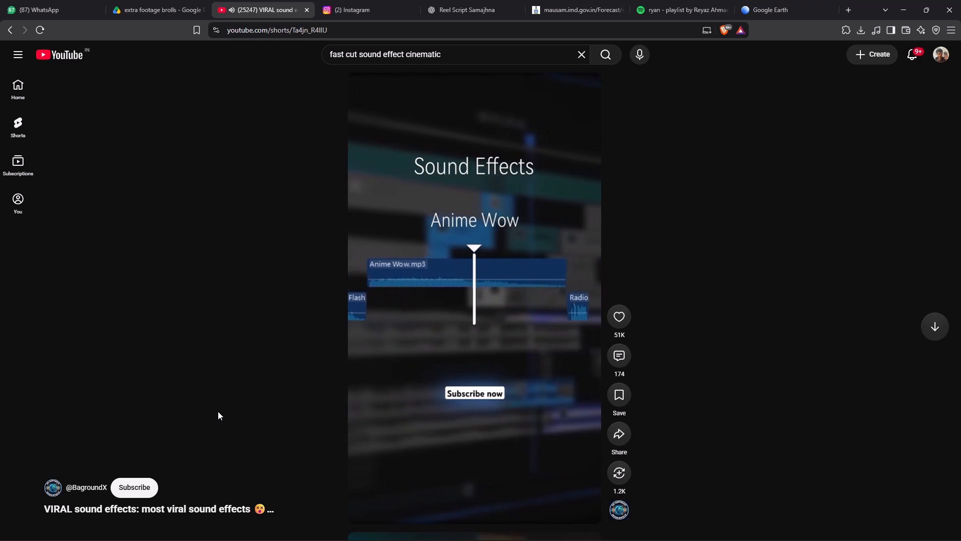
click(428, 382)
click(447, 522)
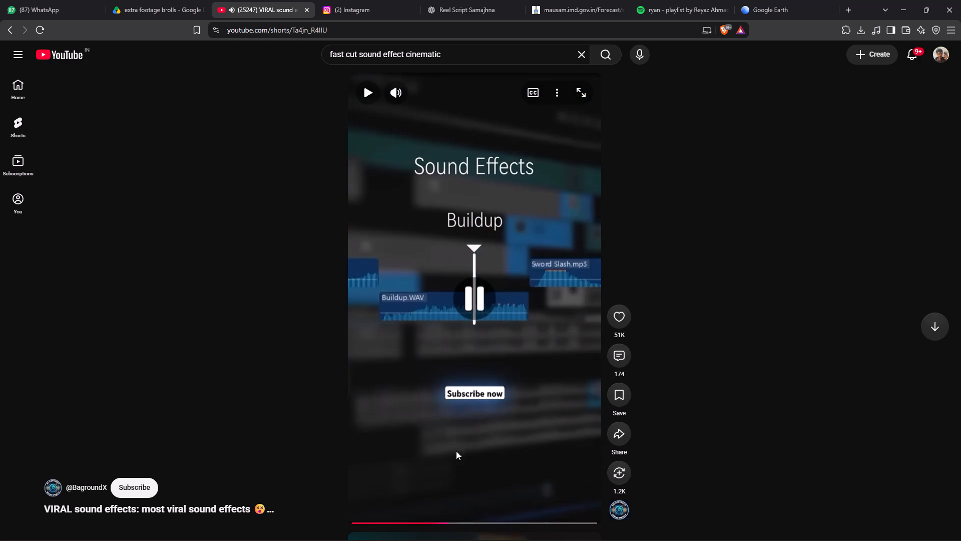
click(454, 425)
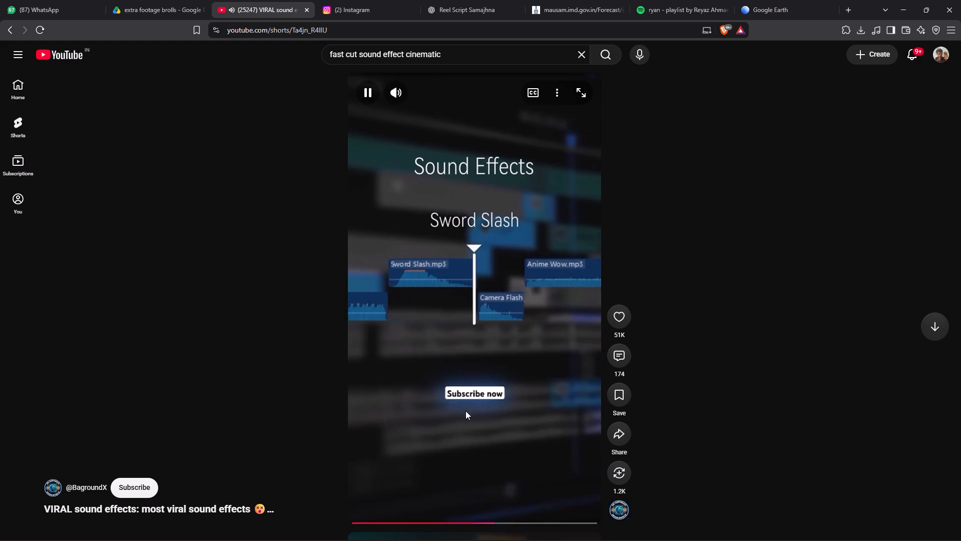
click(465, 408)
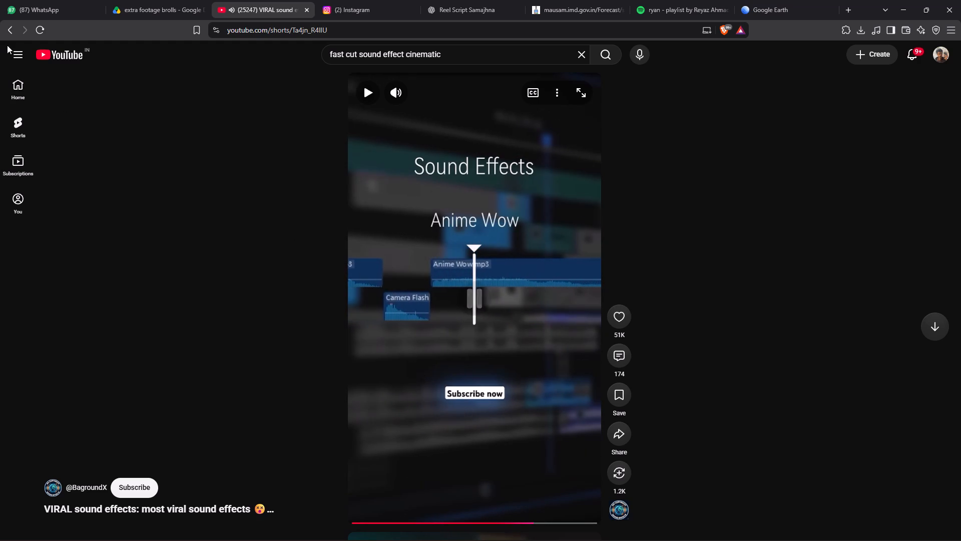
click(12, 38)
click(13, 35)
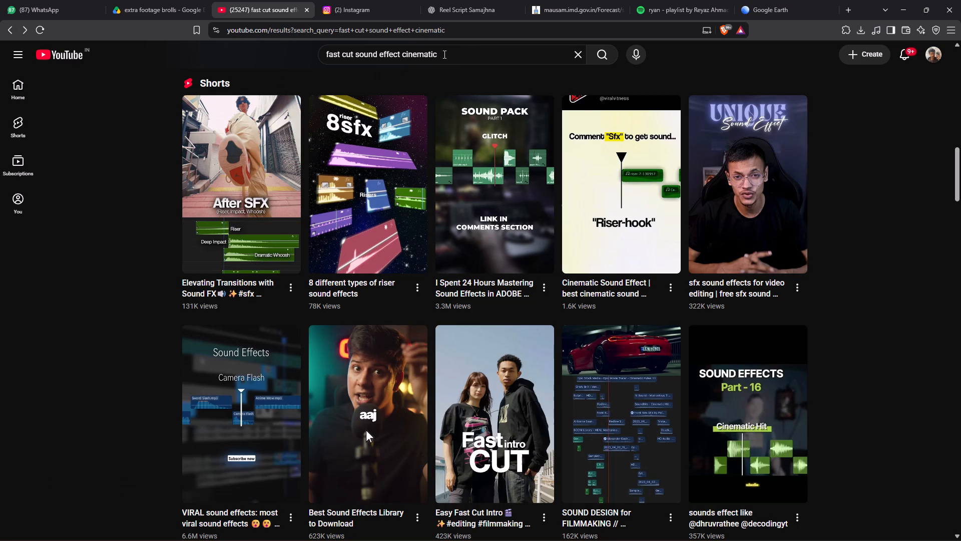
Open a blank browser tab and close the mausam.imd.gov.in page.
drag(440, 55, 247, 80)
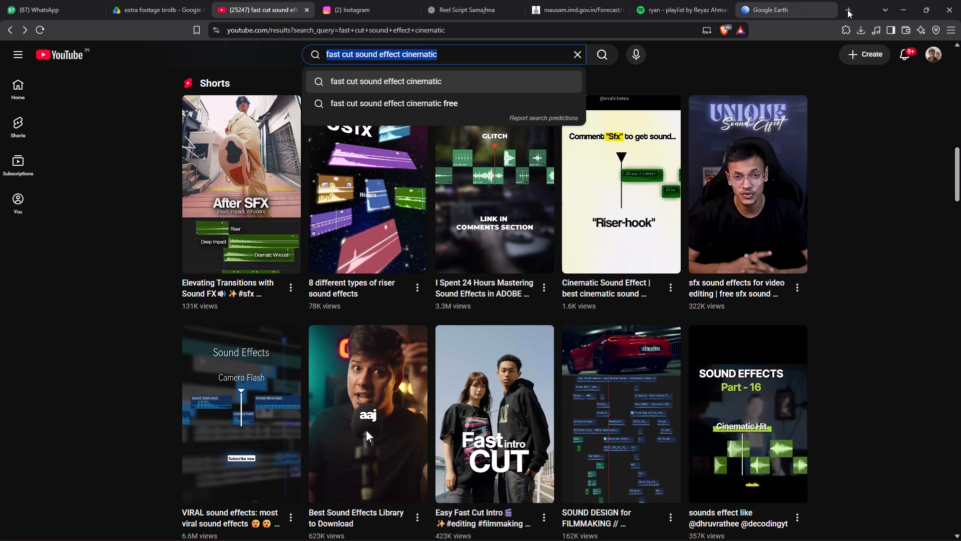
click(849, 10)
click(606, 0)
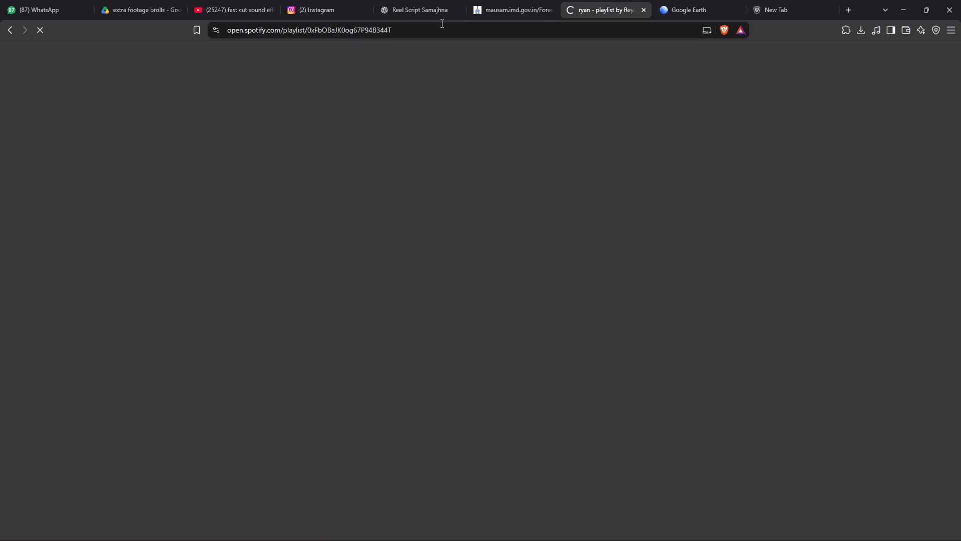
click(225, 0)
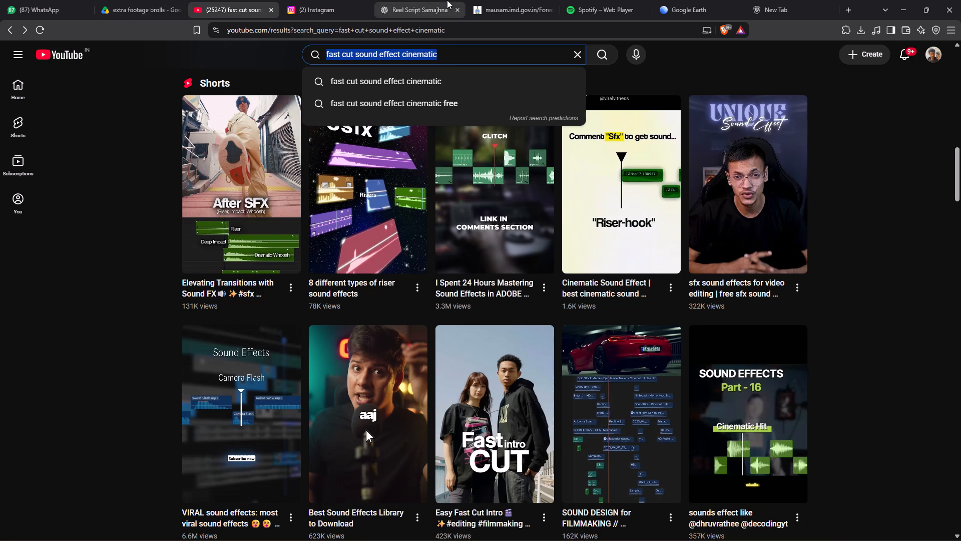
click(498, 0)
click(550, 13)
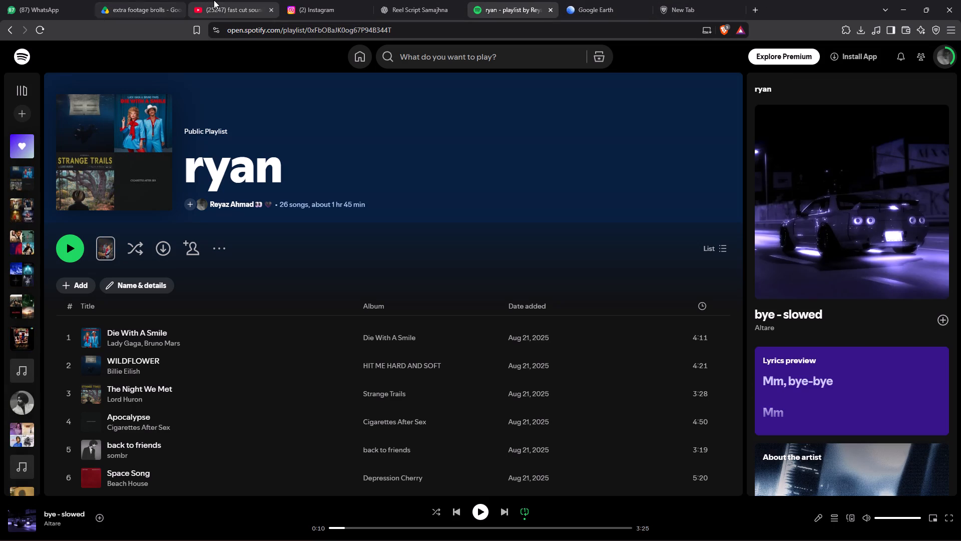
click(397, 0)
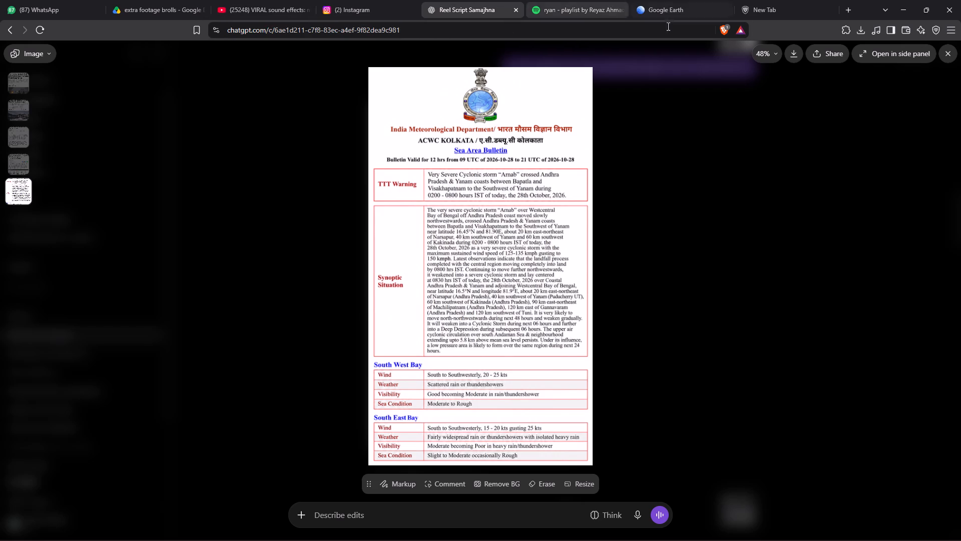
Return to YouTube and search for "camera flash sound effect".
click(247, 0)
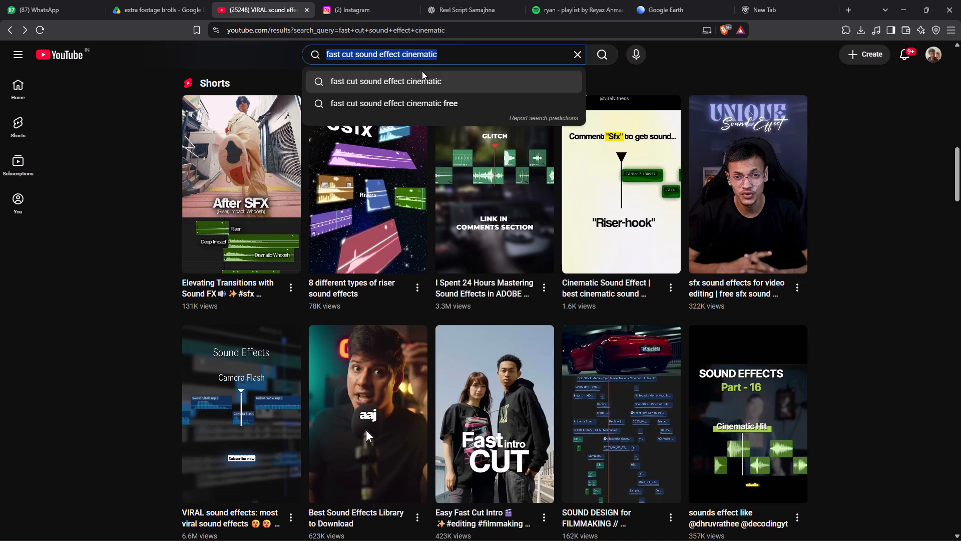
text(camers)
key(space)
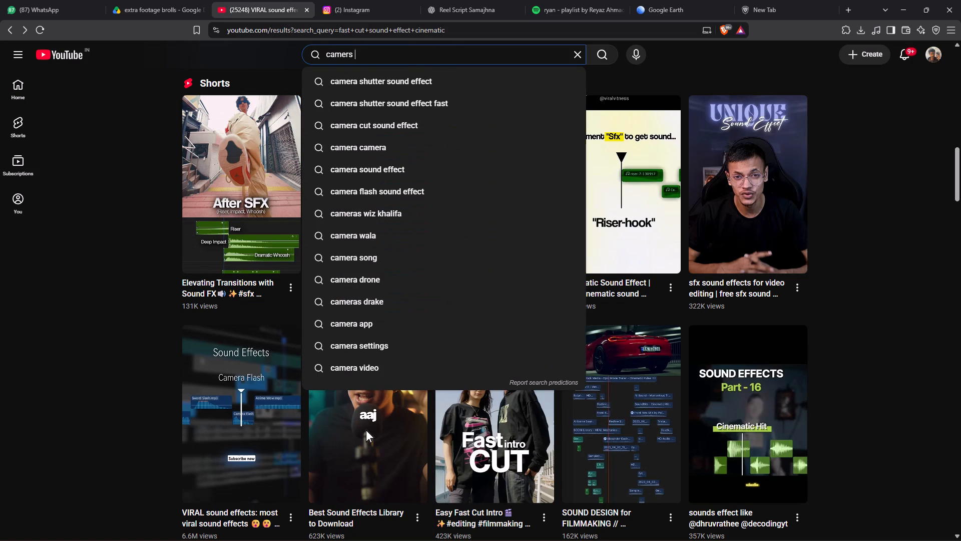
key(BackSpace)
key(BackSpace)
text(a f)
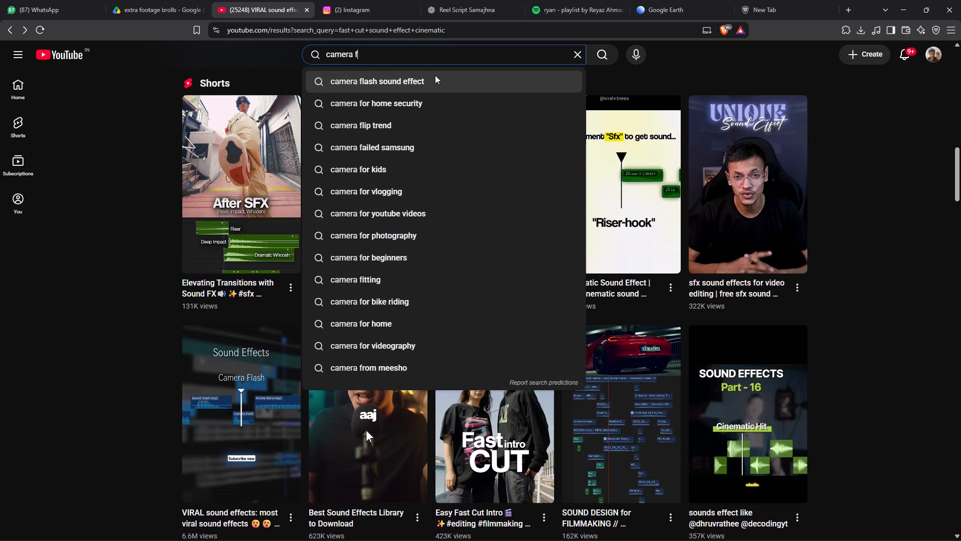
click(430, 78)
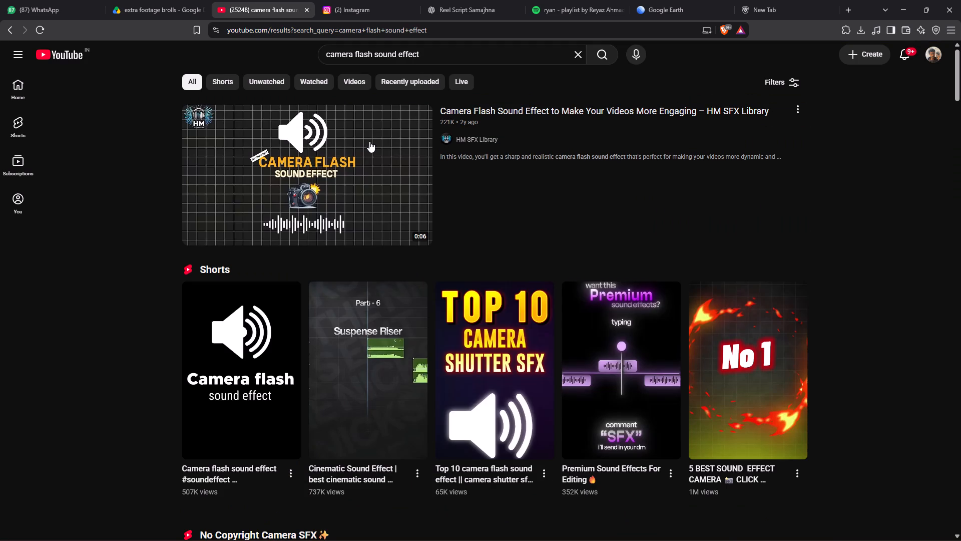
Preview and open HM SFX Library's "Camera Flash Sound Effect to Make Your Videos More Engaging" video and copy its share link.
click(414, 120)
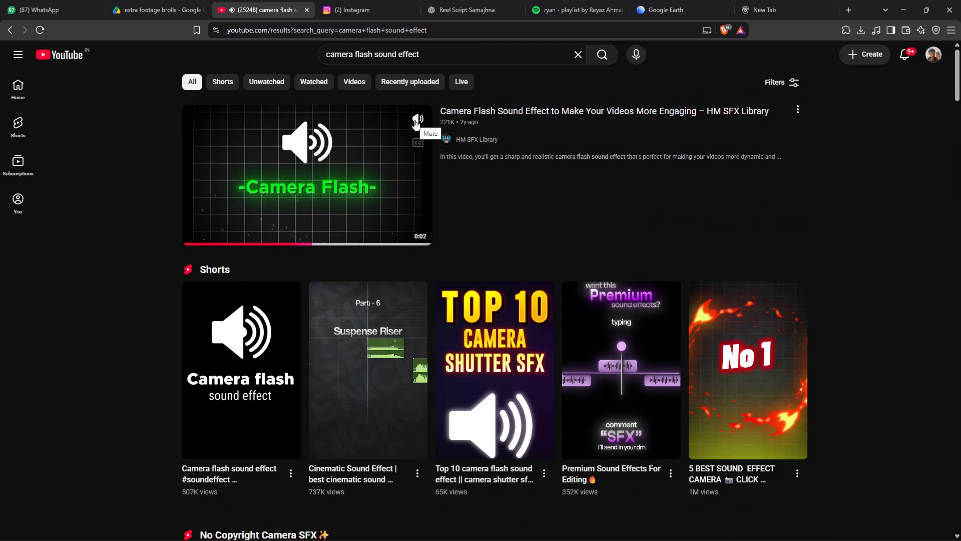
click(338, 144)
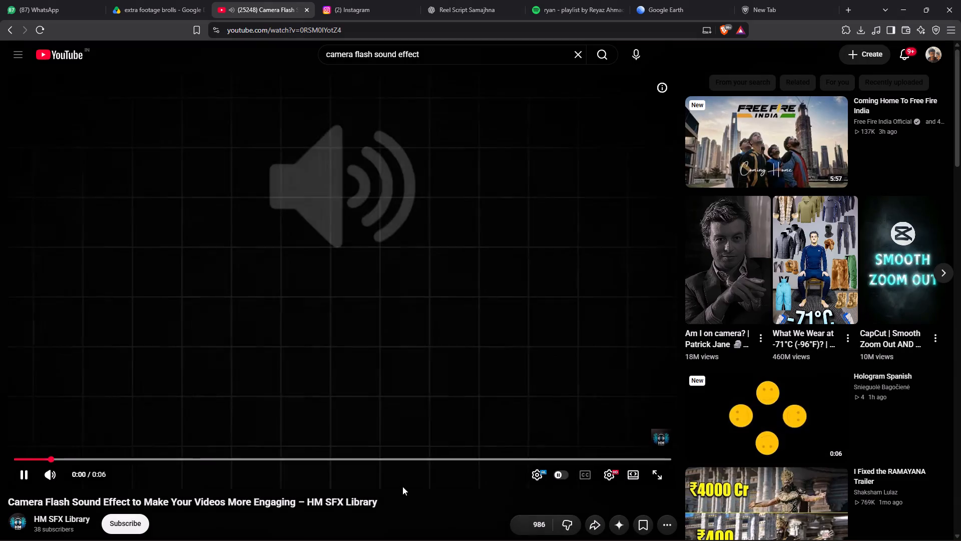
scroll(444, 486, down, 2)
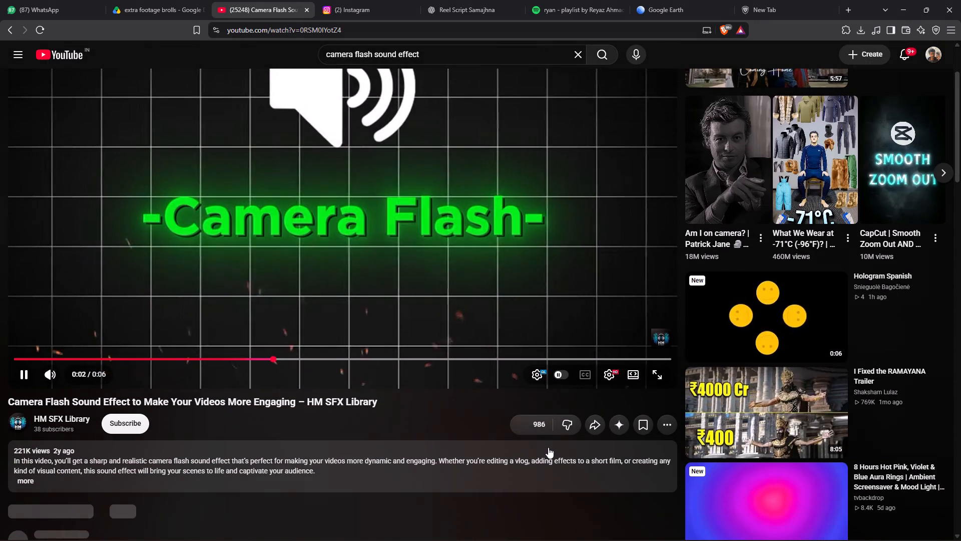
click(596, 429)
click(572, 349)
click(632, 285)
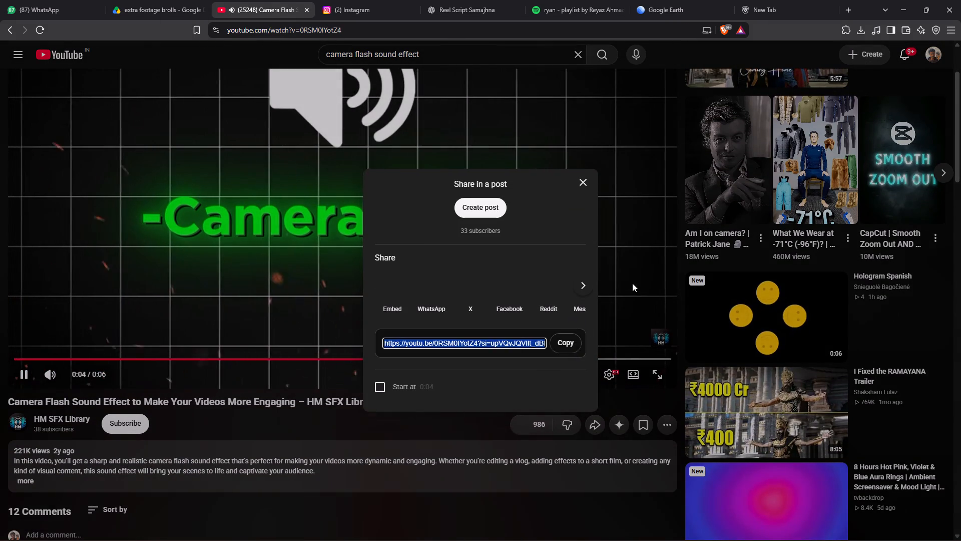
click(455, 283)
In the blank browser tab, search for y2mate and open the "Y2mate - Youtube Downloader" site, dismissing its address prompt.
click(800, 1)
click(437, 134)
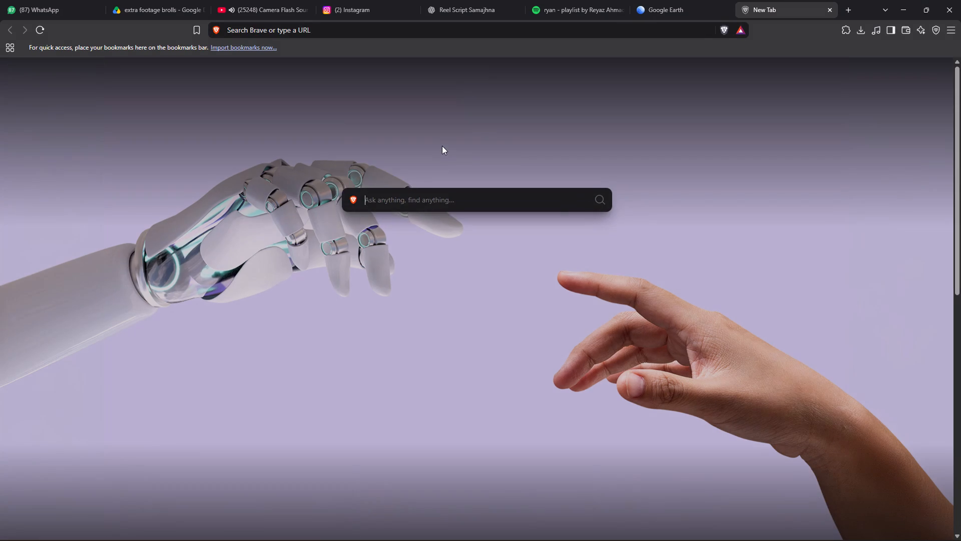
key(y)
key(2)
key(m)
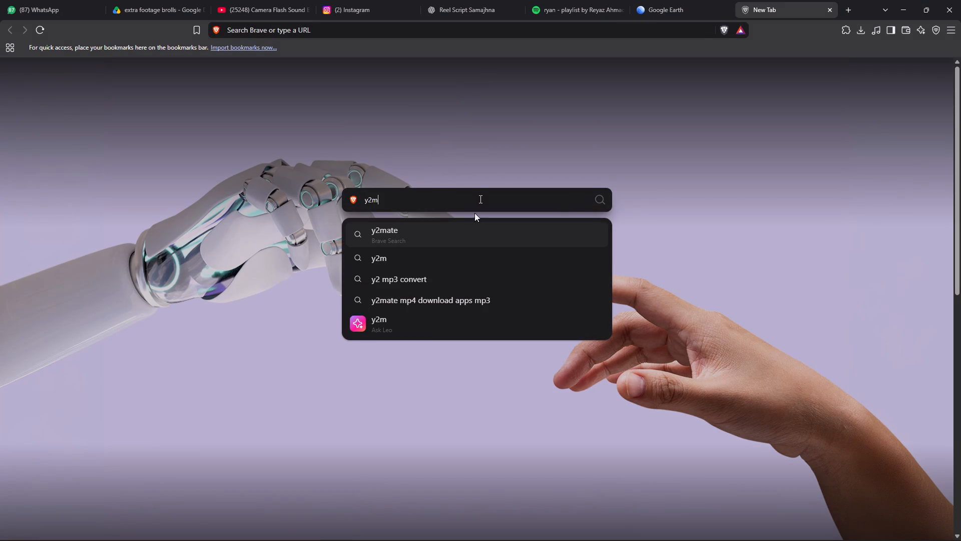
click(419, 230)
click(167, 140)
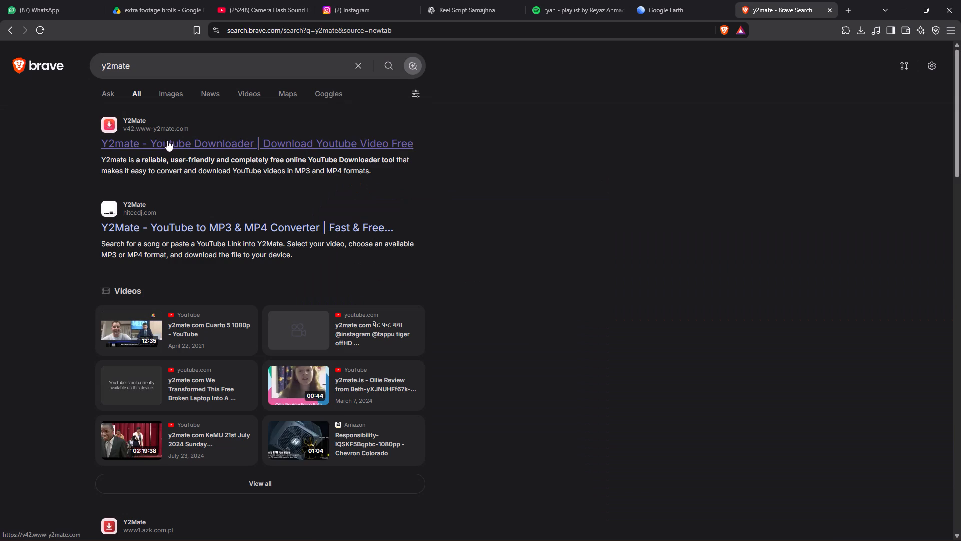
drag(441, 148, 391, 149)
click(351, 53)
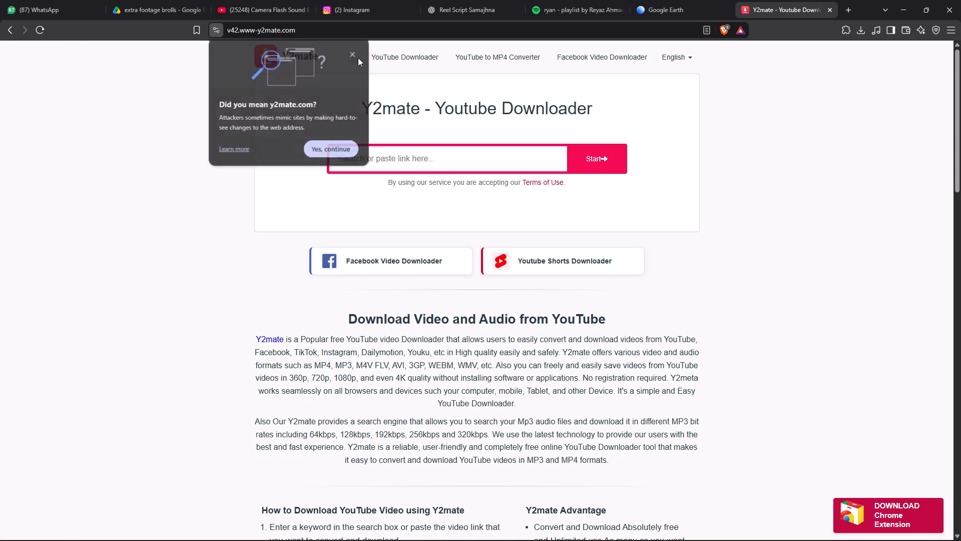
Convert the copied YouTube link and save the camera flash sound as an MP3 in the 28-10 folder, keeping its suggested name.
click(414, 169)
click(418, 158)
key(ctrl+v)
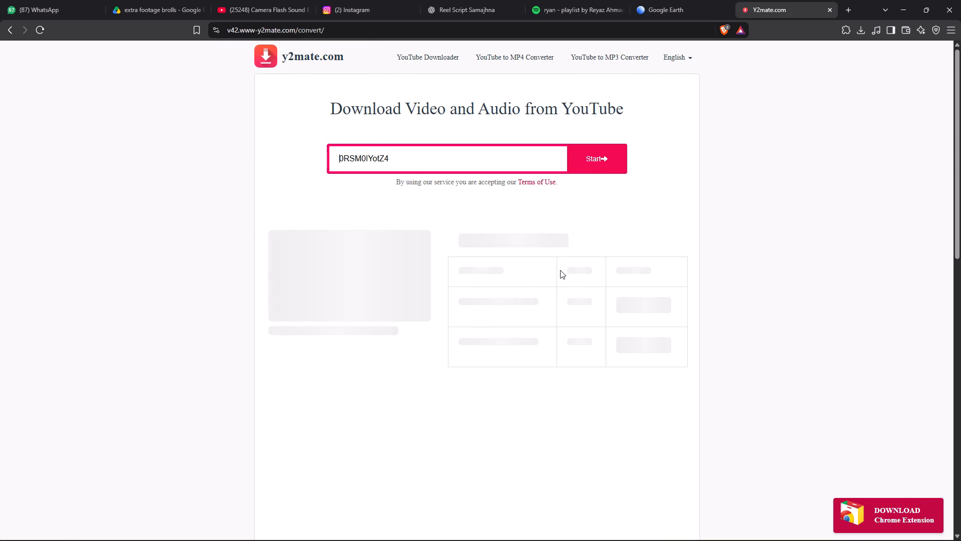
click(622, 349)
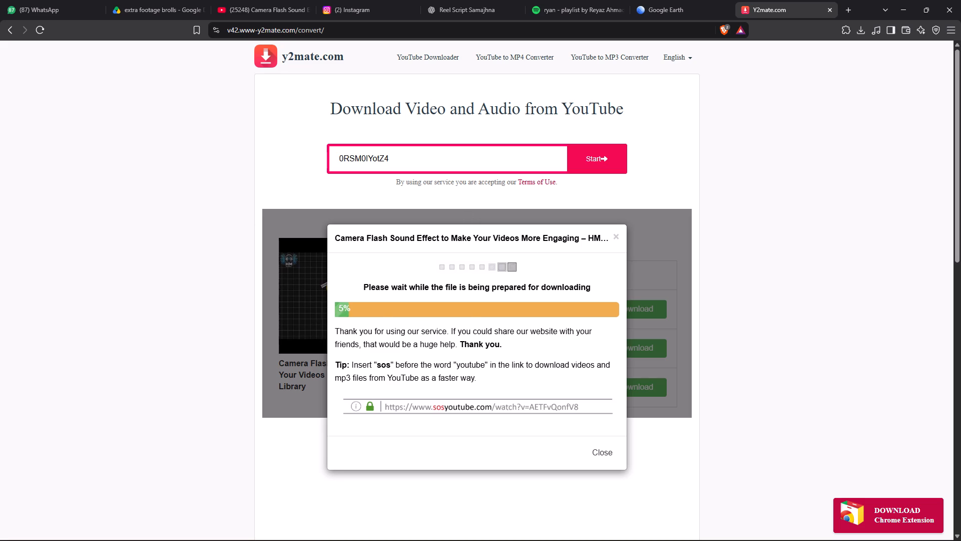
click(470, 270)
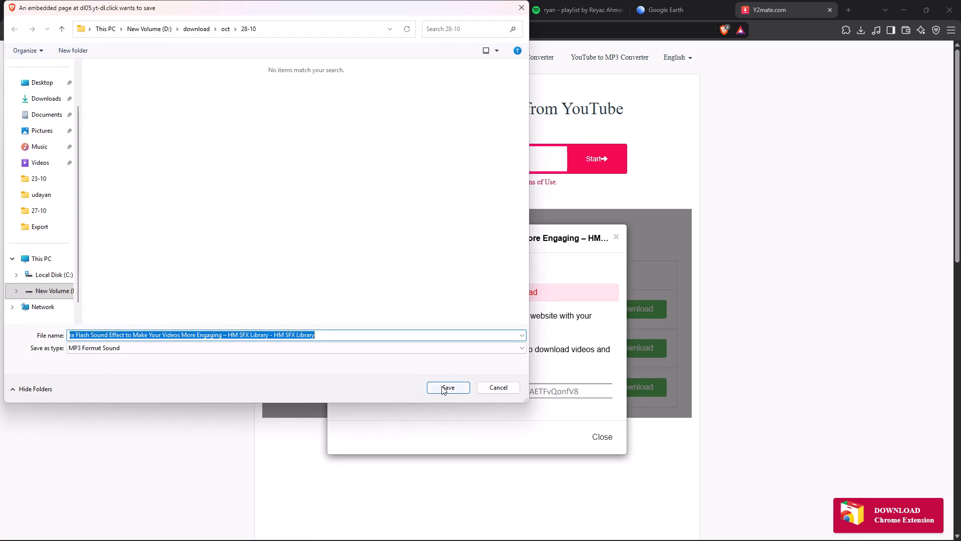
click(441, 386)
click(749, 337)
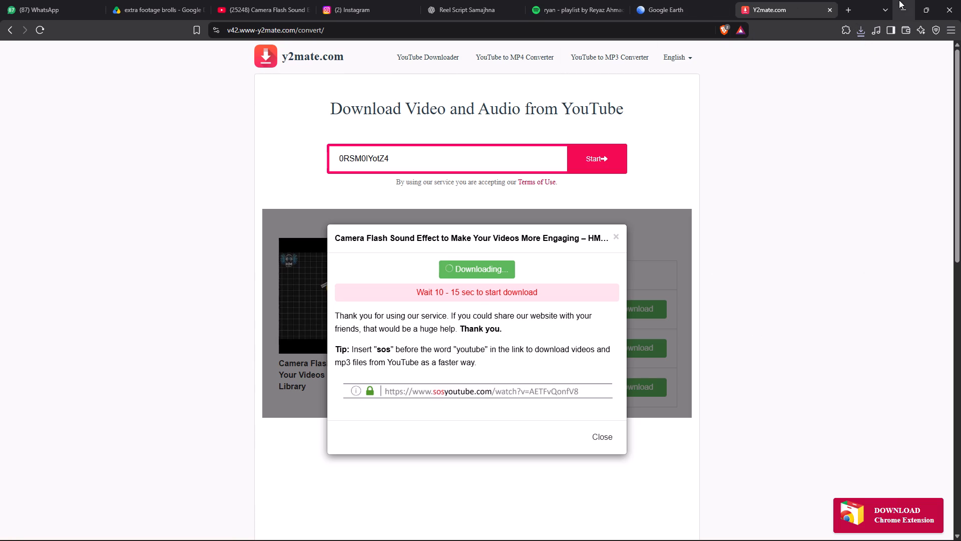
Switch to Adobe Premiere, move the 28-10 sequence's playhead to 00;01;04;25, and save the 27-10 project.
click(899, 0)
drag(368, 277, 354, 277)
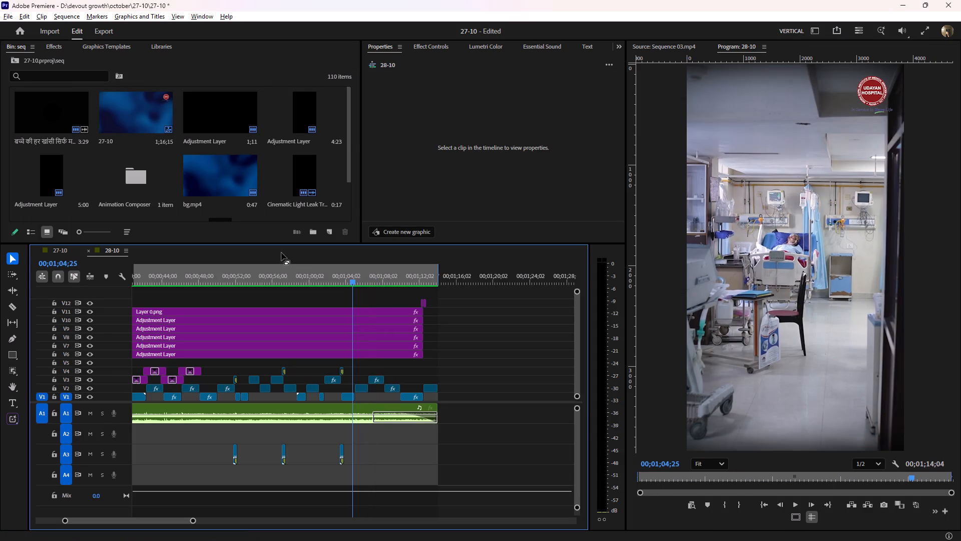
key(ctrl+s)
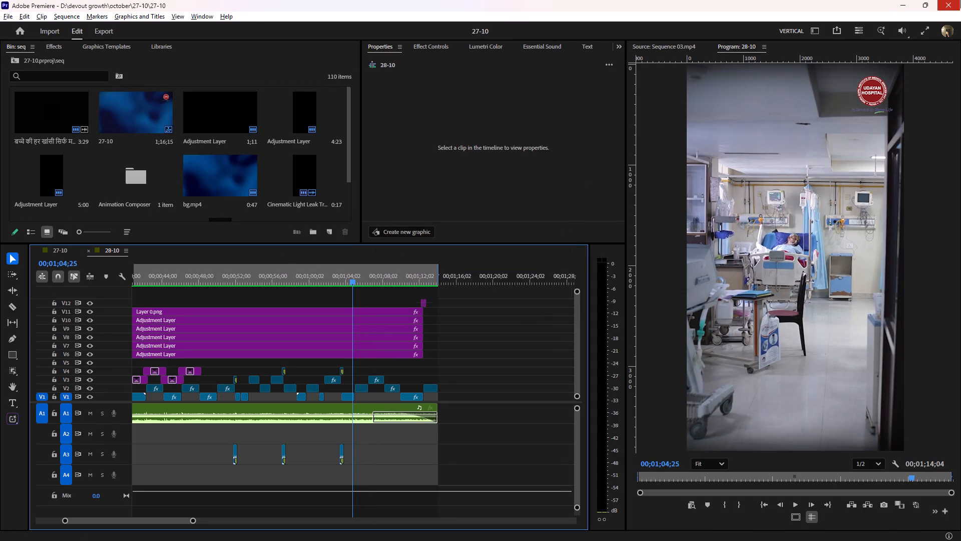
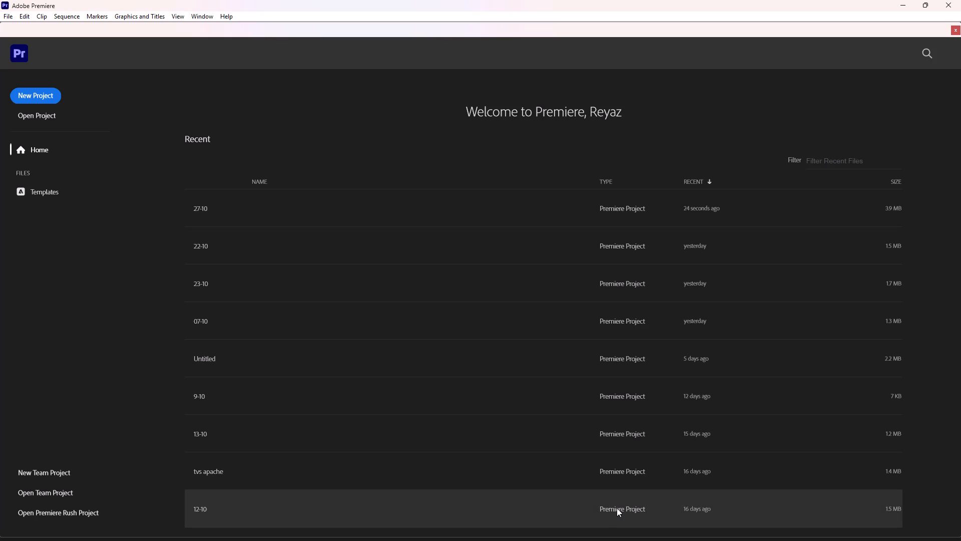
Start a new project and name it 28-10.
click(46, 100)
text(28-10)
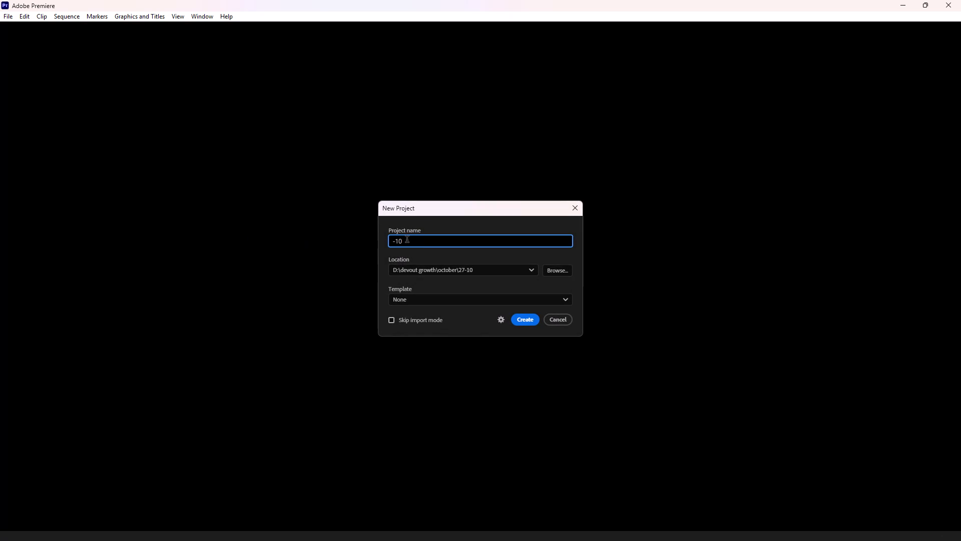
drag(407, 240, 344, 242)
text(28-10)
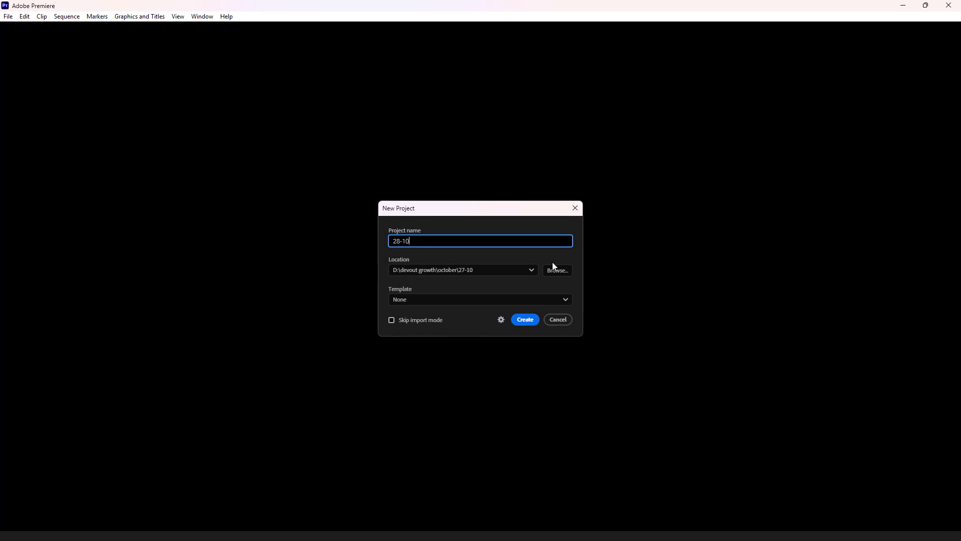
While browsing for the project location, create a folder named 28-10 inside D:\devout growth\october, and leave the location browser.
click(552, 262)
click(553, 267)
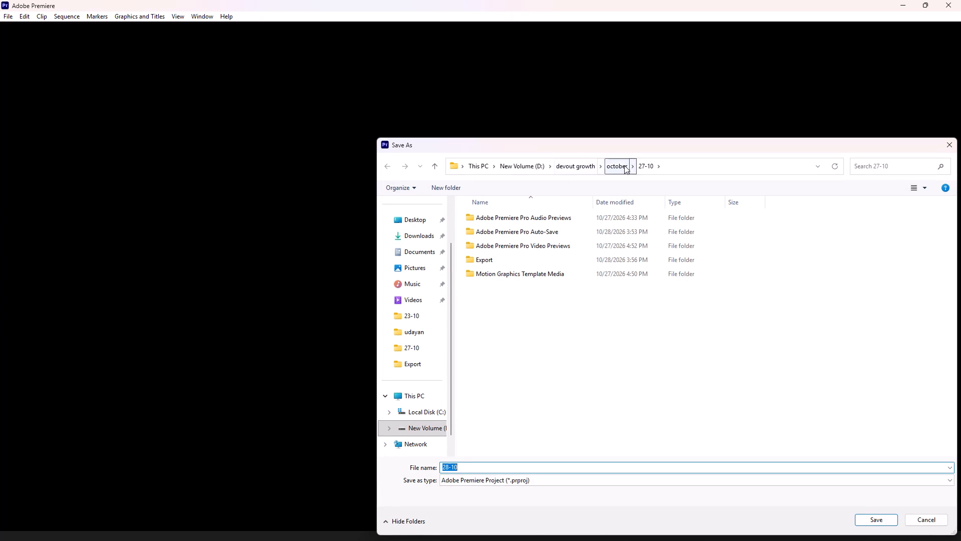
click(618, 165)
right_click(619, 357)
click(676, 462)
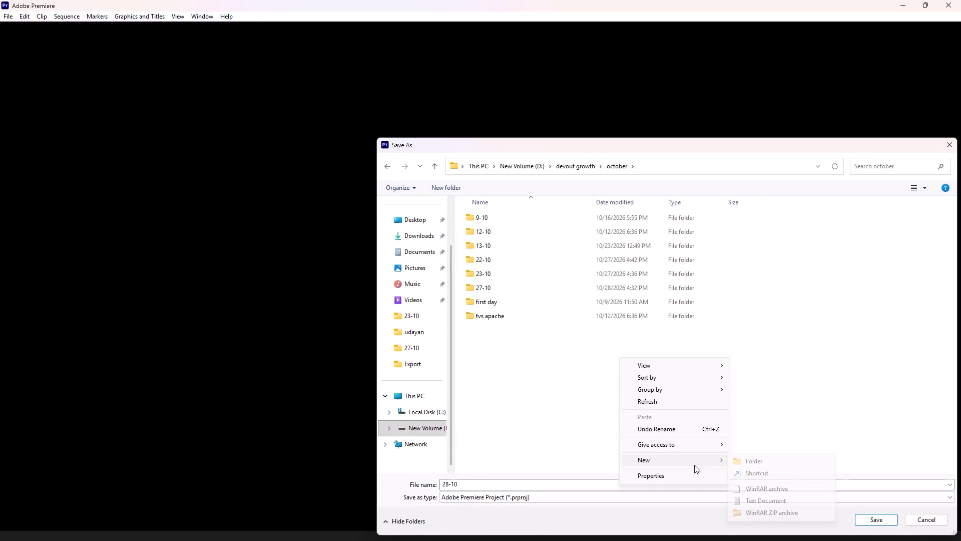
click(748, 465)
text(29)
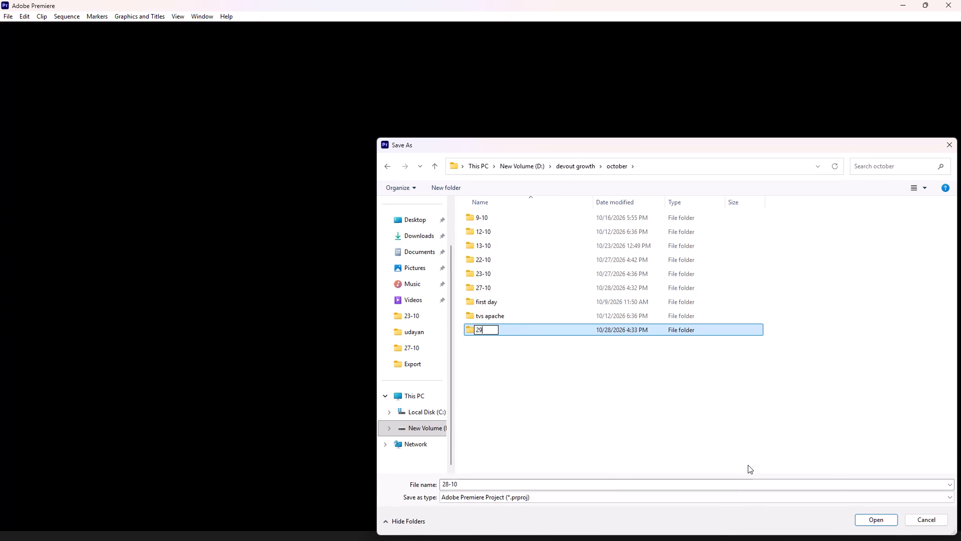
key(BackSpace)
text(8-10)
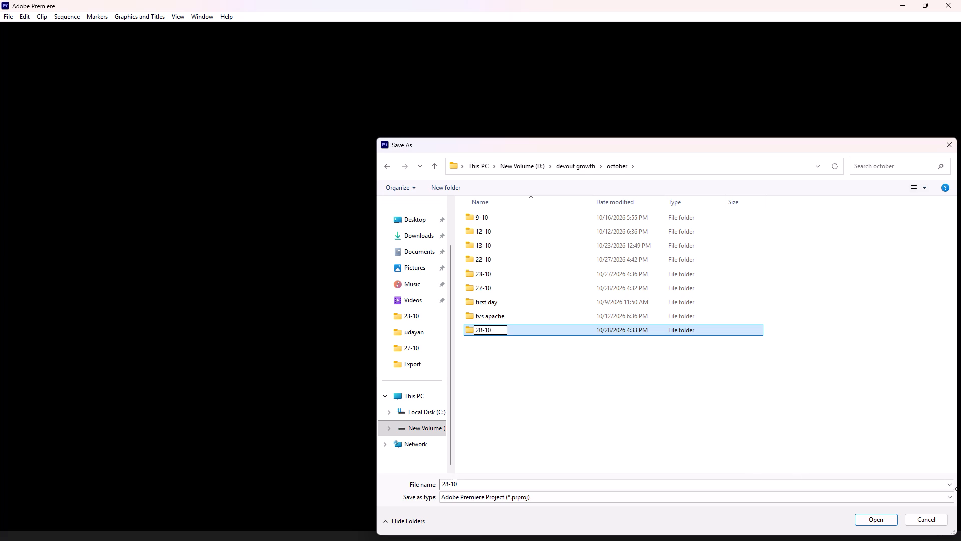
click(864, 448)
click(876, 519)
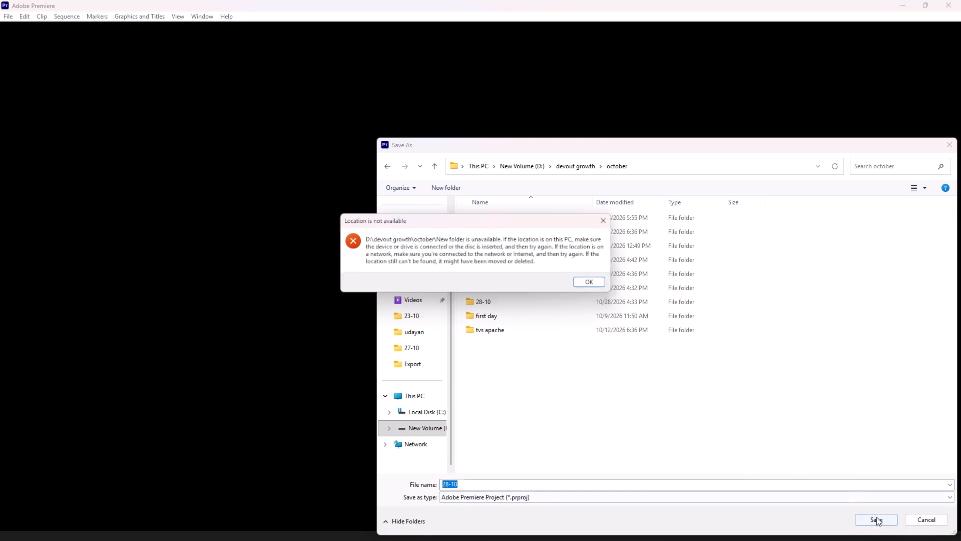
click(597, 284)
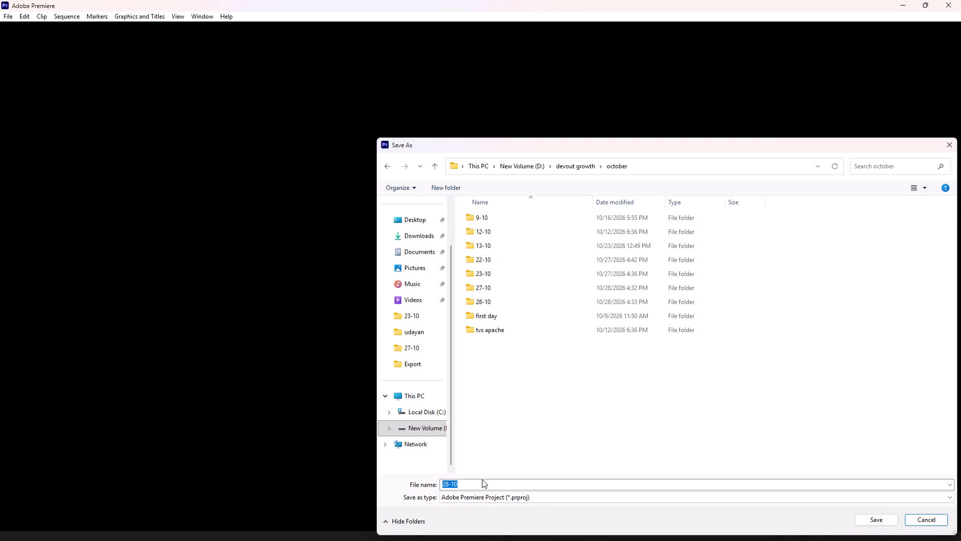
click(917, 523)
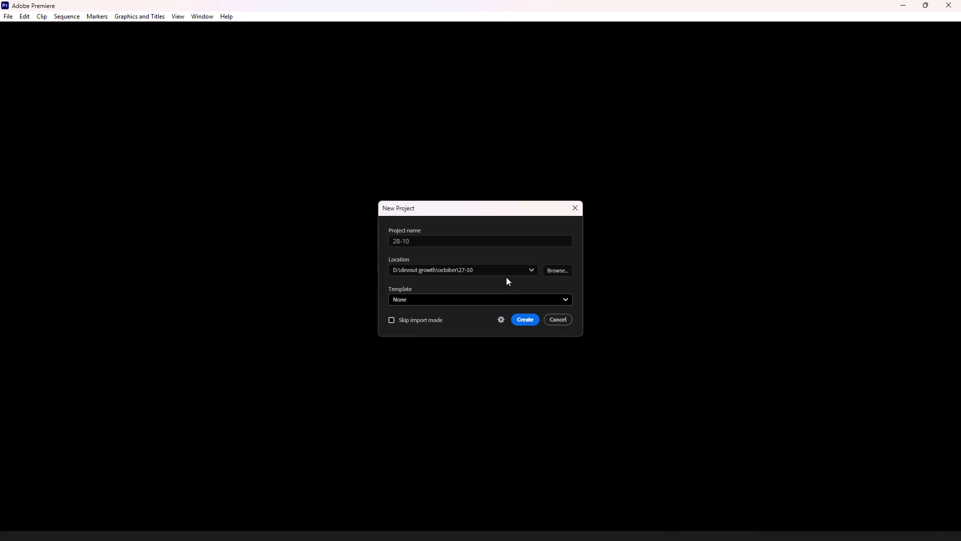
Set the project location to D:\devout growth\october\28-10 and create the project.
click(556, 267)
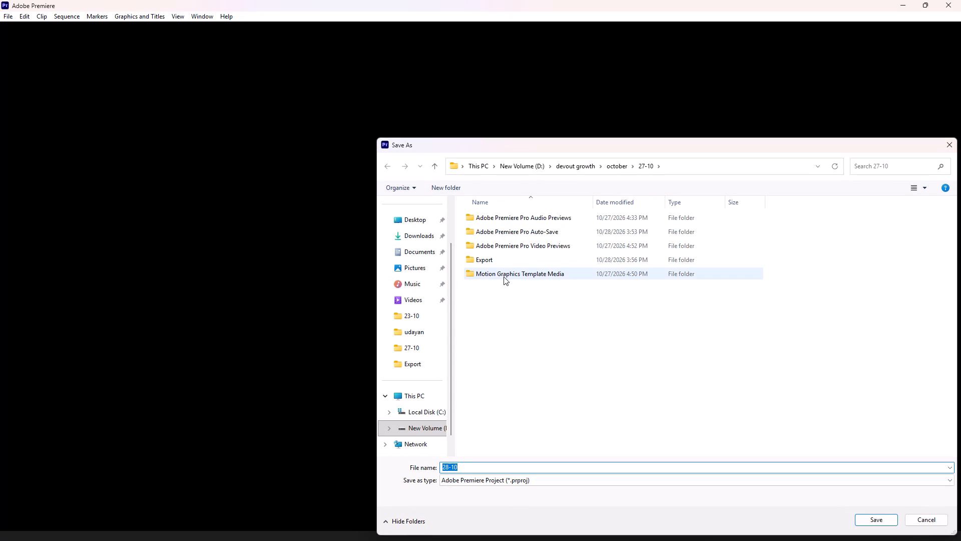
click(618, 167)
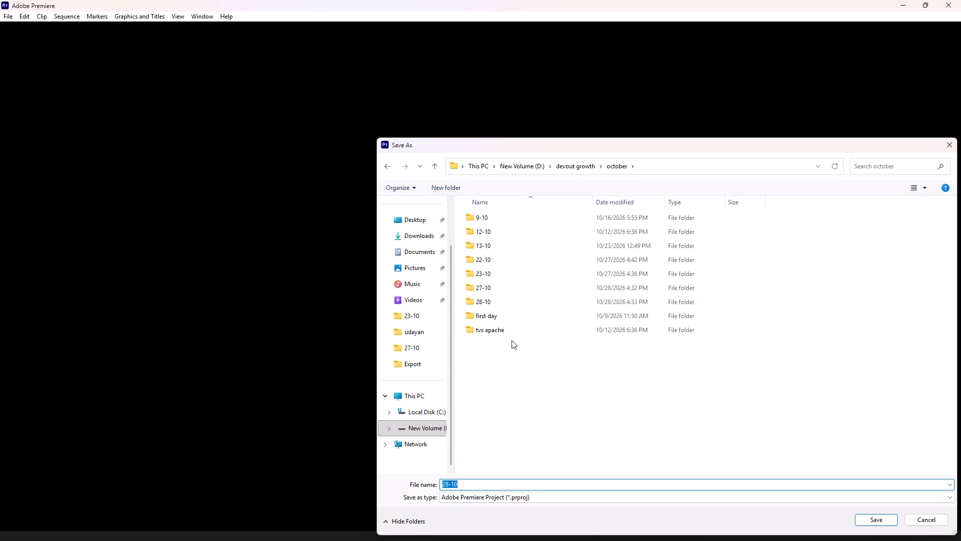
double_click(498, 302)
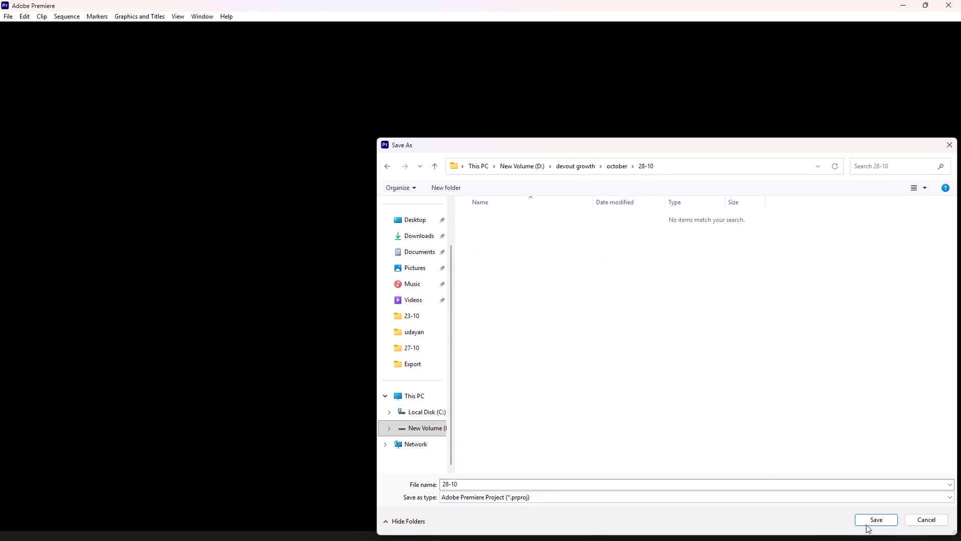
click(870, 520)
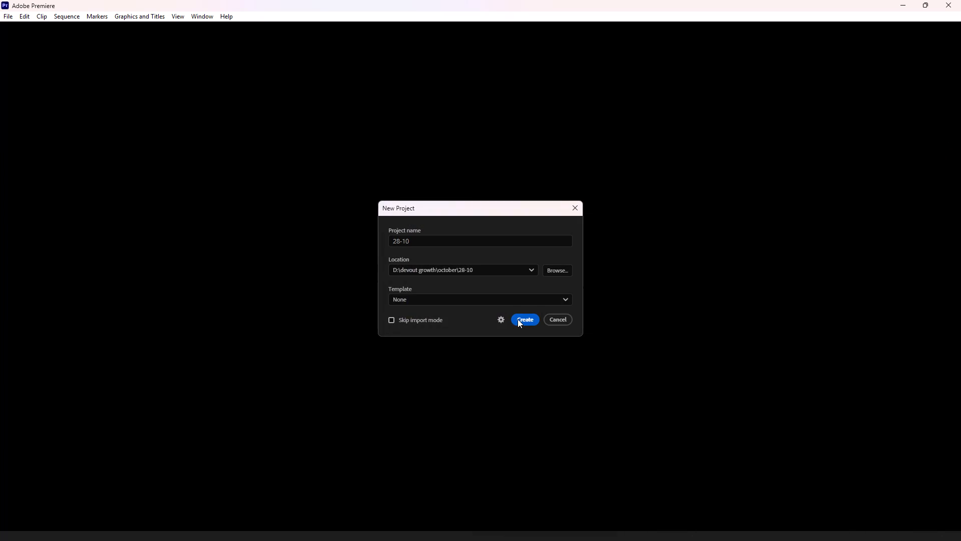
click(518, 319)
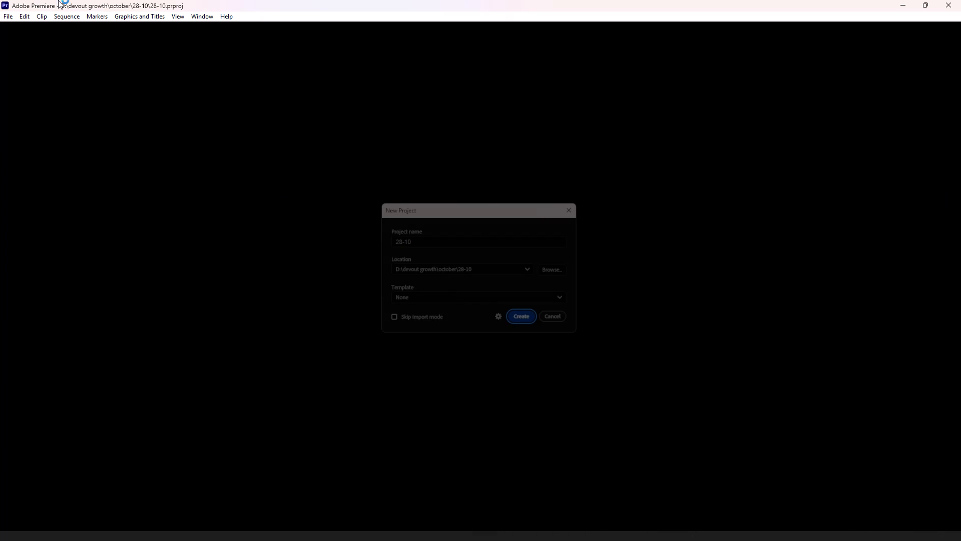
Switch to the Edit workspace, make the upper panels taller, and narrow the Program monitor.
click(78, 32)
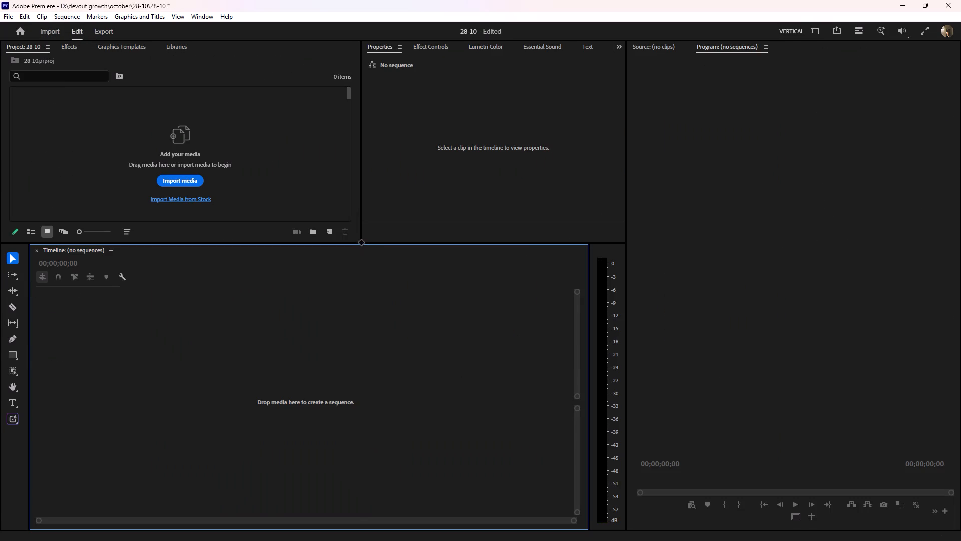
drag(360, 243, 366, 324)
drag(625, 254, 668, 254)
Create a bin named "seq" in the 28-10 project.
right_click(229, 118)
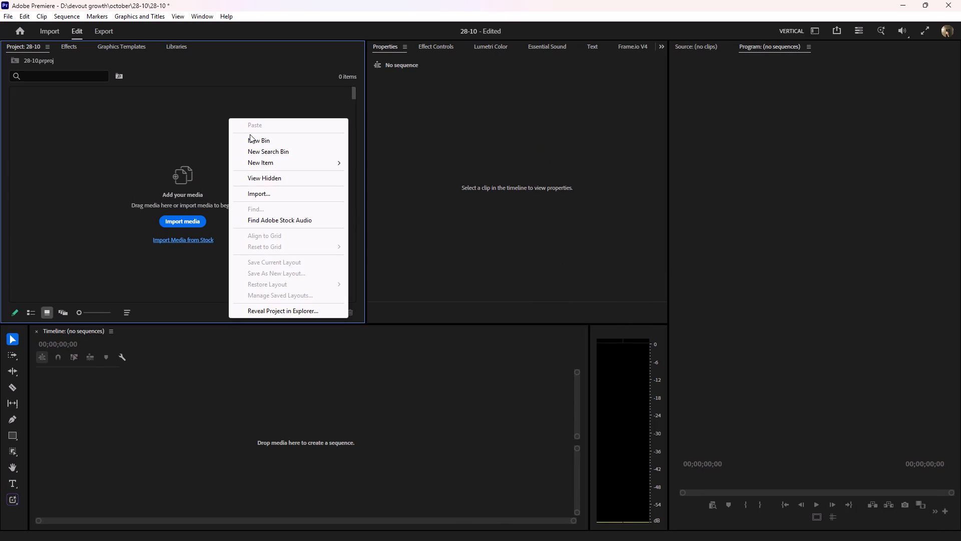
click(250, 134)
text(se)
key(q)
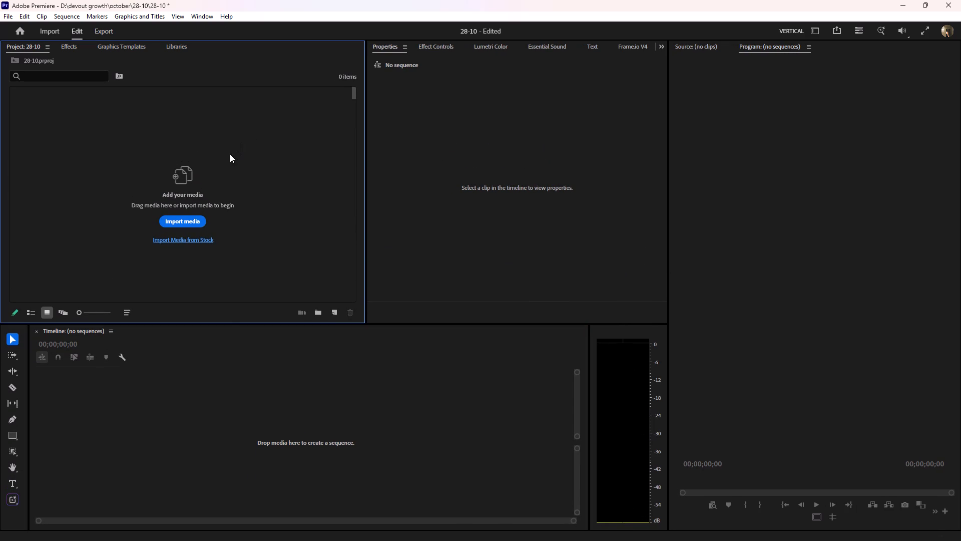
right_click(213, 138)
click(247, 151)
click(249, 158)
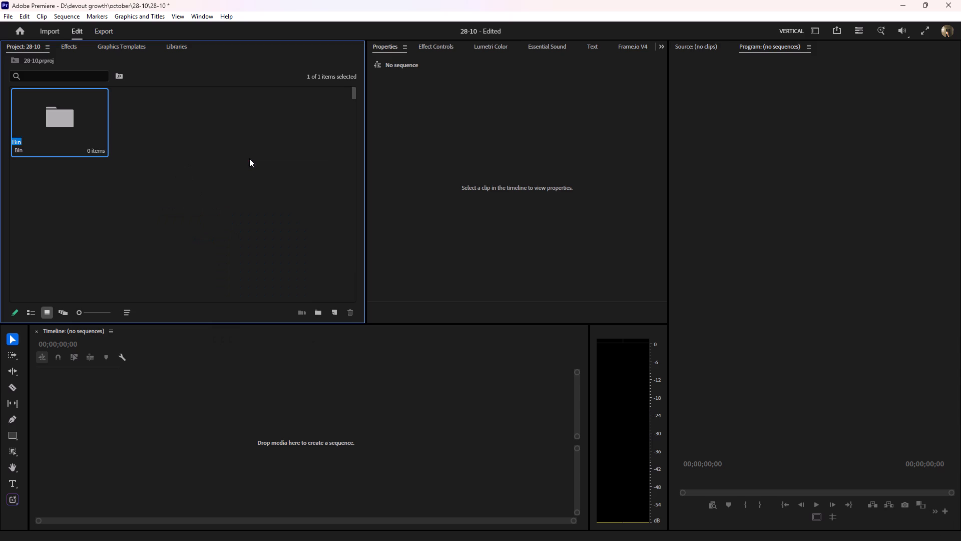
text(seq)
click(211, 141)
Inside the seq bin, start a new sequence and set its frame size to 2160 horizontal by 3840 vertical.
double_click(102, 116)
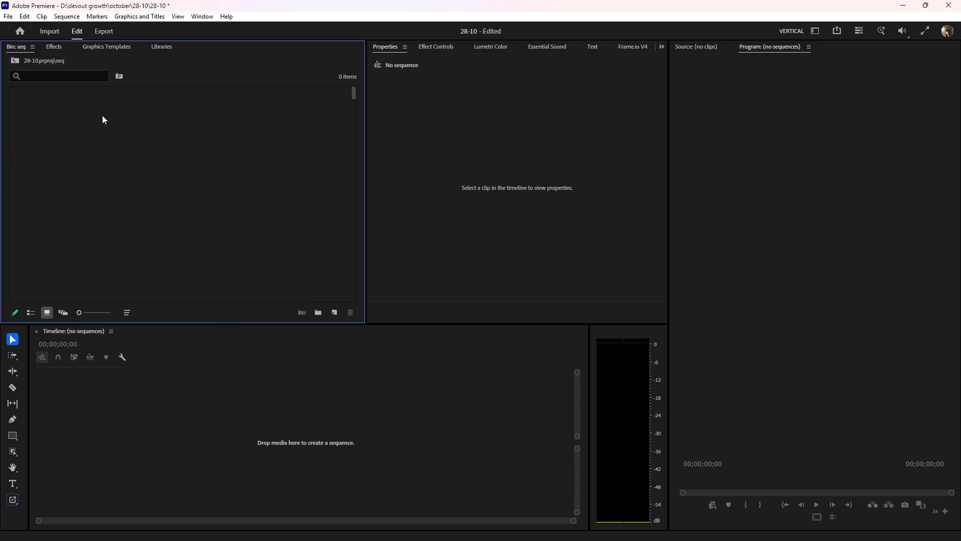
right_click(102, 115)
click(161, 158)
click(246, 158)
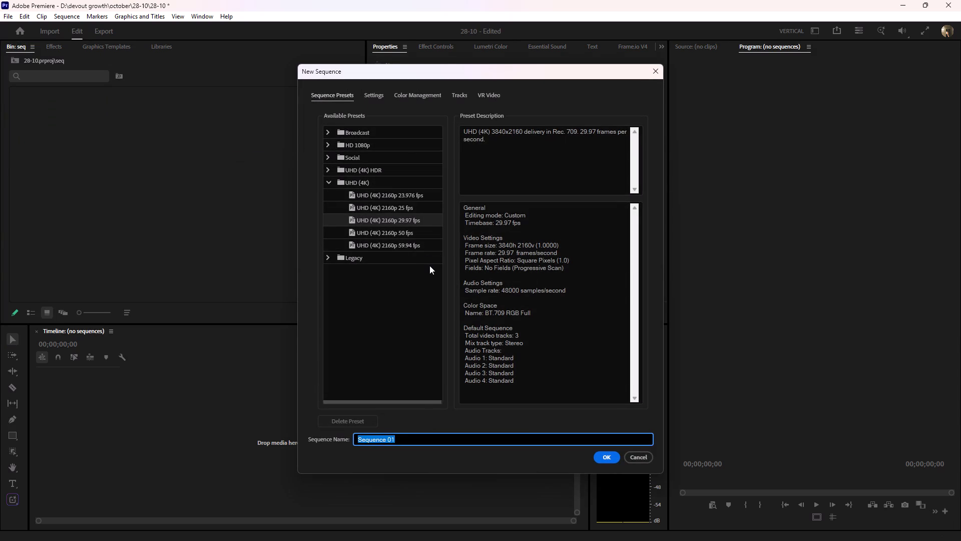
click(377, 93)
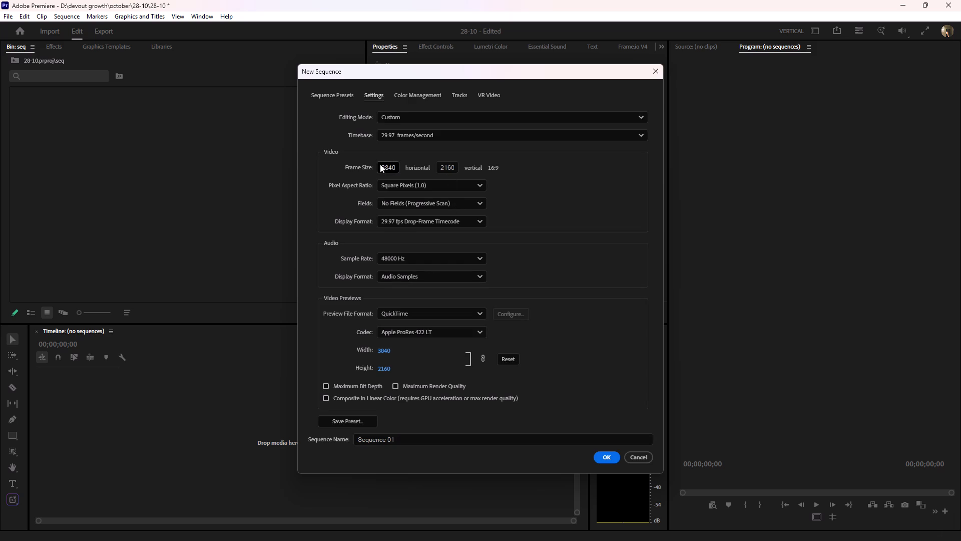
drag(383, 164, 458, 171)
text(21)
text(60)
drag(441, 169, 487, 169)
key(3)
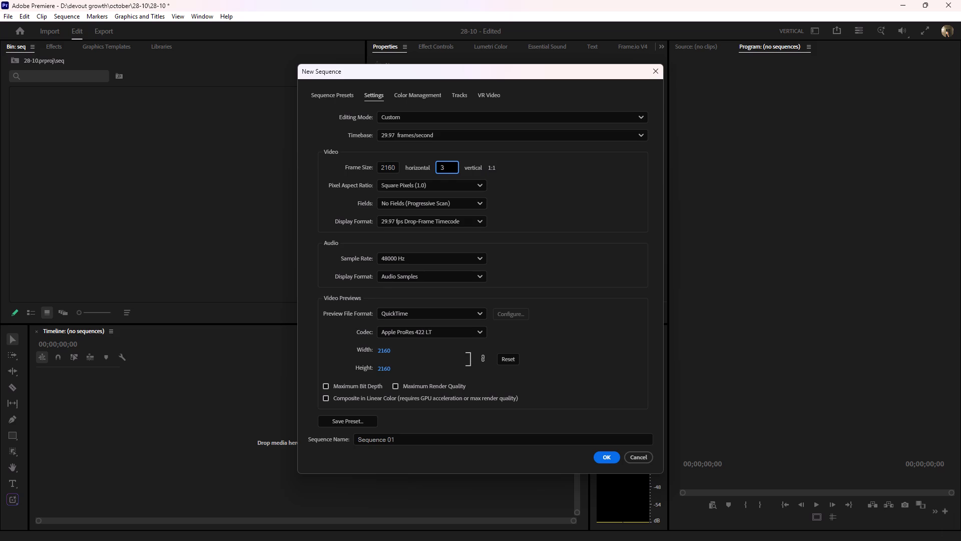
text(814)
key(BackSpace)
key(BackSpace)
text(40)
click(585, 217)
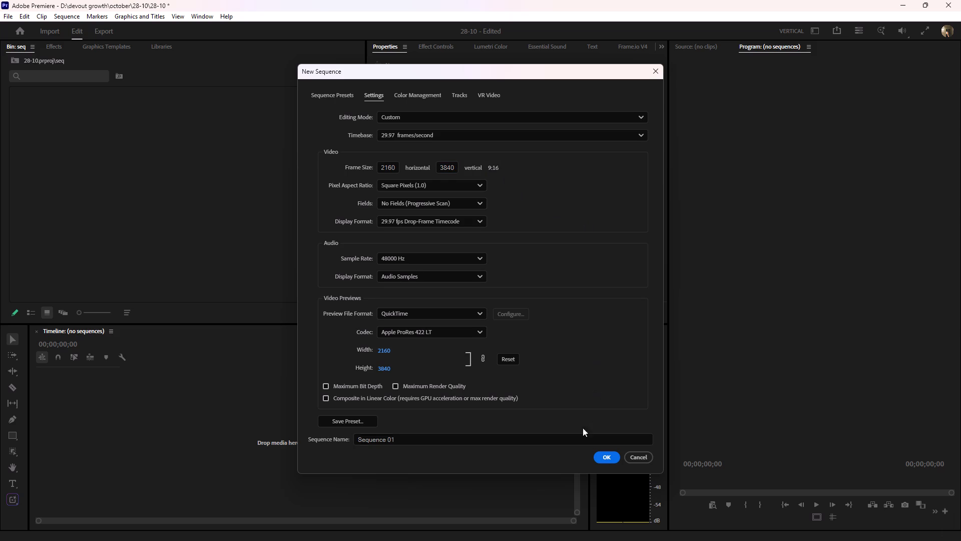
Name the new sequence 28-10 and create it.
drag(412, 442, 341, 445)
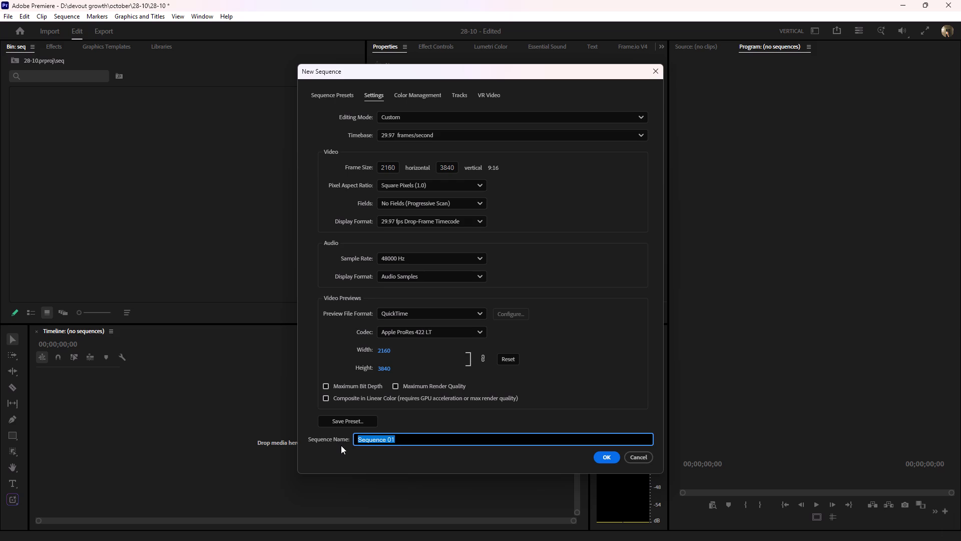
text(28-10)
click(597, 448)
click(609, 458)
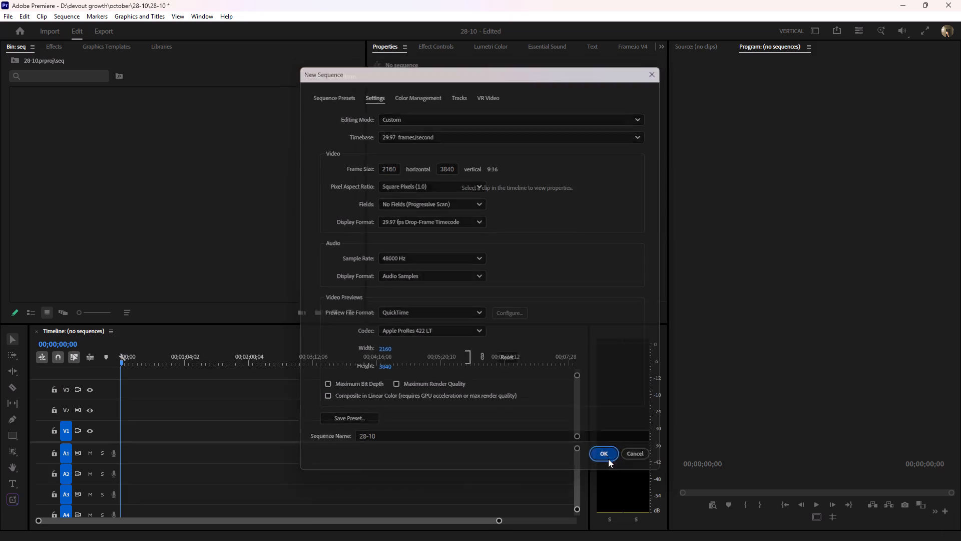
Create a bin named "data" beside the 28-10 sequence in the seq bin.
click(198, 190)
right_click(163, 108)
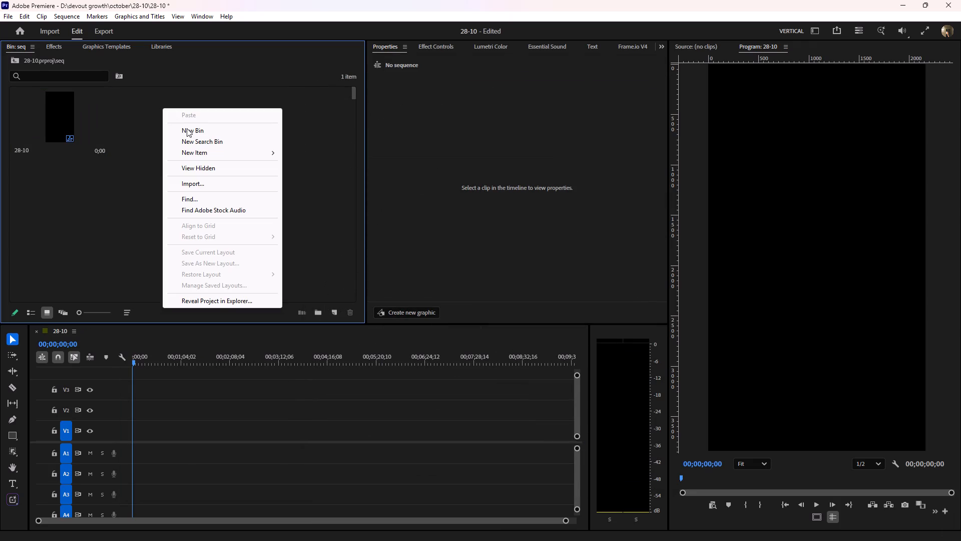
click(187, 128)
key(d)
key(a)
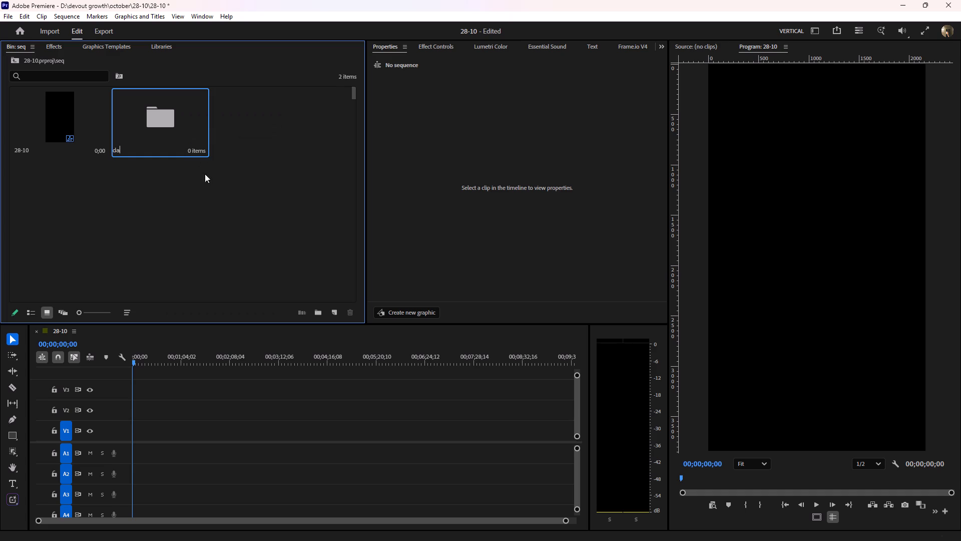
key(t)
key(a)
click(219, 203)
Open the data bin and create a bin named "nwes" inside it.
double_click(174, 129)
right_click(174, 129)
click(217, 170)
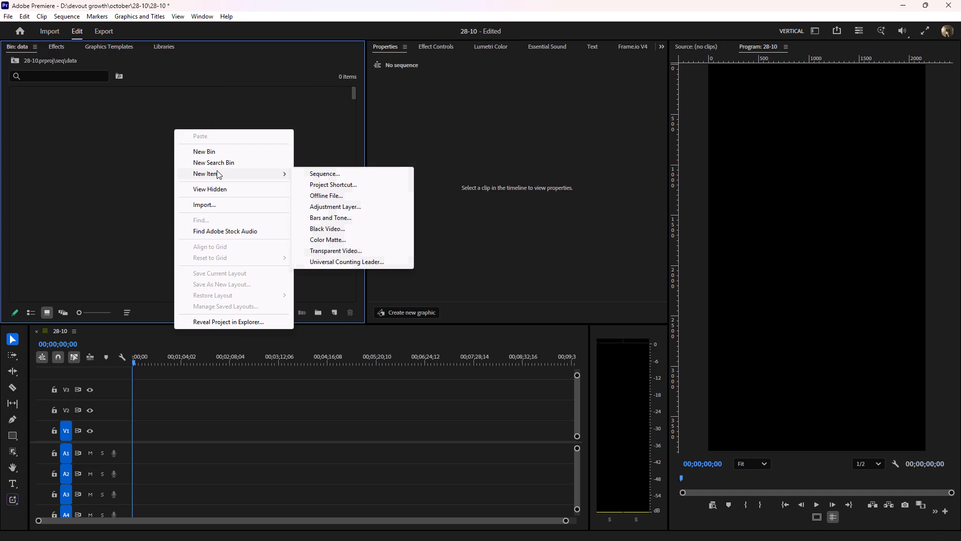
click(219, 145)
click(223, 150)
text(nwes)
click(228, 153)
Correct the name of the "nwes" bin inside the data bin to "news".
click(65, 107)
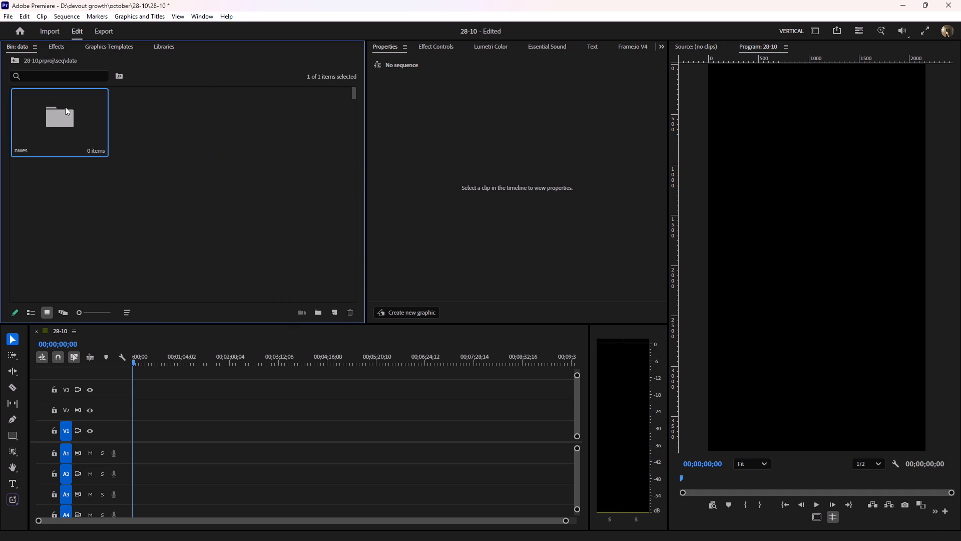
click(22, 151)
key(n)
text(ew)
key(s)
click(83, 174)
Open the news bin and browse for media to import in the download\oct\28-10 folder on drive D.
triple_click(39, 136)
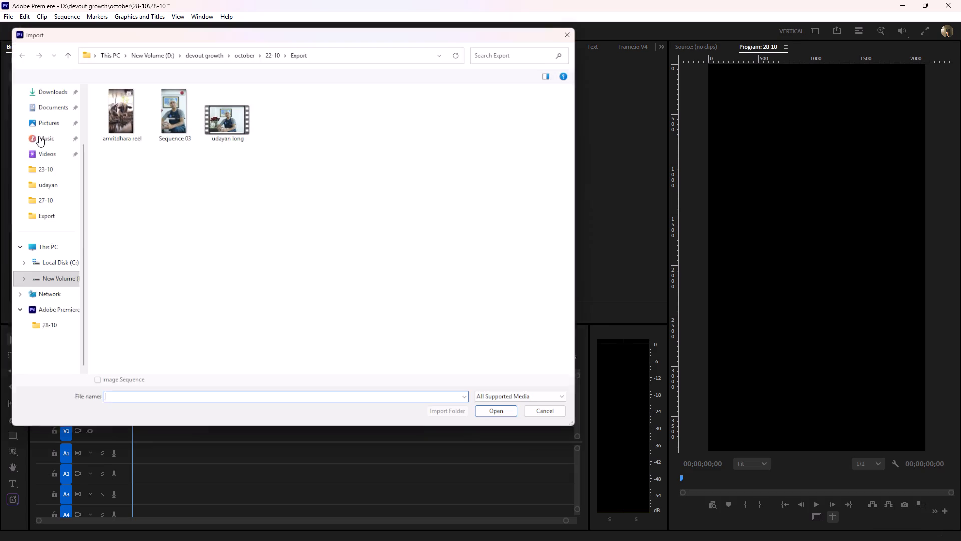
click(138, 49)
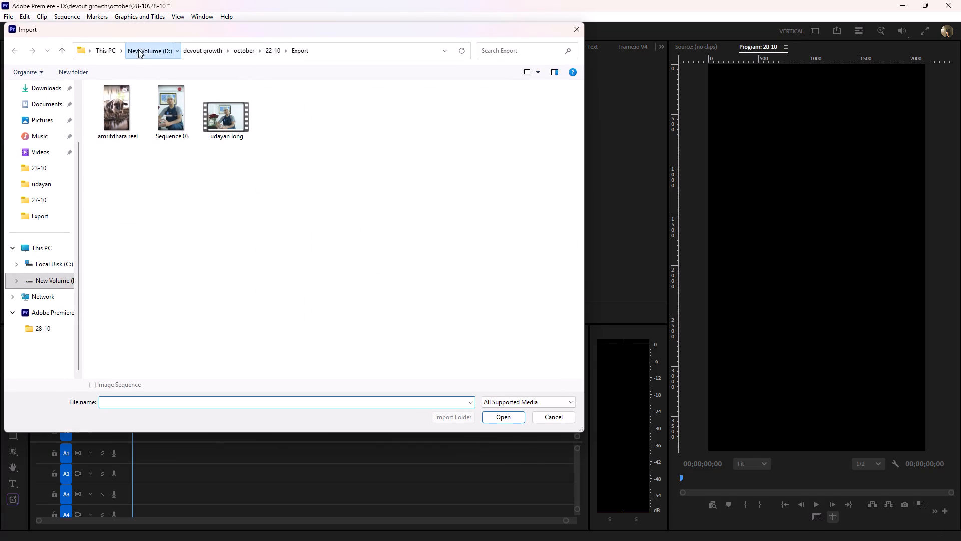
click(500, 195)
click(530, 165)
click(291, 188)
click(239, 200)
click(336, 170)
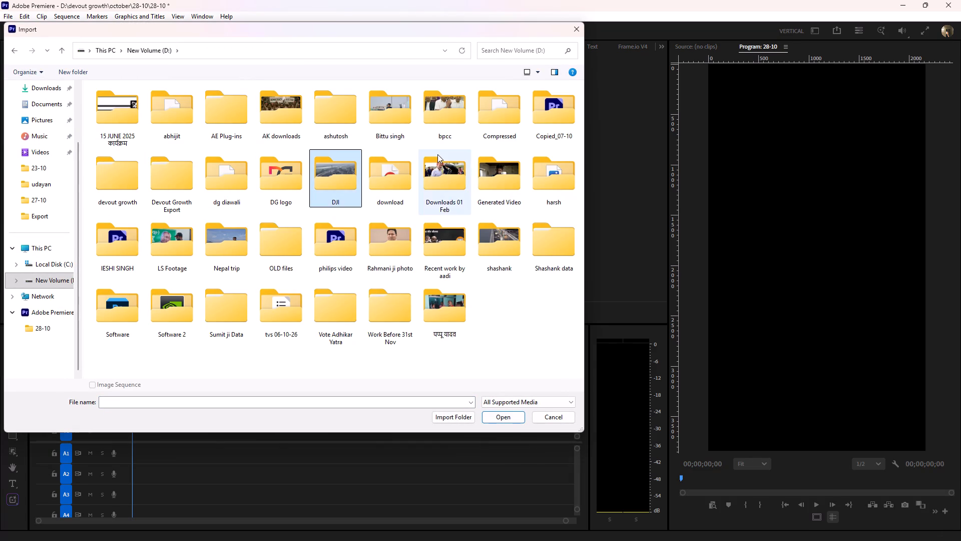
click(437, 154)
double_click(396, 162)
click(152, 94)
click(314, 85)
double_click(376, 106)
click(148, 113)
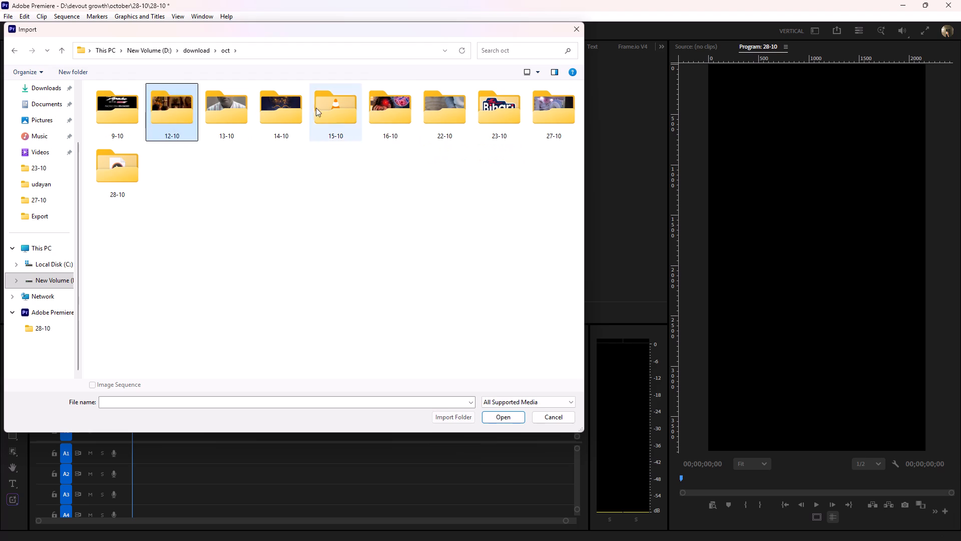
click(316, 108)
click(524, 136)
click(277, 136)
click(533, 114)
click(467, 119)
double_click(542, 115)
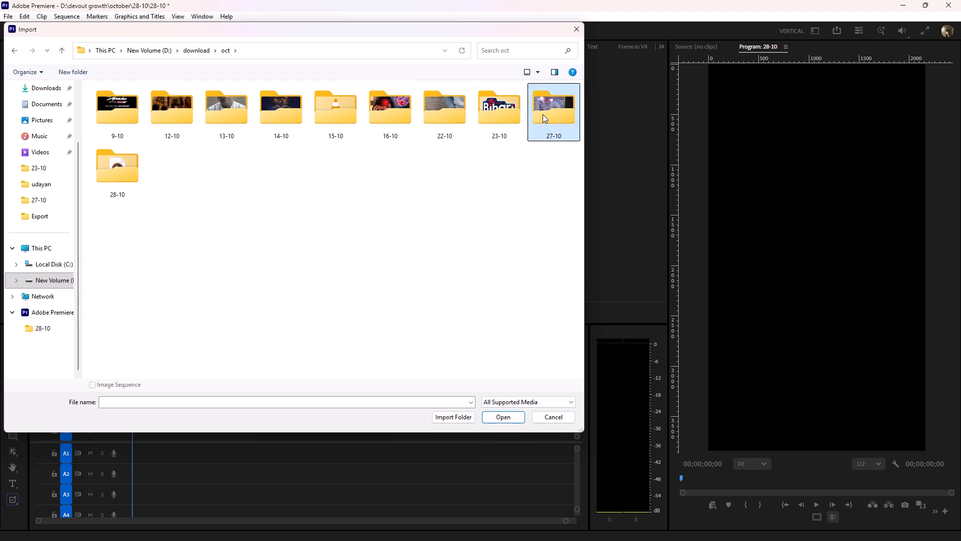
click(170, 106)
click(231, 64)
click(225, 52)
click(185, 162)
double_click(120, 154)
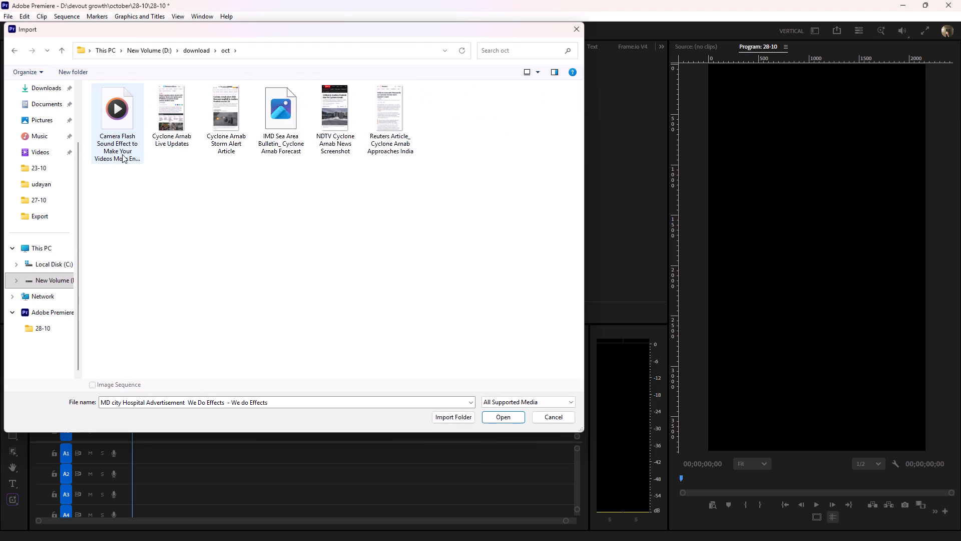
Import the five cyclone article and bulletin images into the news bin, leaving out the camera flash sound effect.
click(239, 114)
click(147, 114)
drag(171, 188, 516, 96)
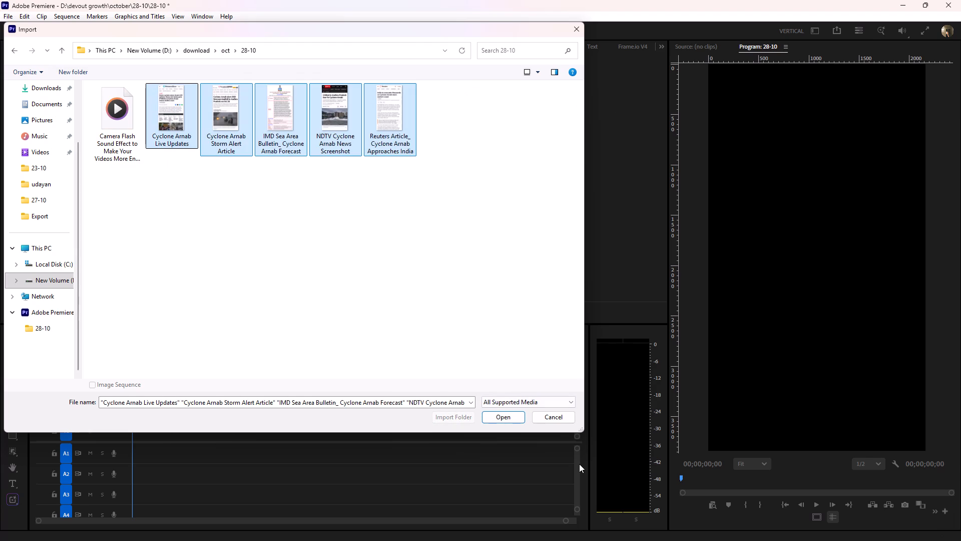
click(500, 419)
click(275, 274)
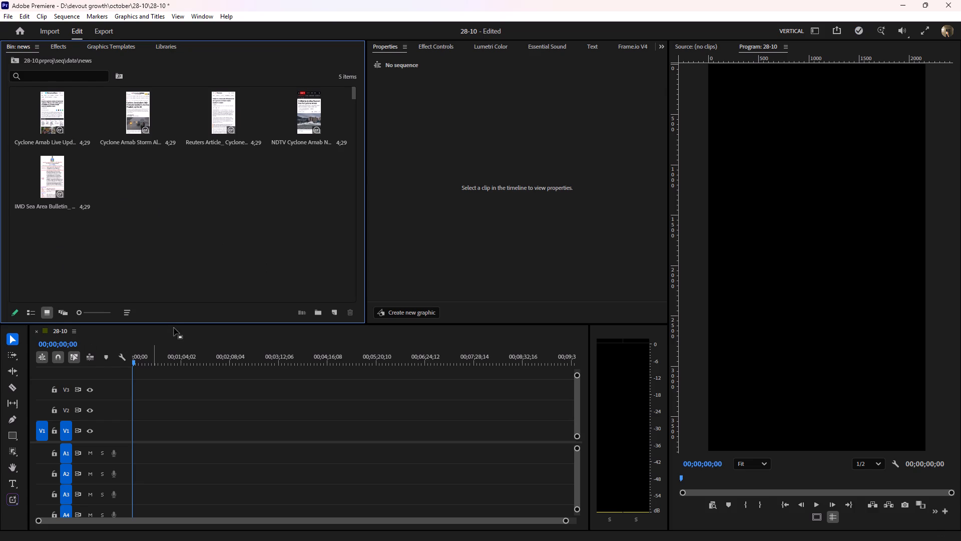
Enlarge the timeline area and shrink the video track heights of the 28-10 sequence.
drag(175, 324, 187, 242)
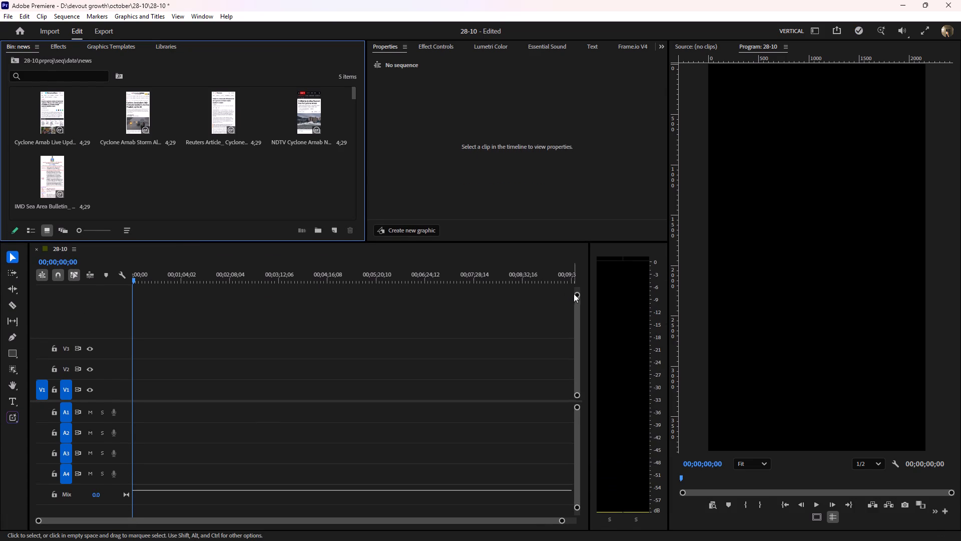
drag(576, 296, 576, 275)
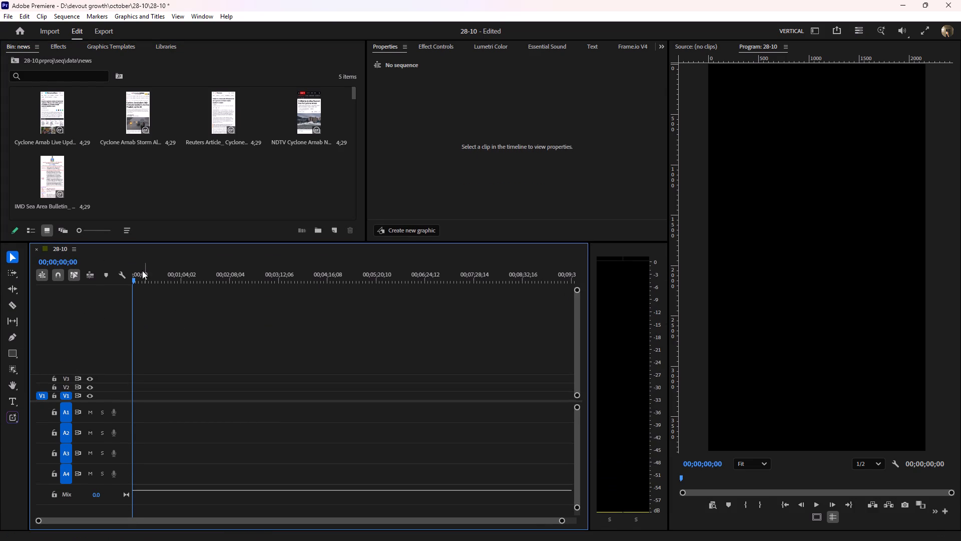
drag(151, 274, 100, 281)
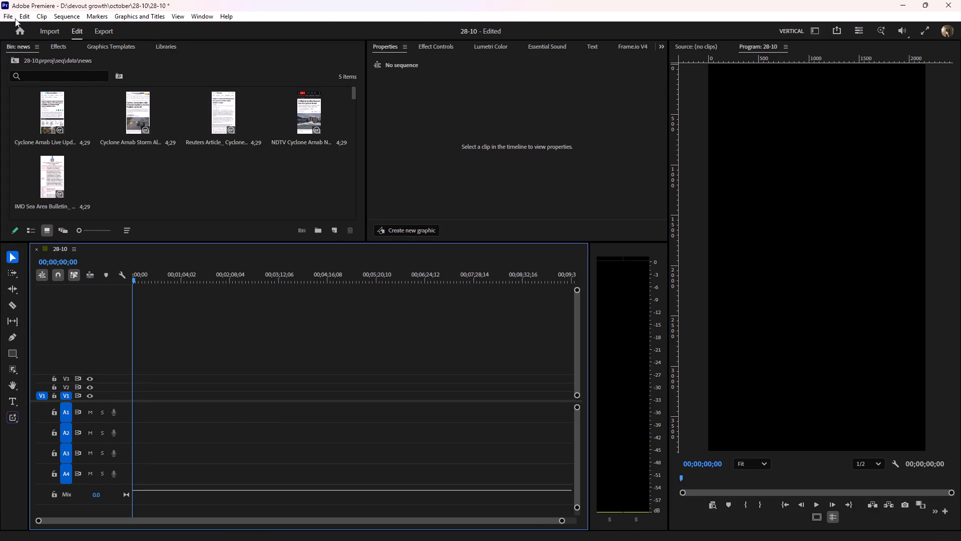
Open the recent project D:\Copied_07-10\07-10.prproj and accept the substitution of its missing fonts.
click(11, 18)
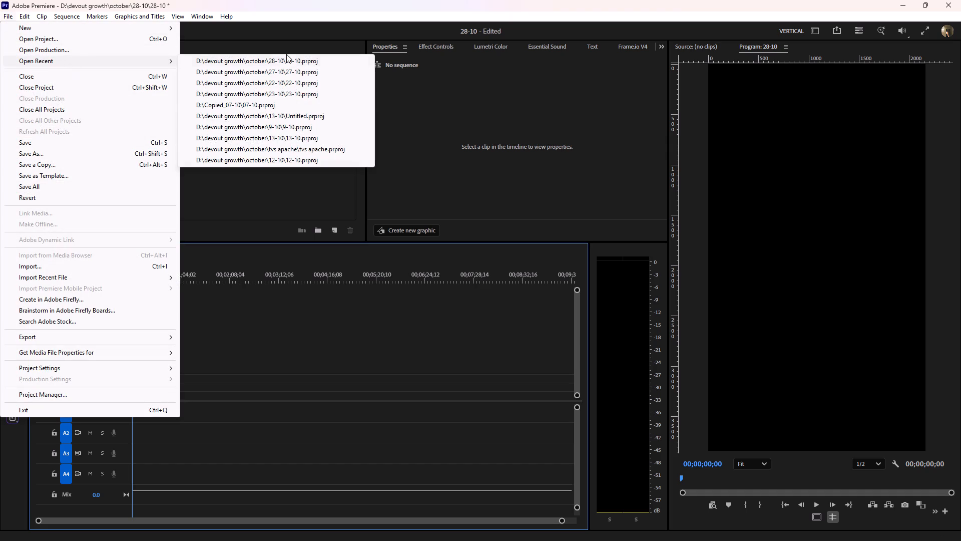
click(276, 104)
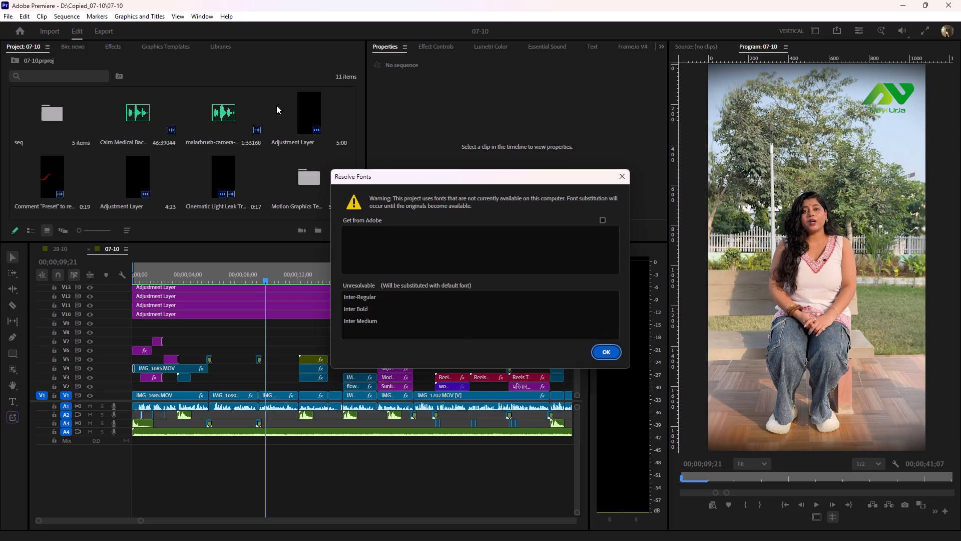
click(603, 357)
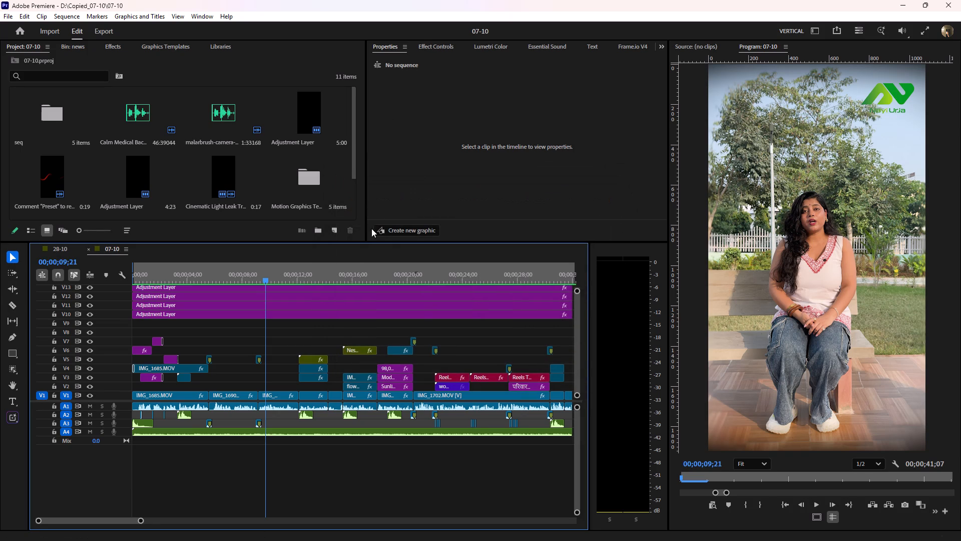
Copy the logo and five adjustment layers on V10 to V15 of the 07-10 sequence into the start of 28-10.
drag(364, 241, 387, 137)
drag(325, 184, 354, 267)
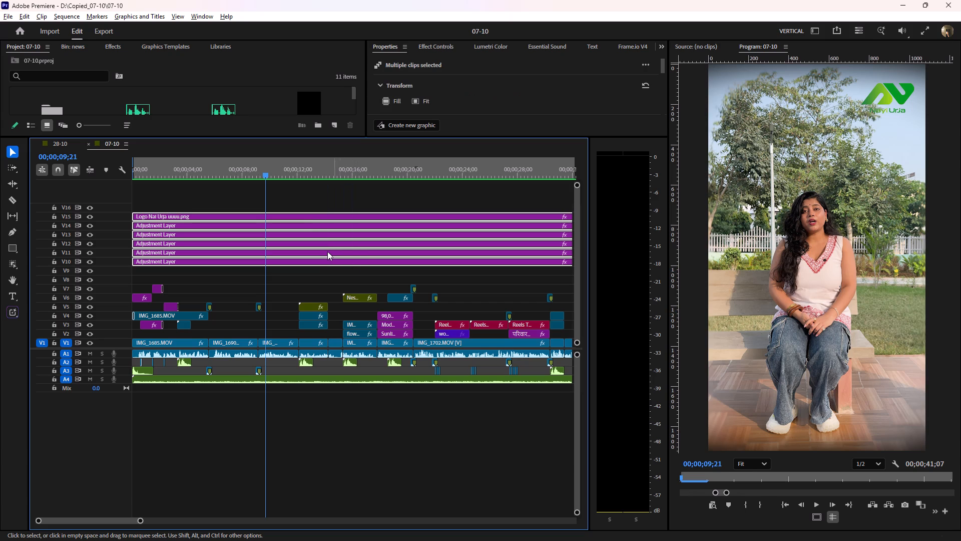
alt+drag(327, 251, 66, 145)
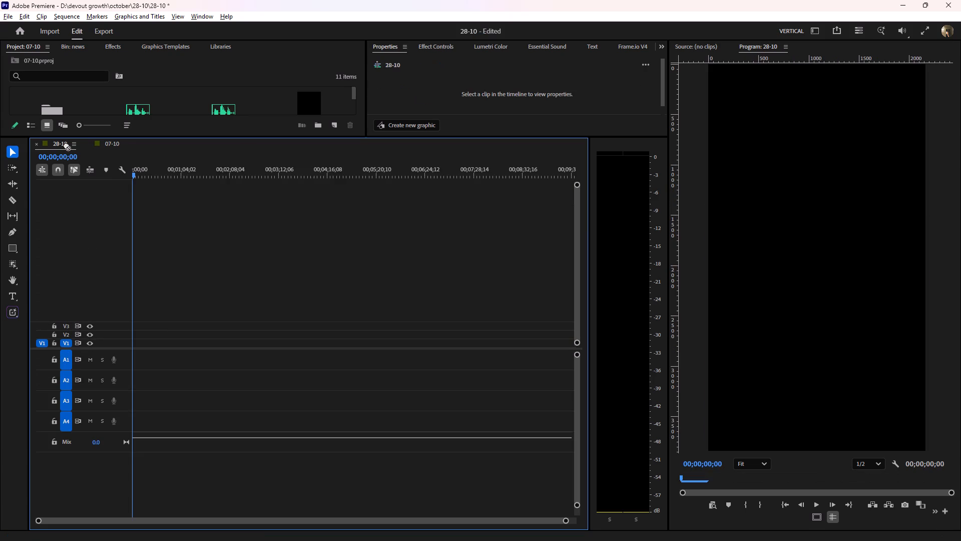
alt+drag(66, 145, 136, 201)
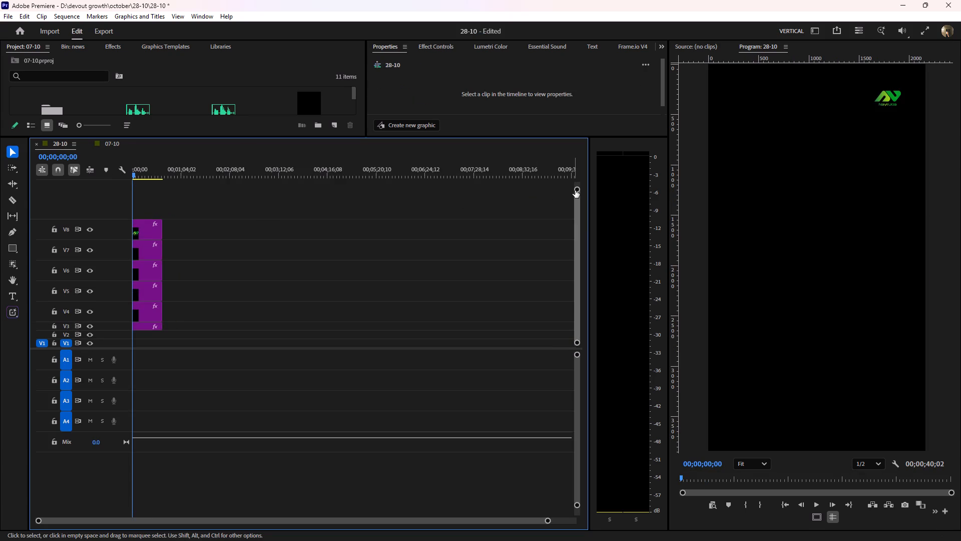
Move the pasted logo and adjustment layers up to tracks V7 through V12, with compact video track heights.
drag(575, 190, 571, 159)
drag(149, 261, 154, 313)
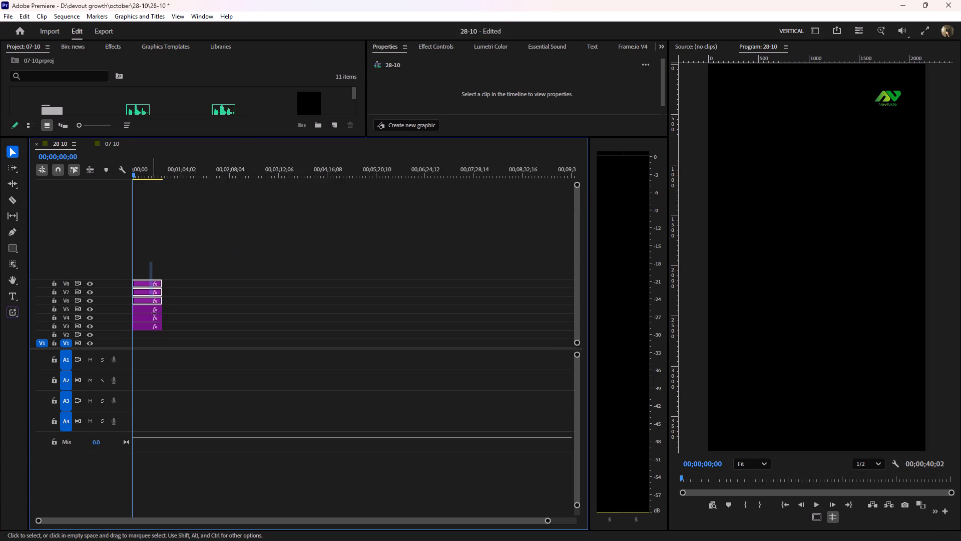
drag(154, 313, 156, 342)
drag(150, 311, 164, 247)
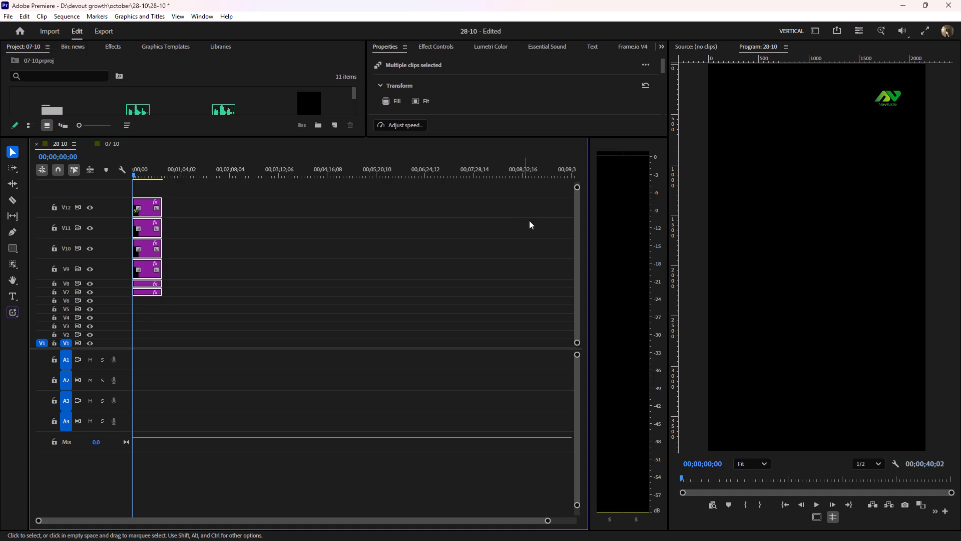
drag(577, 189, 576, 174)
Set the Logo Nai Urja clip's scale to 13% and its position to 1817 X, 324 Y.
key(equal)
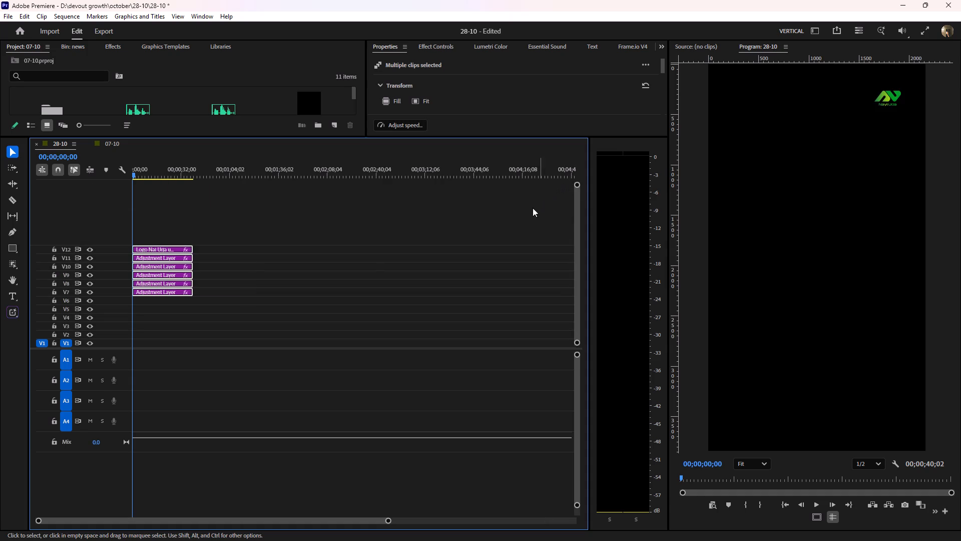
key(equal)
key(equal)
key(equal)
click(288, 209)
click(299, 257)
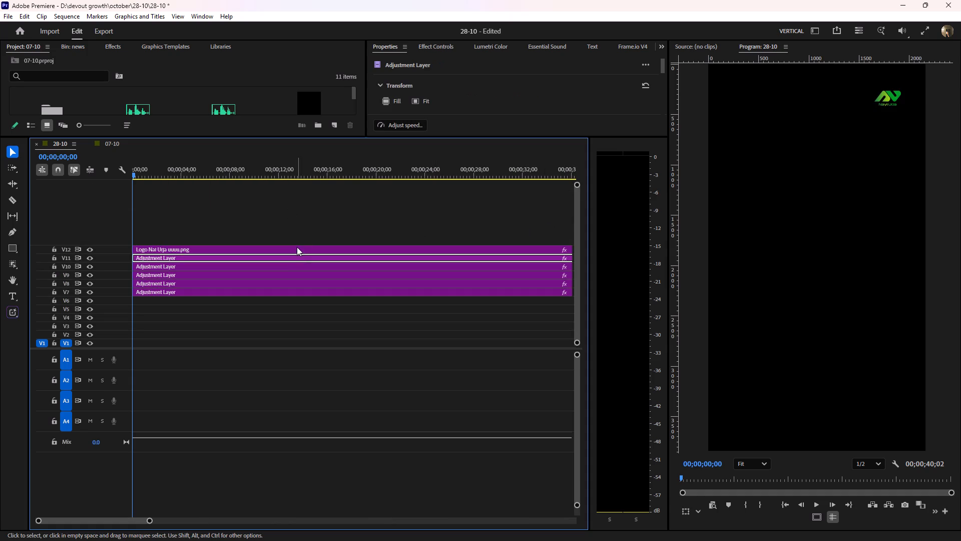
click(297, 247)
drag(364, 137, 365, 137)
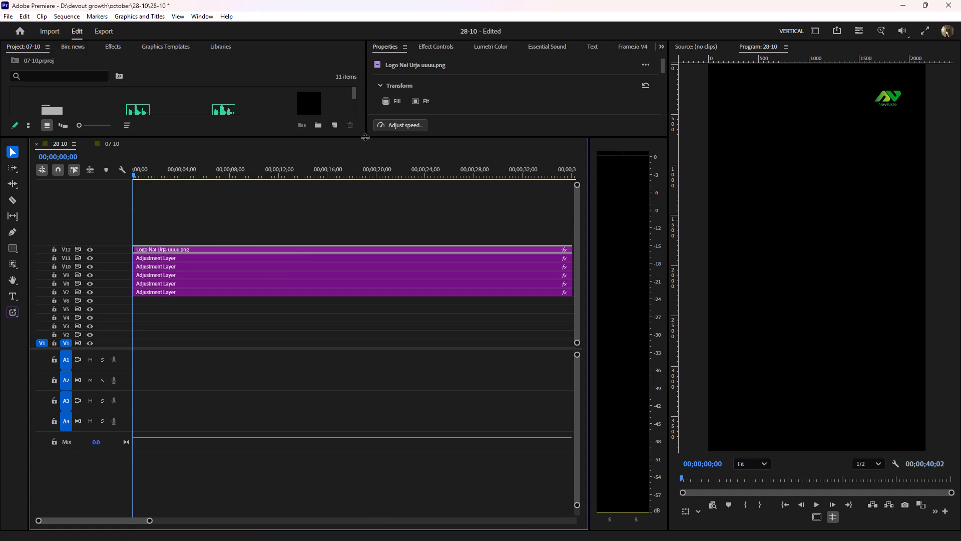
drag(365, 137, 372, 280)
drag(499, 116, 523, 123)
drag(495, 150, 499, 150)
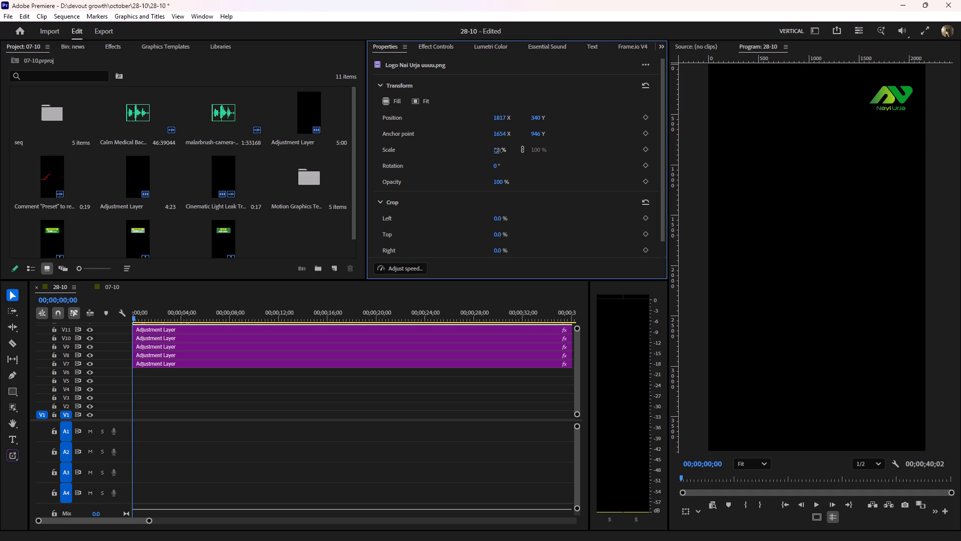
drag(499, 150, 500, 151)
drag(536, 118, 531, 123)
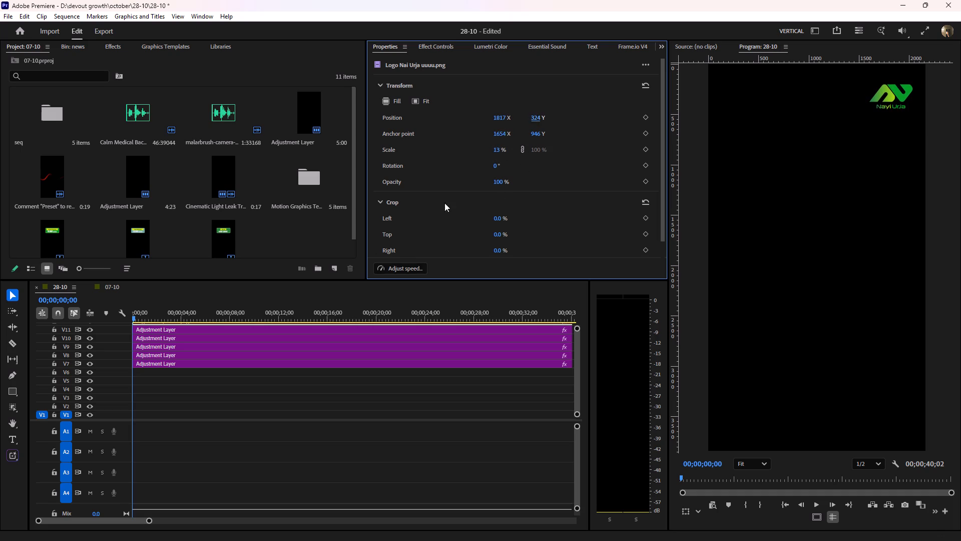
click(245, 388)
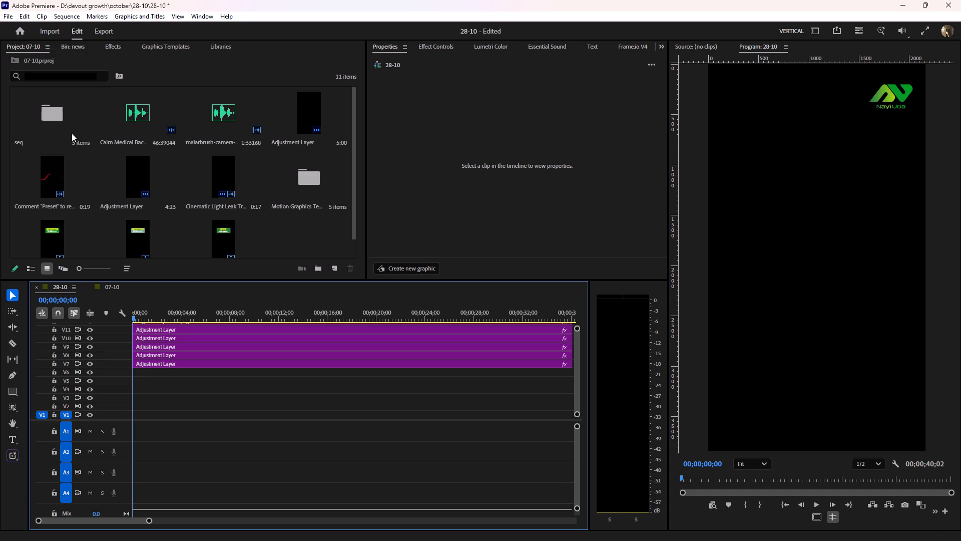
Close the 07-10 project panel and return to the news bin.
click(48, 49)
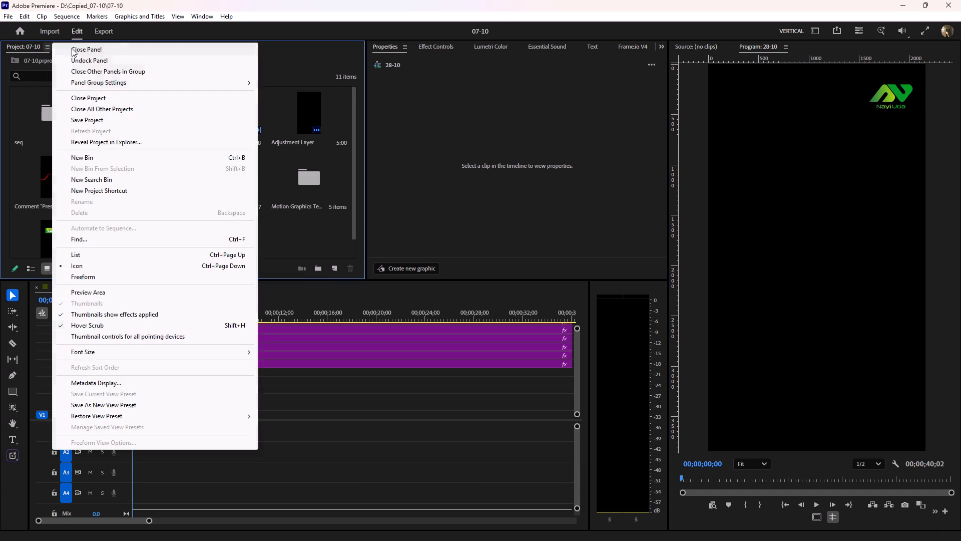
click(103, 49)
click(147, 189)
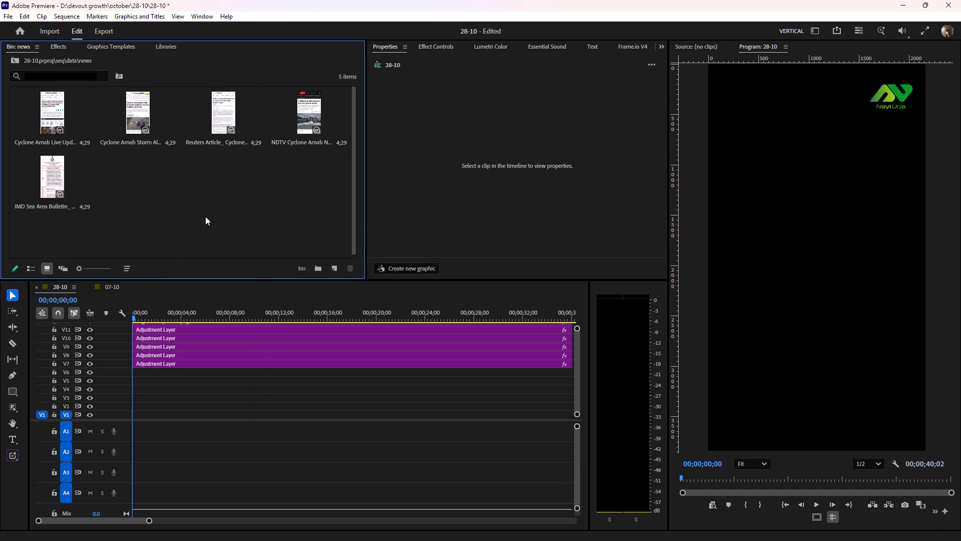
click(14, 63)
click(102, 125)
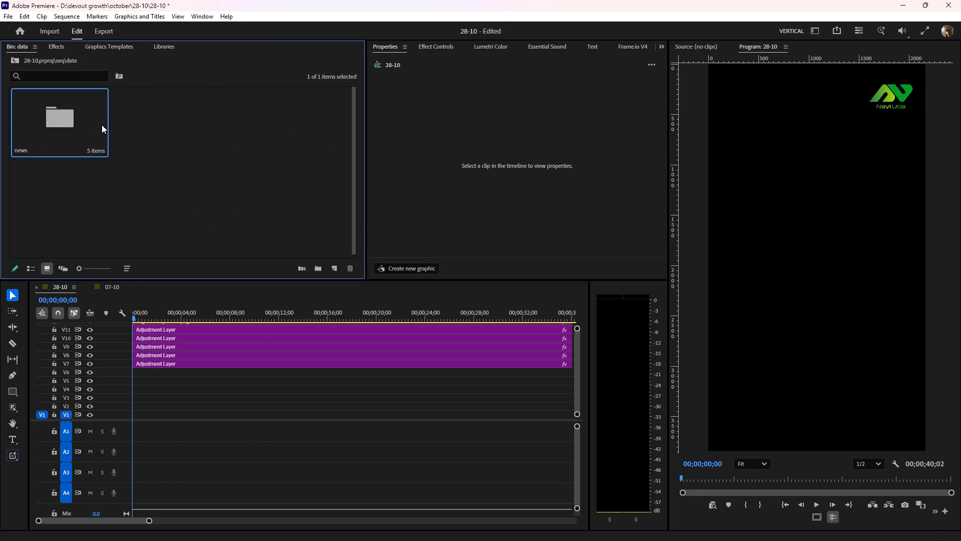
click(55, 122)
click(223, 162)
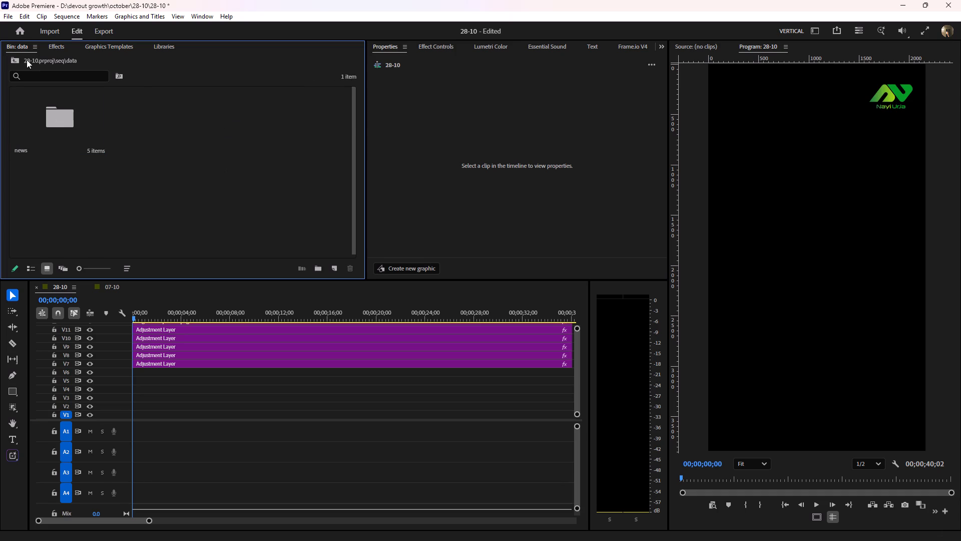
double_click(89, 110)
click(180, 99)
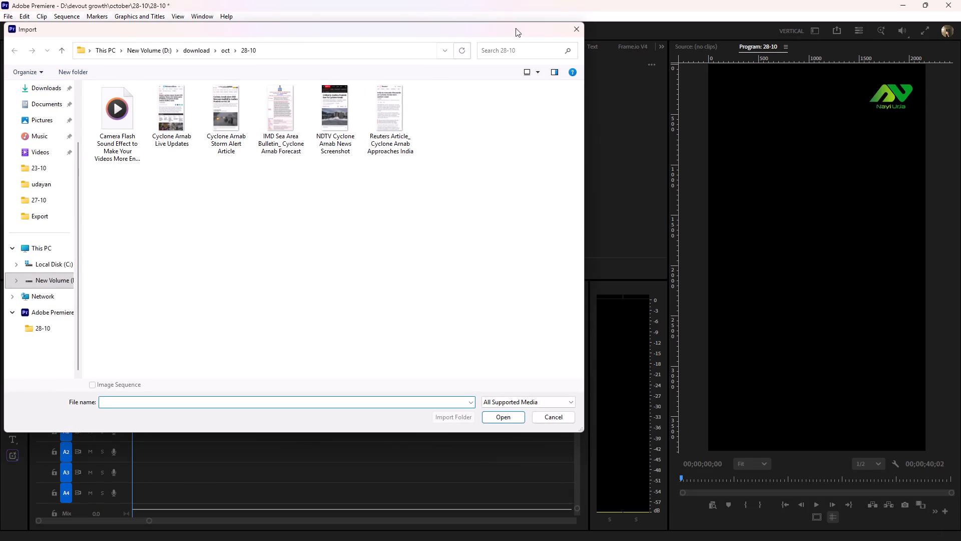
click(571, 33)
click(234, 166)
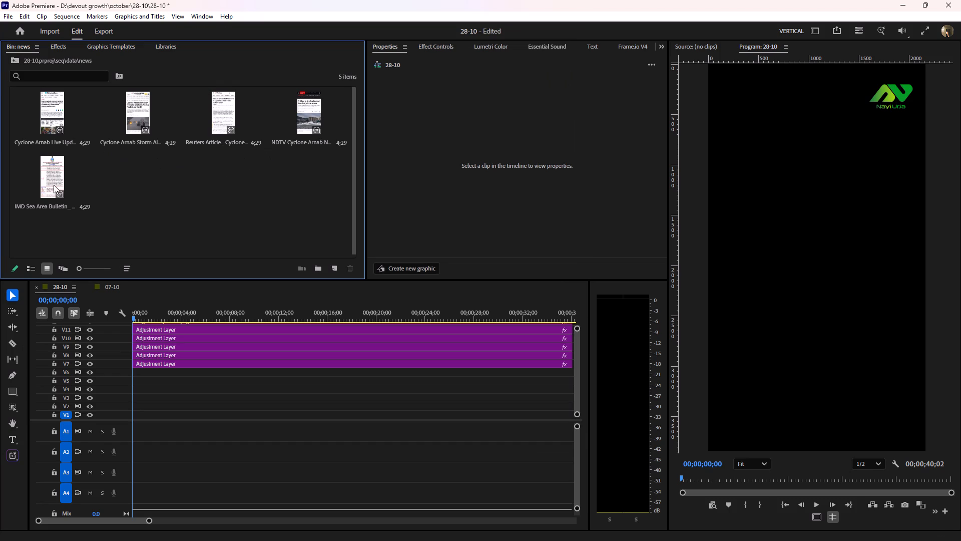
Place the Cyclone Arnab Storm Alert Article image at the start of V1 and scale it to fill the frame.
click(140, 173)
drag(132, 112, 165, 115)
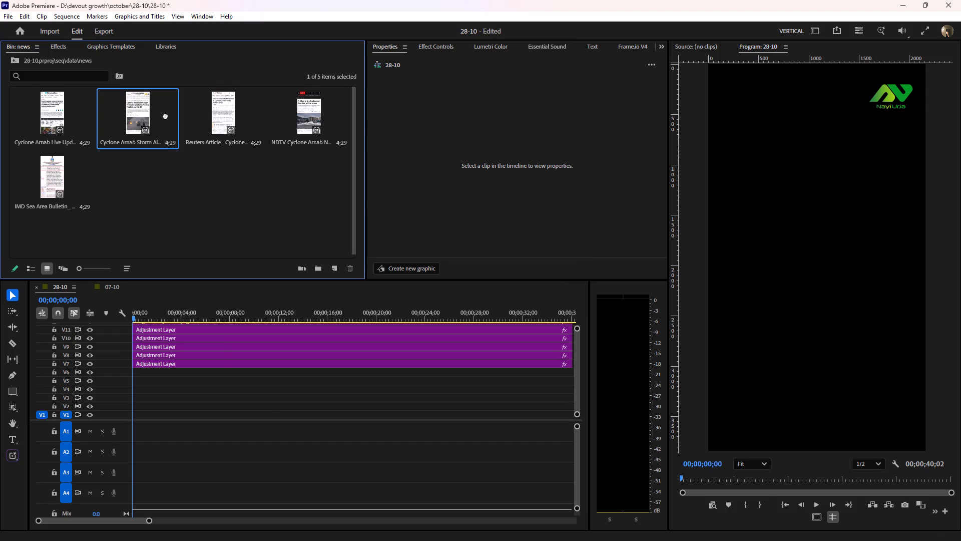
drag(165, 115, 130, 416)
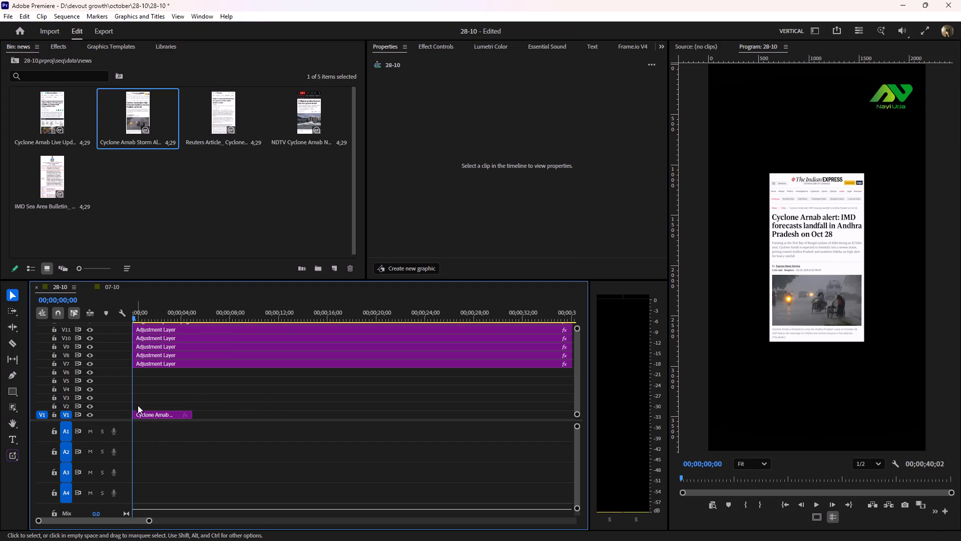
key(equal)
key(equal)
key(minus)
click(186, 414)
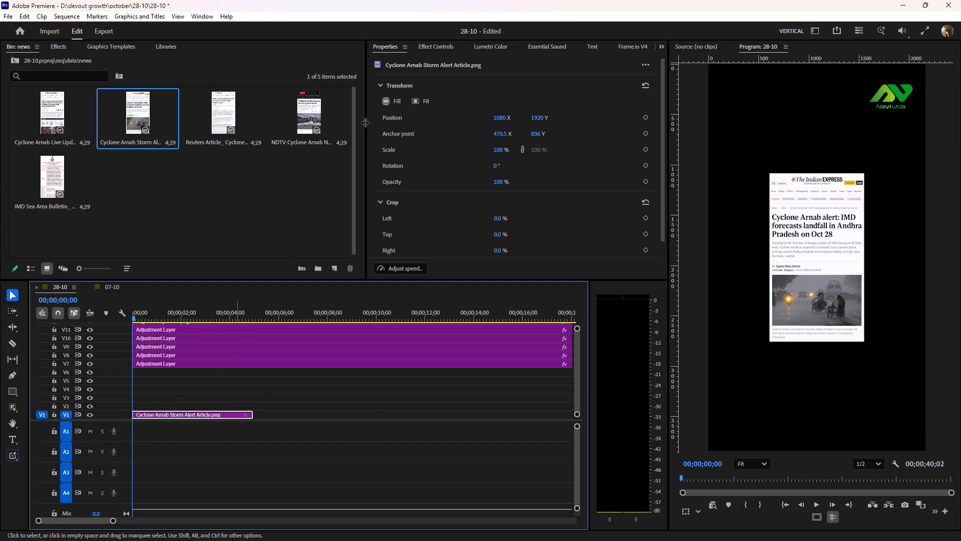
click(382, 107)
click(387, 100)
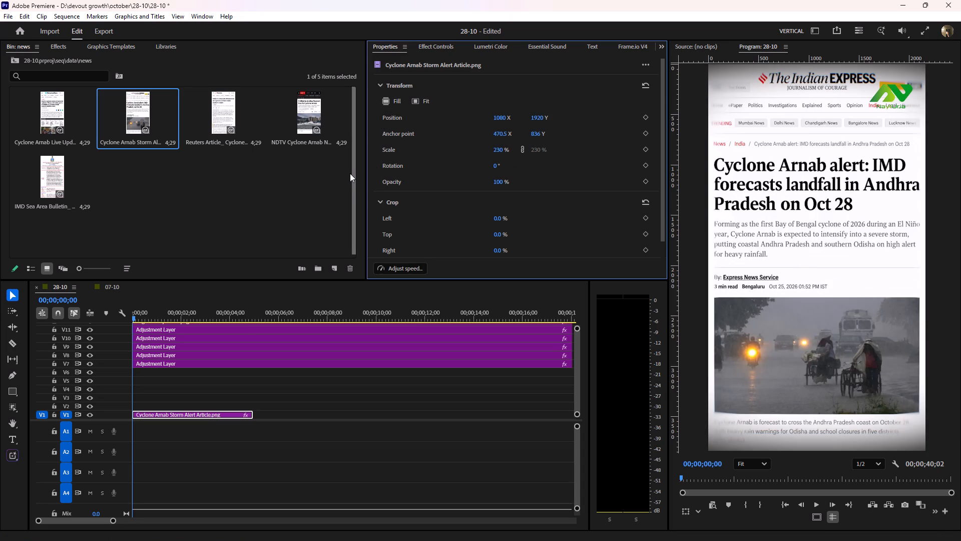
Play the opening image up to 00;00;01;00 and trim its end to that point.
drag(145, 318, 120, 326)
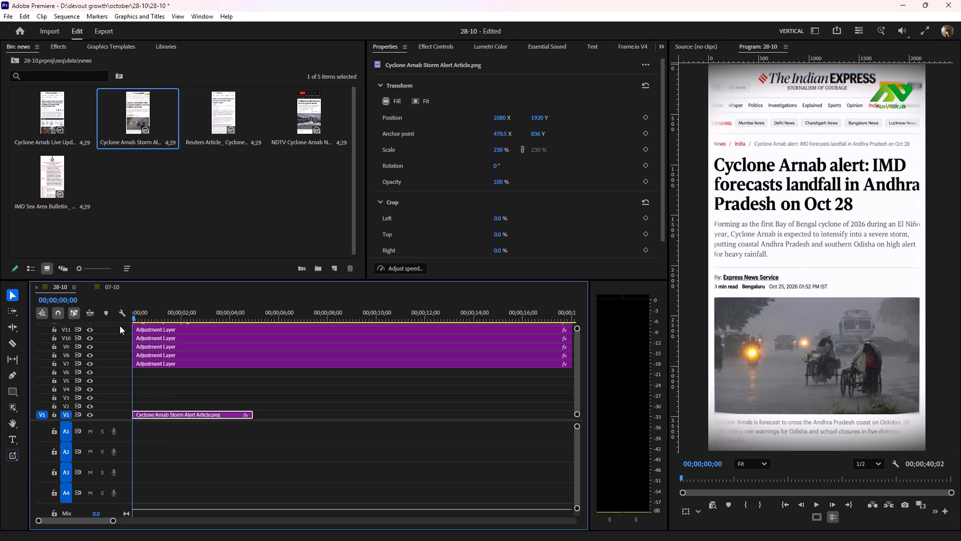
drag(120, 326, 119, 326)
key(space)
key(space)
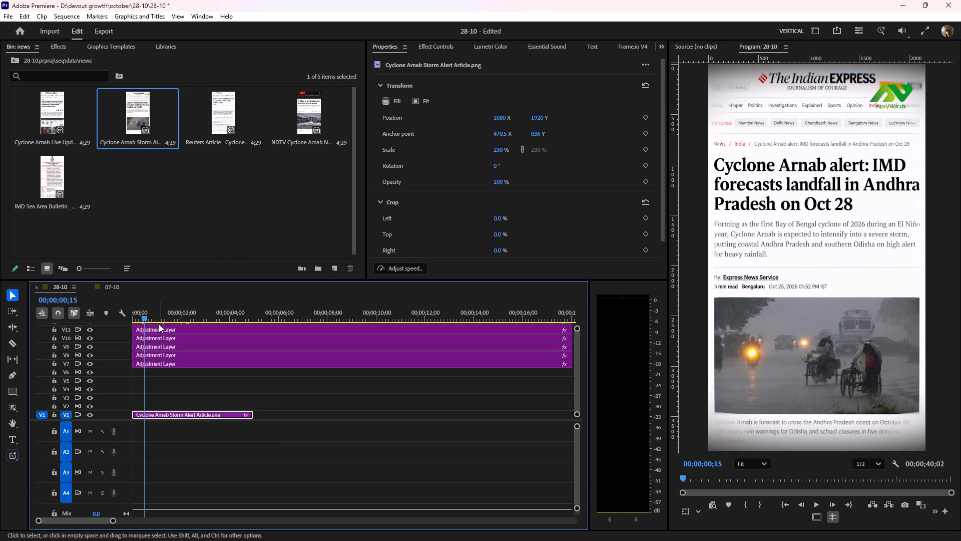
drag(152, 318, 132, 324)
key(space)
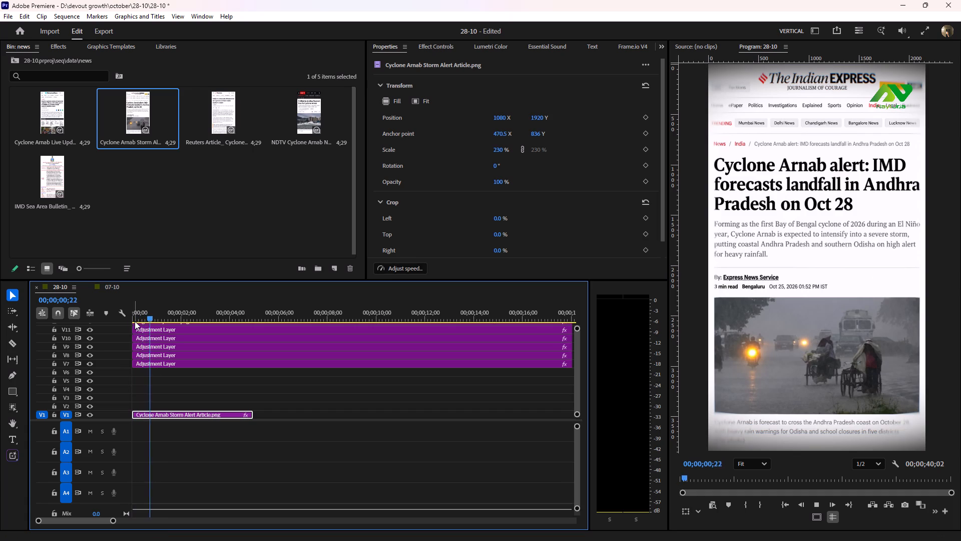
key(space)
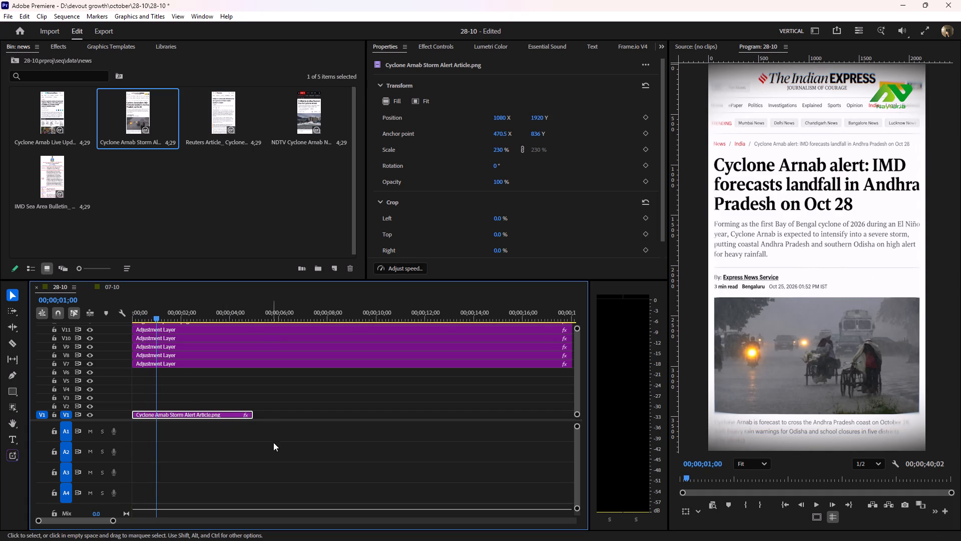
drag(259, 418, 164, 441)
click(186, 406)
Add the NDTV Cyclone Arnab News Screenshot on V1 directly after the first image and trim it to end at 00;00;02;00.
drag(310, 115, 173, 399)
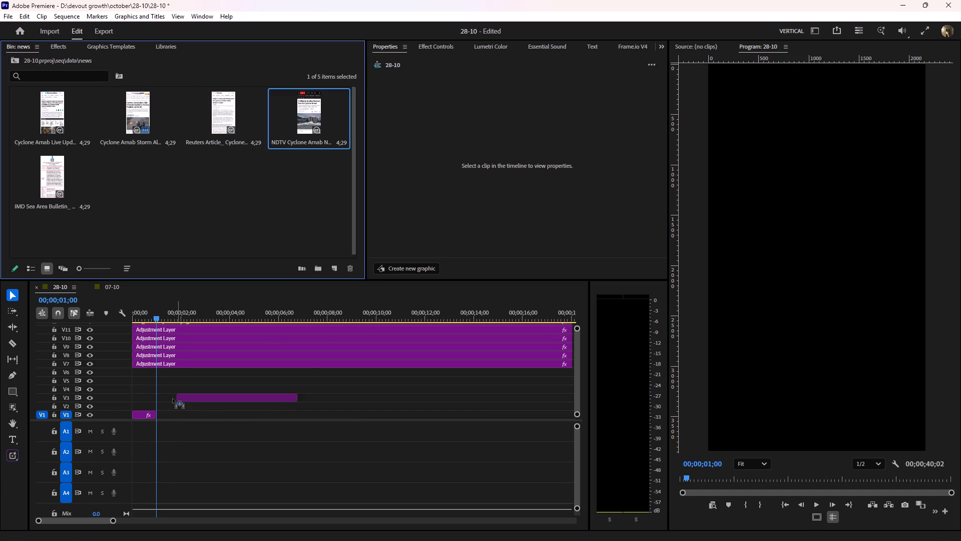
drag(173, 399, 158, 417)
click(206, 414)
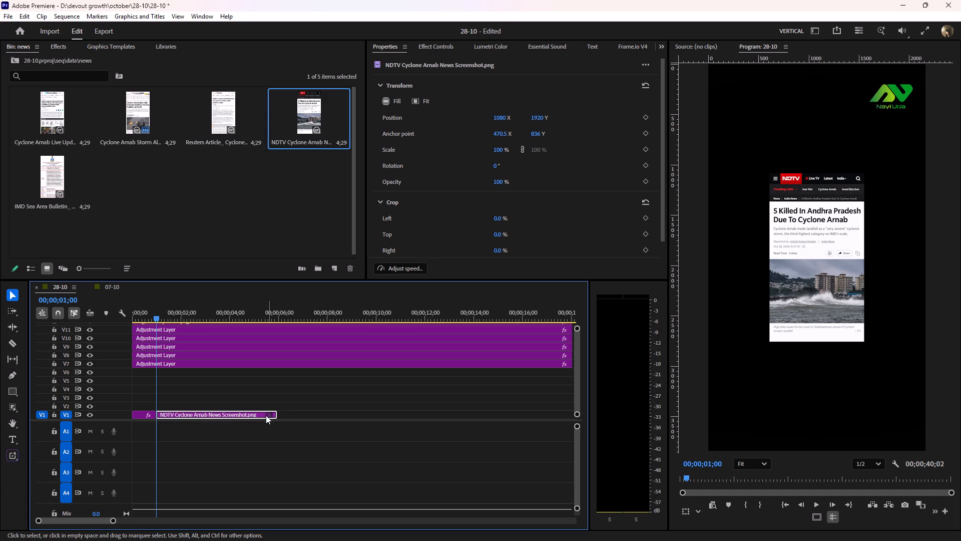
drag(280, 418, 207, 428)
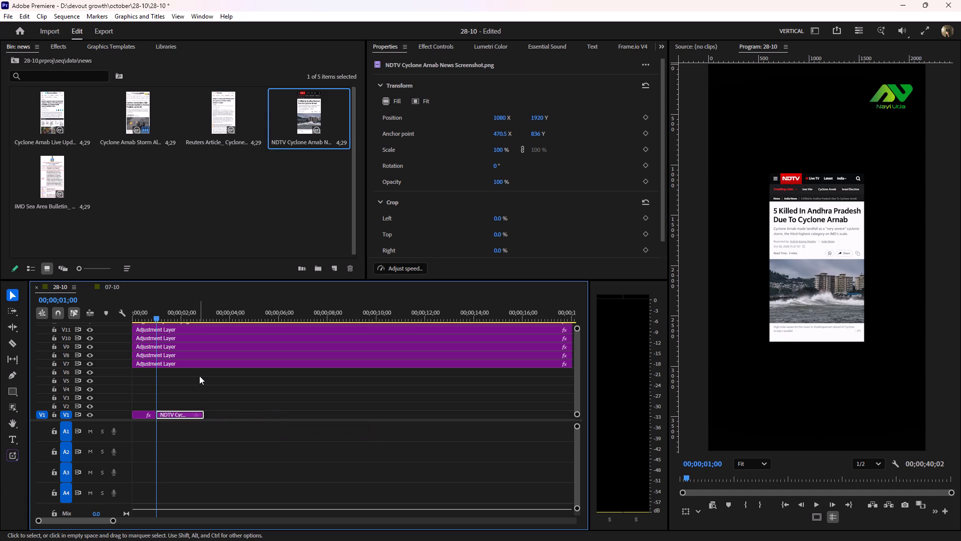
key(space)
key(space)
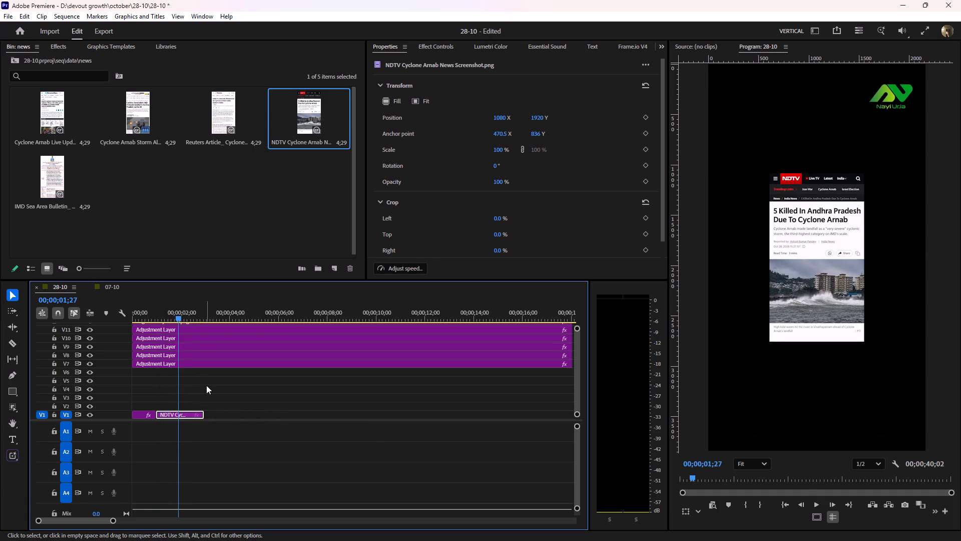
key(Right)
key(Right)
key(Right)
drag(204, 413, 184, 419)
click(193, 409)
click(167, 418)
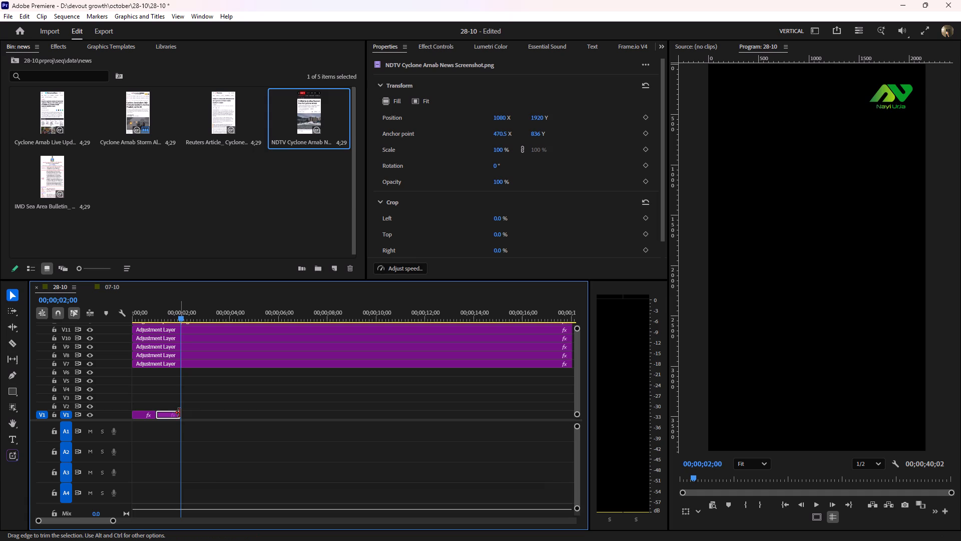
click(180, 413)
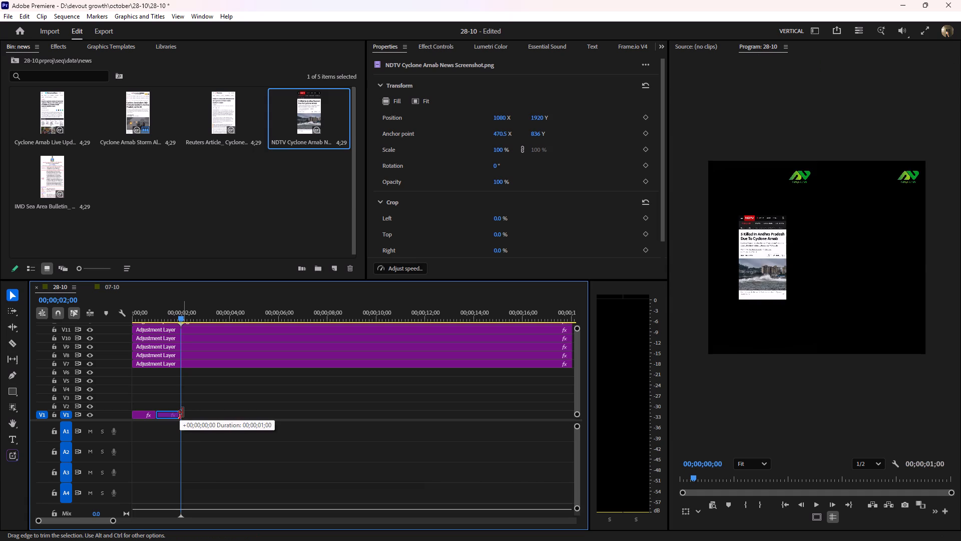
click(197, 404)
Add the Reuters cyclone article image, trim it to the NDTV clip's one-second length, and place it directly after that clip on V1.
drag(178, 312, 171, 311)
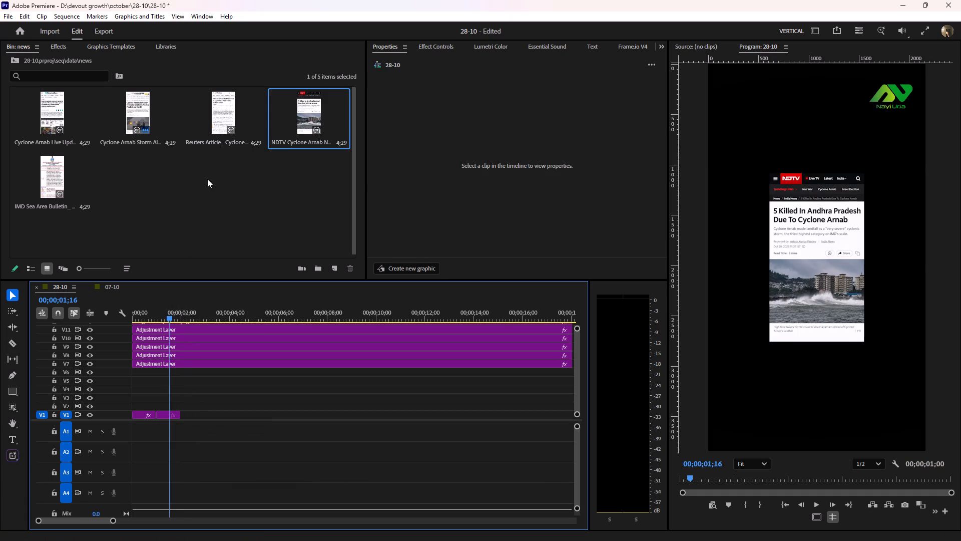
double_click(230, 119)
drag(229, 113, 175, 390)
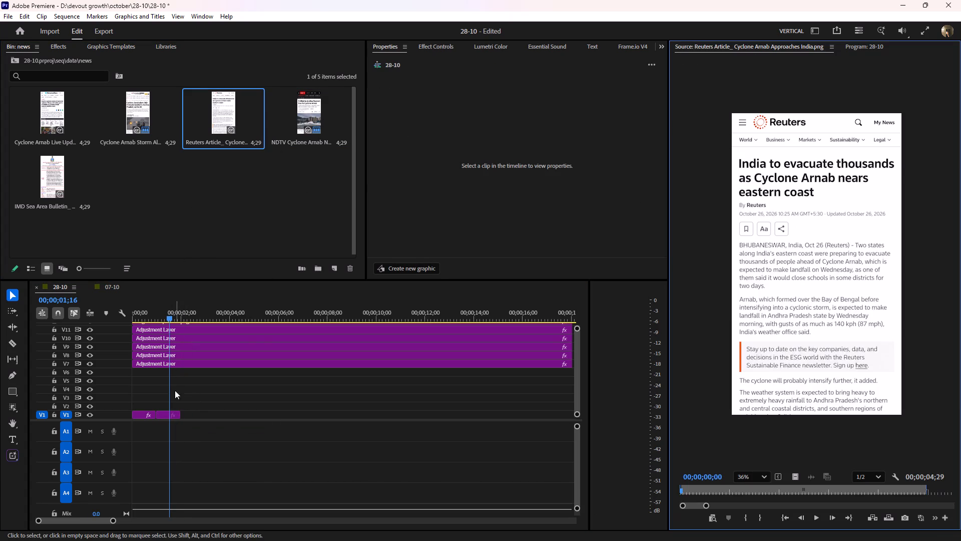
drag(175, 390, 168, 404)
drag(220, 119, 159, 390)
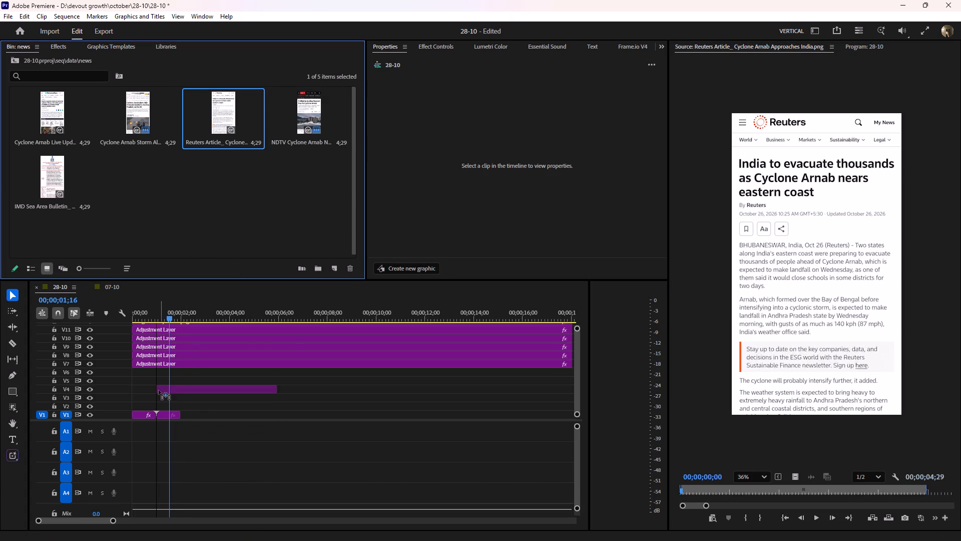
drag(159, 390, 158, 404)
drag(279, 407, 242, 409)
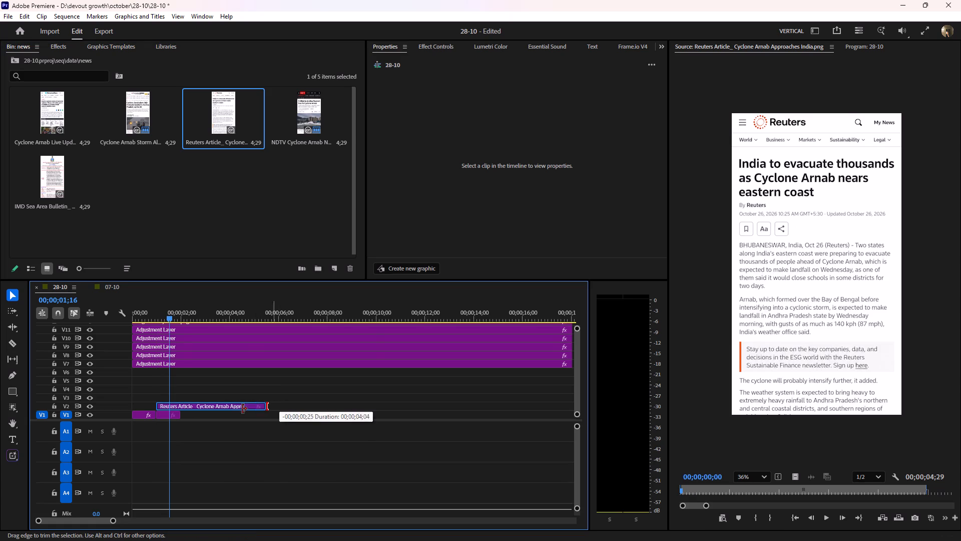
drag(242, 409, 182, 430)
drag(166, 405, 197, 412)
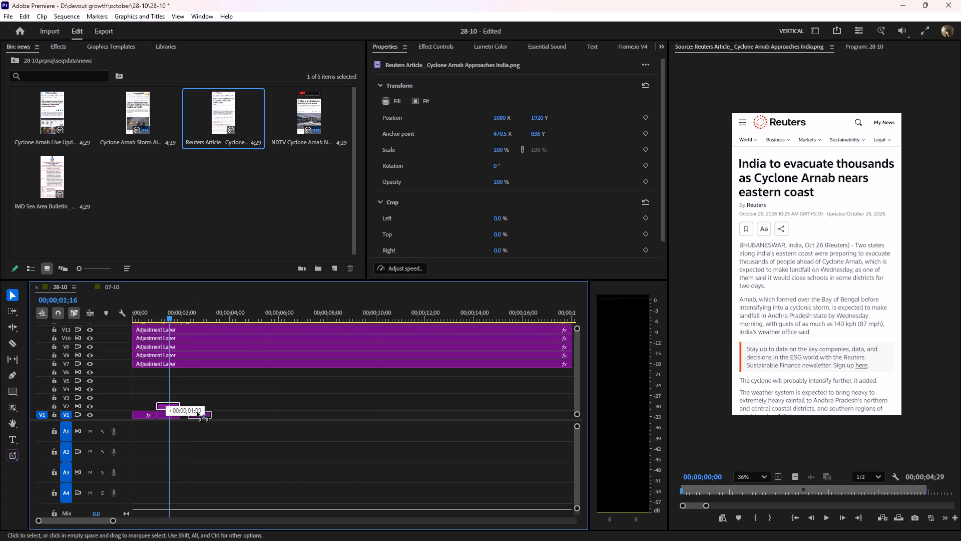
drag(197, 412, 193, 412)
Scale the NDTV and Reuters clips on V1 to fill the frame.
click(173, 311)
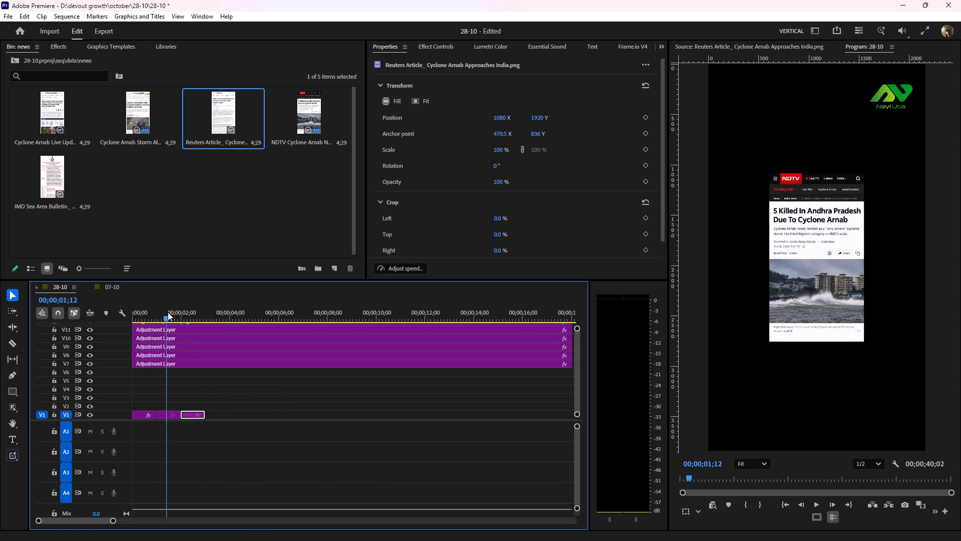
click(170, 414)
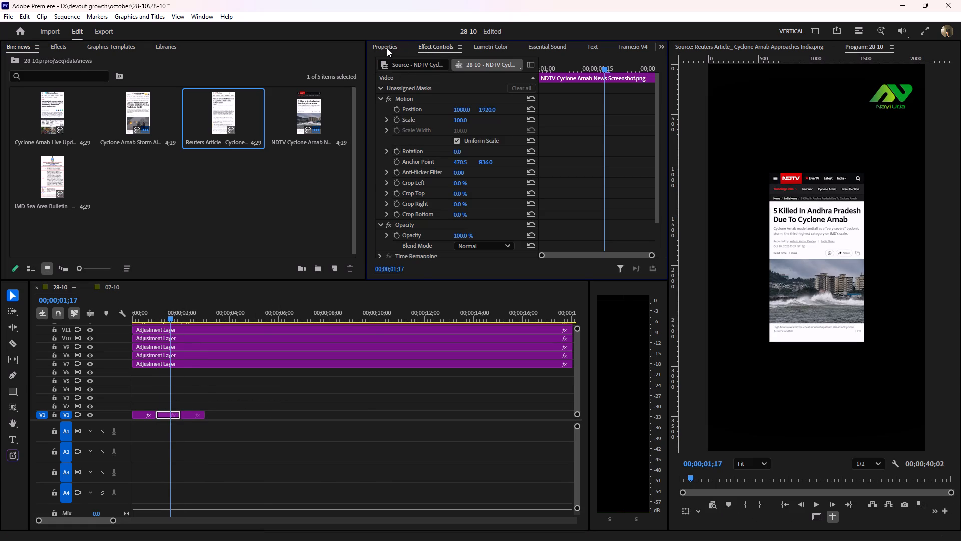
click(387, 48)
click(386, 104)
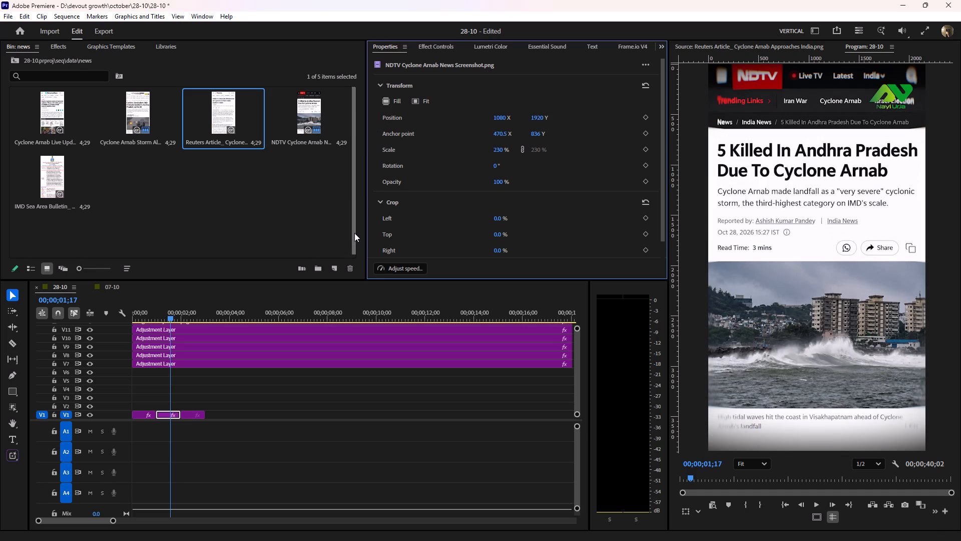
click(190, 316)
click(193, 414)
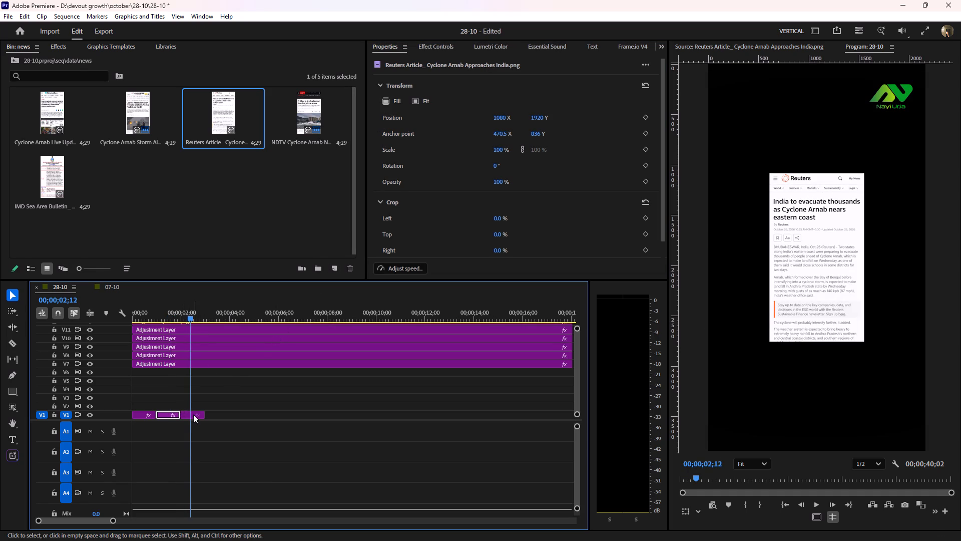
click(388, 100)
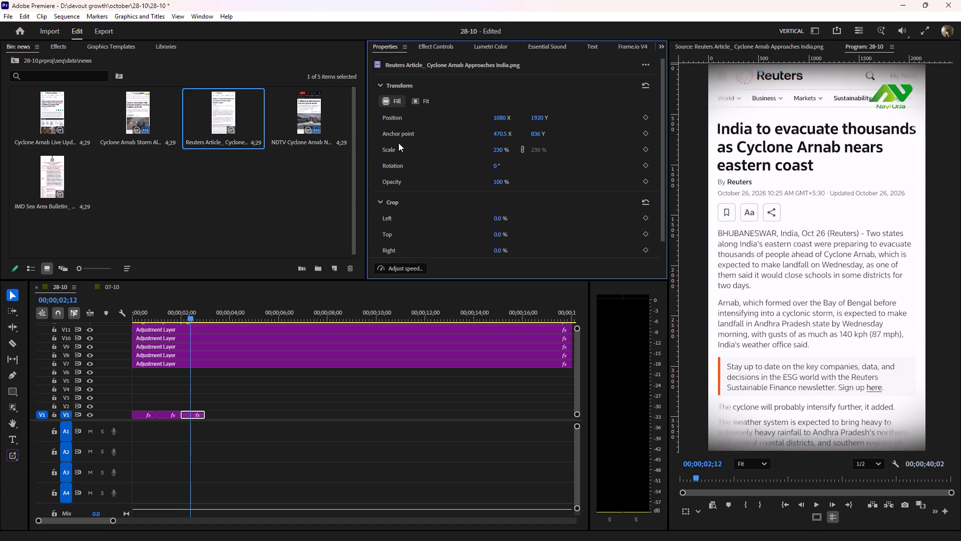
Delete the adjustment layer on V8 and play back the NDTV-to-Reuters cut.
click(150, 358)
key(Delete)
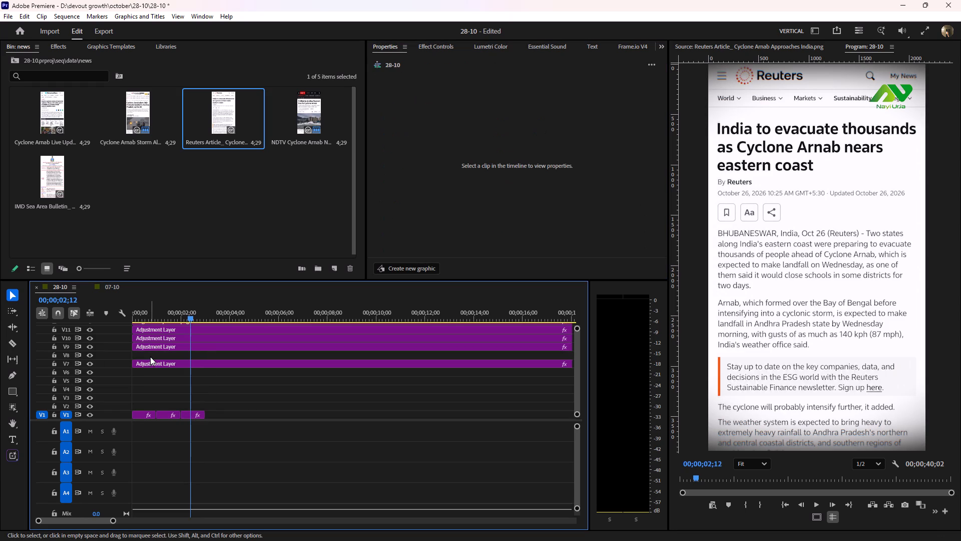
drag(173, 311, 163, 315)
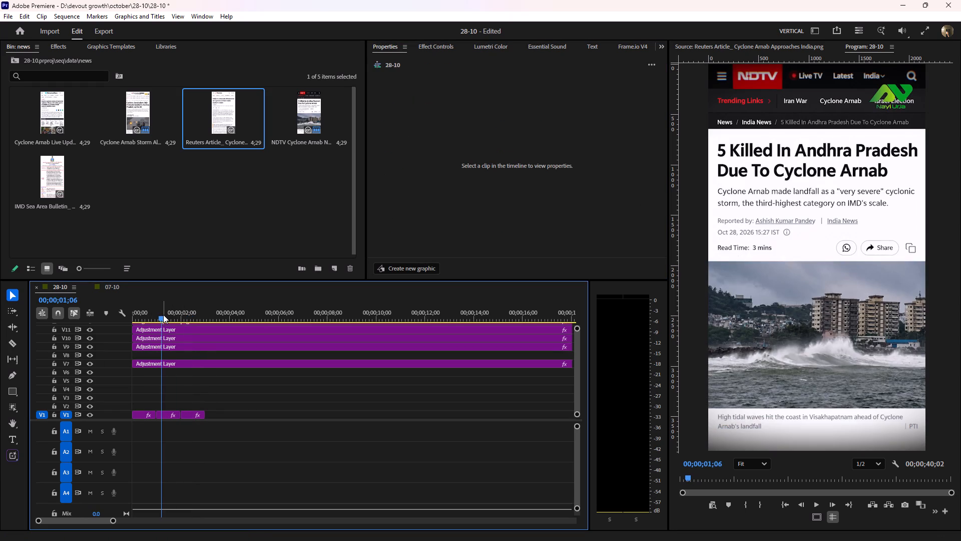
key(space)
key(space)
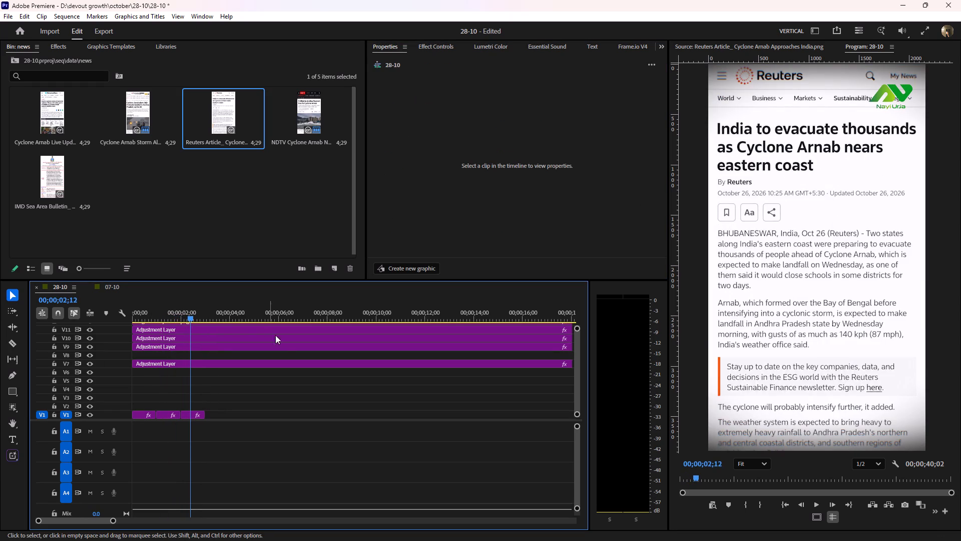
Add the Cyclone Arnab Live Updates image, trim it to the Reuters clip's length, and place it directly after that clip on V1.
click(239, 399)
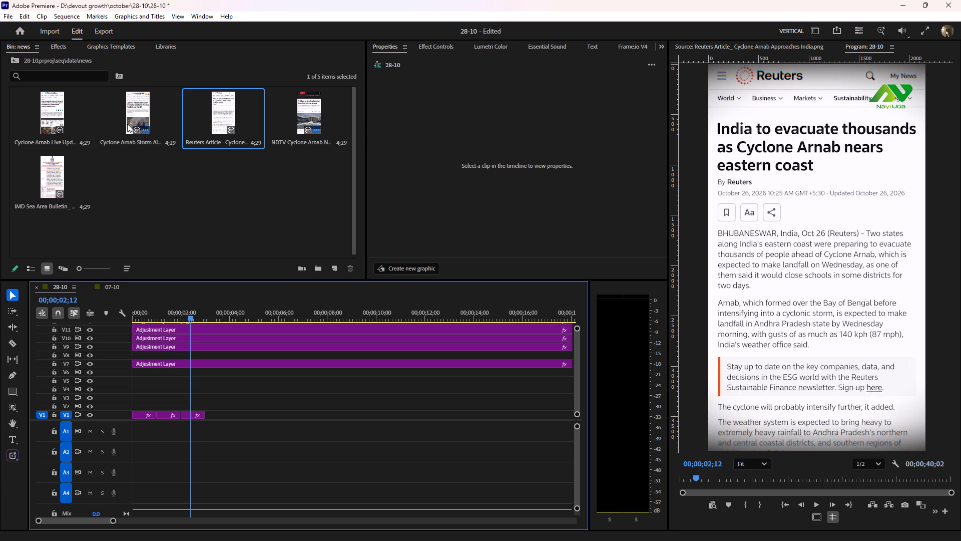
click(192, 208)
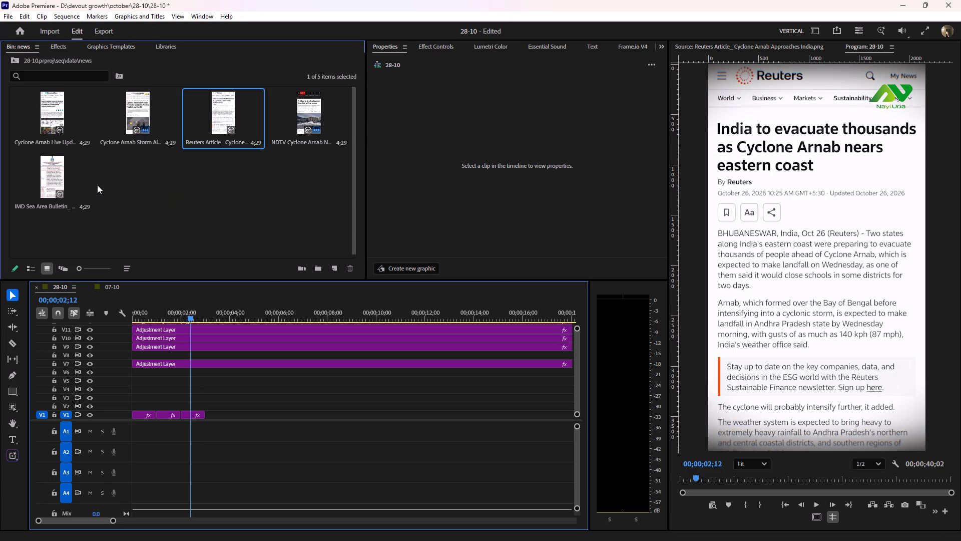
click(50, 112)
drag(55, 108, 71, 113)
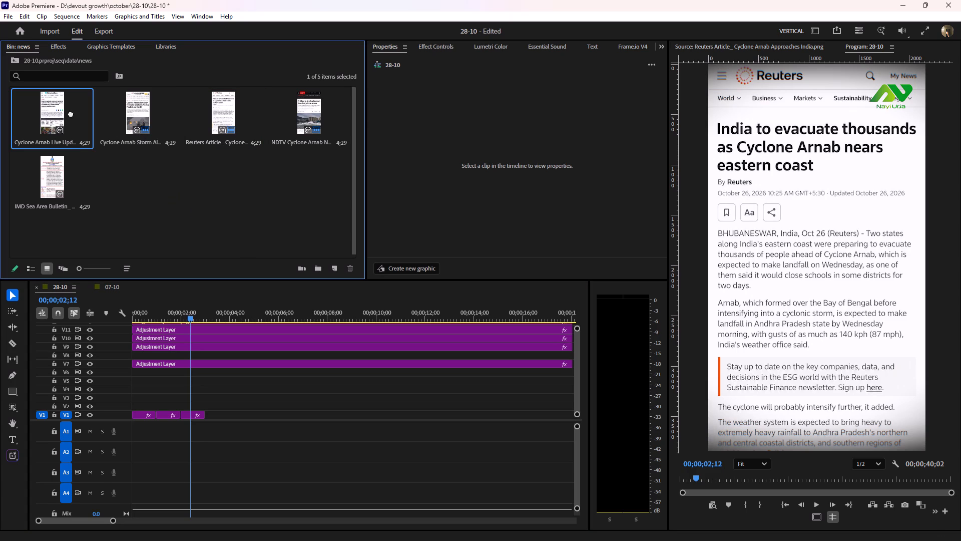
drag(71, 113, 182, 410)
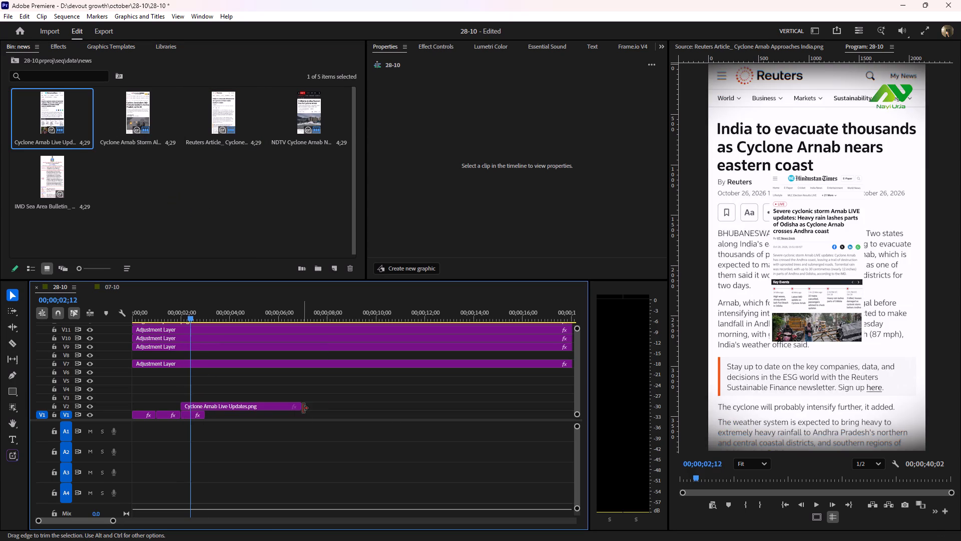
drag(303, 408, 207, 423)
drag(189, 404, 213, 404)
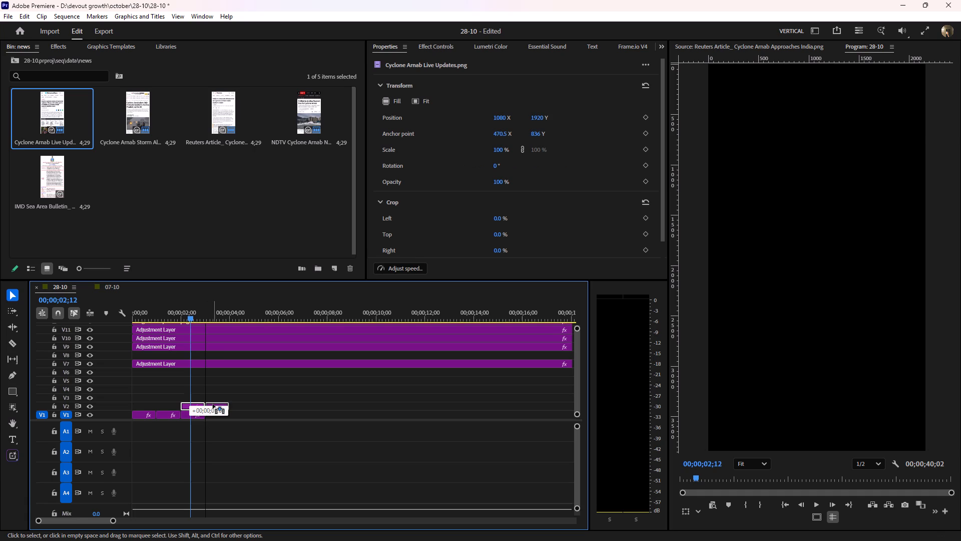
drag(213, 404, 217, 414)
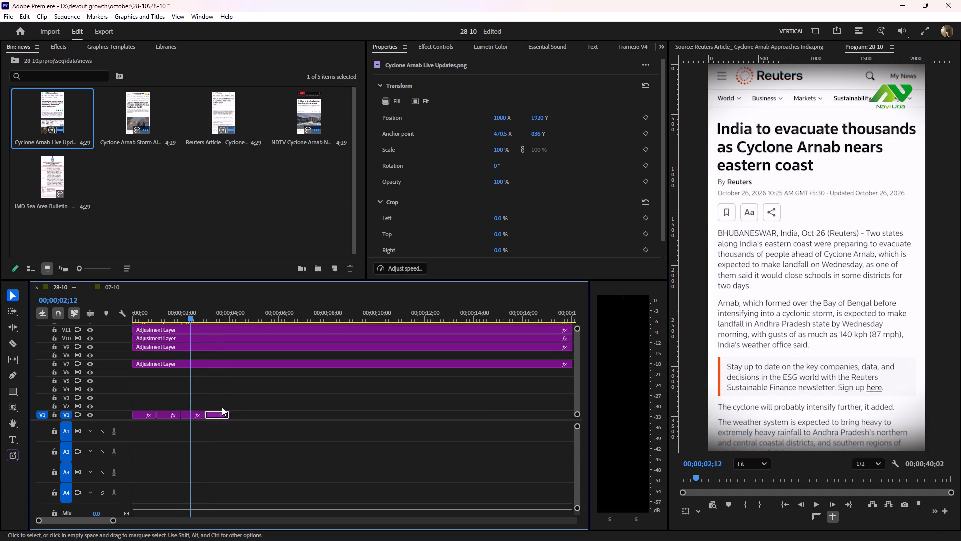
Scale the Cyclone Arnab Live Updates clip to fill the frame.
click(215, 322)
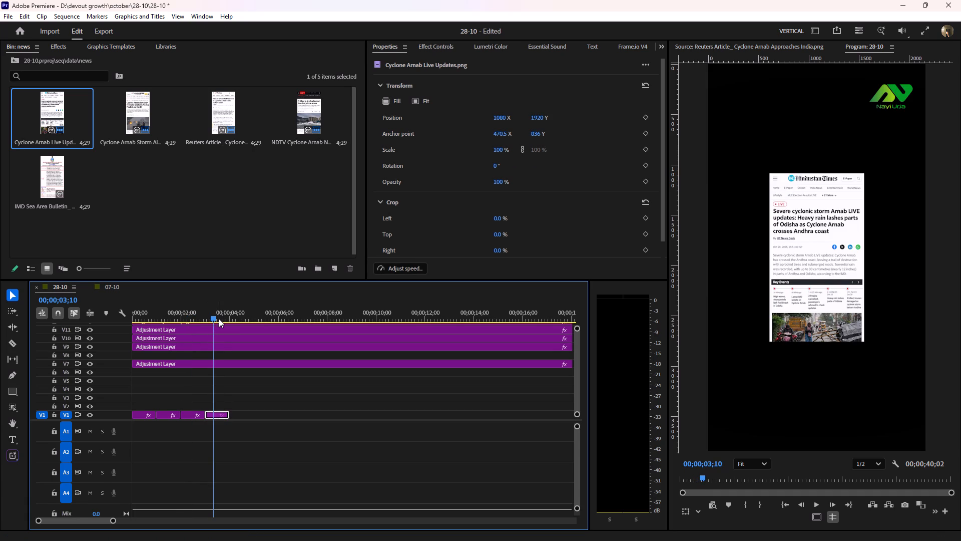
click(390, 101)
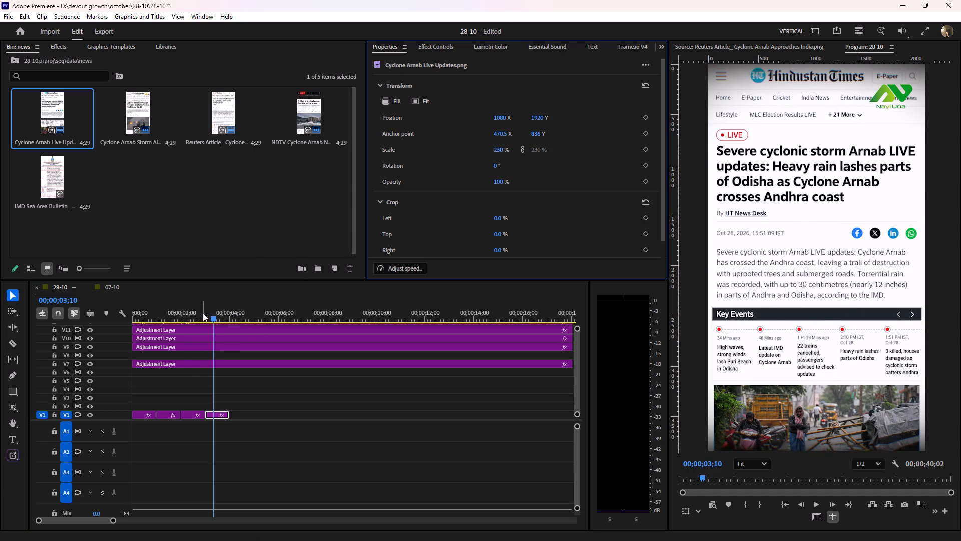
Add the IMD Sea Area Bulletin image, trim it to one second, and place it directly after the Cyclone Arnab Live Updates clip on V1.
drag(201, 311, 182, 319)
click(214, 389)
drag(66, 172, 75, 172)
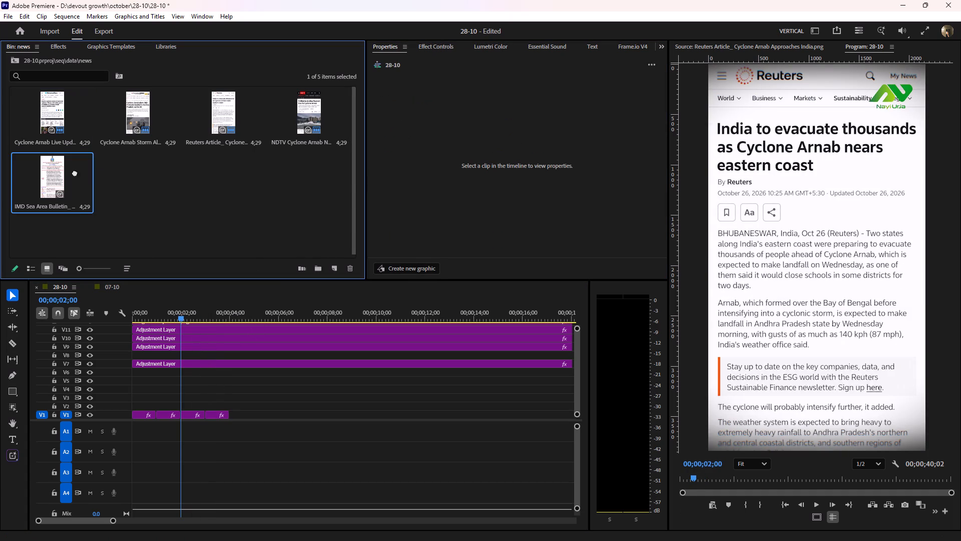
drag(75, 172, 205, 405)
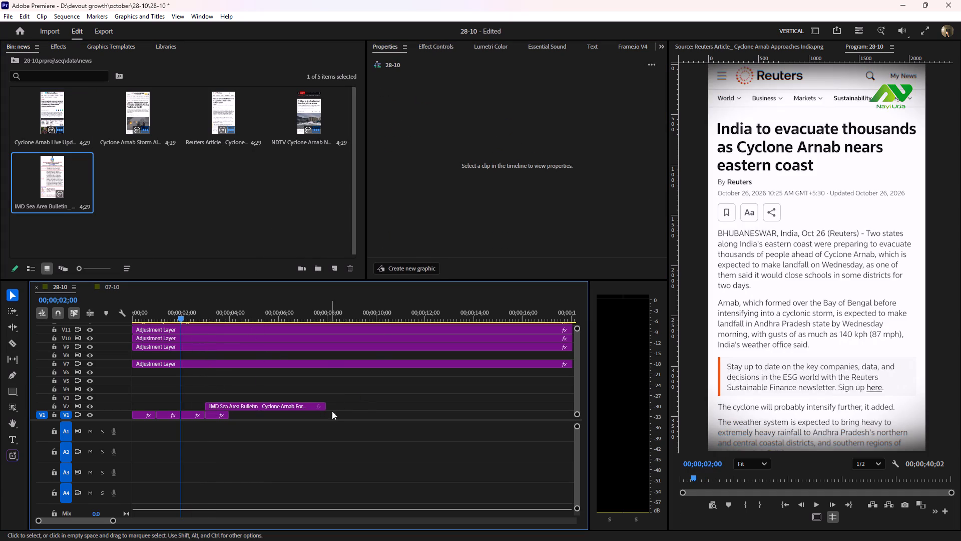
drag(329, 407, 233, 418)
drag(210, 405, 224, 404)
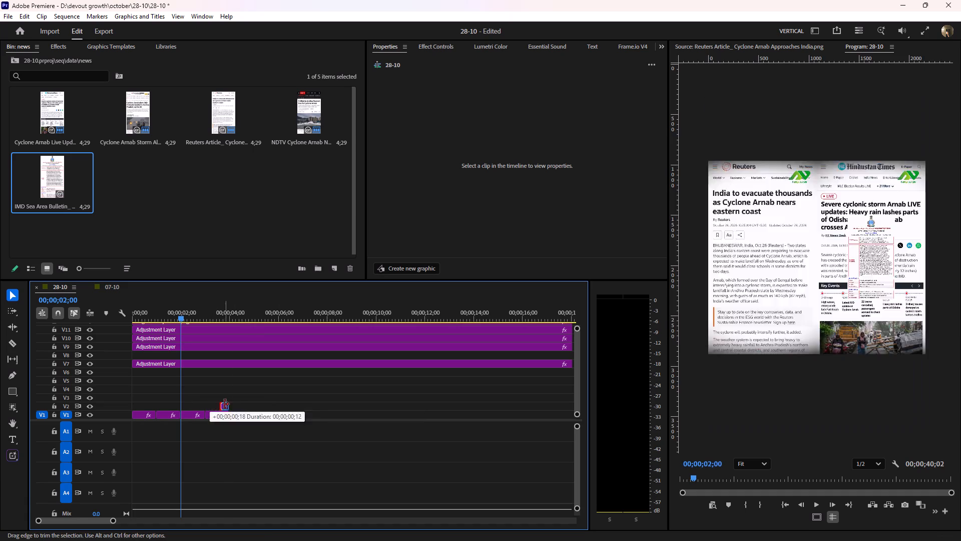
drag(224, 404, 225, 404)
key(ctrl+z)
drag(215, 406, 244, 406)
drag(241, 404, 240, 414)
click(239, 397)
Fill the frame with the IMD Sea Area Bulletin clip, enlarge it to 272%, and play the sequence from its start.
click(239, 316)
click(233, 423)
click(236, 413)
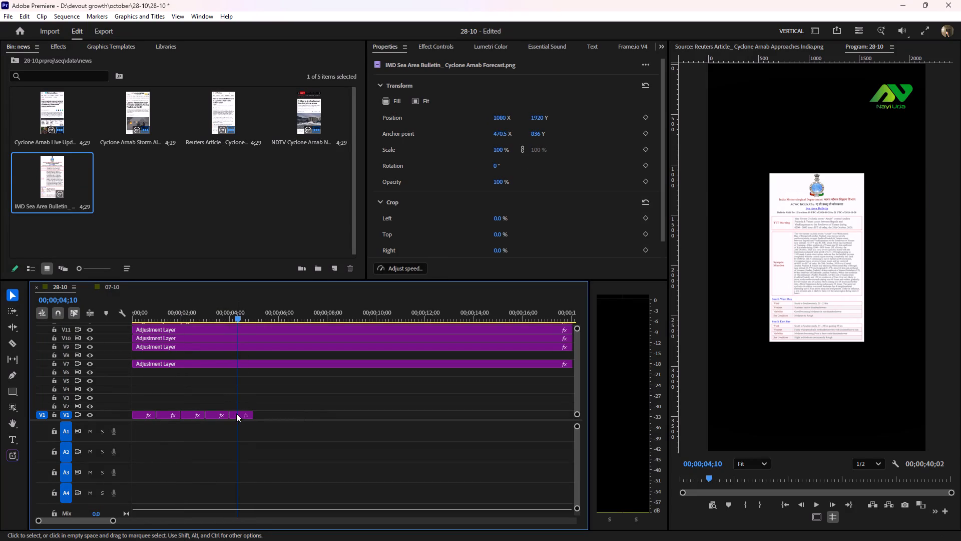
click(387, 102)
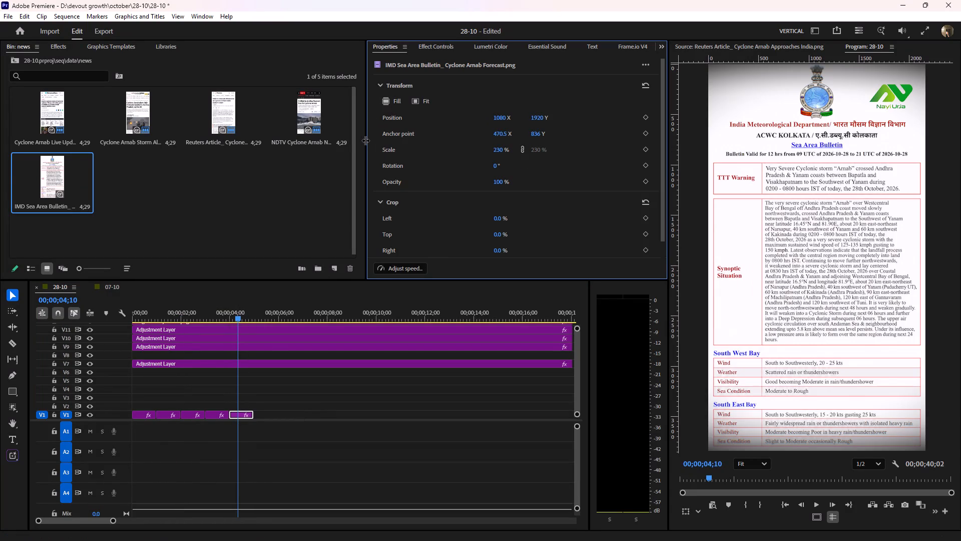
drag(501, 149, 519, 145)
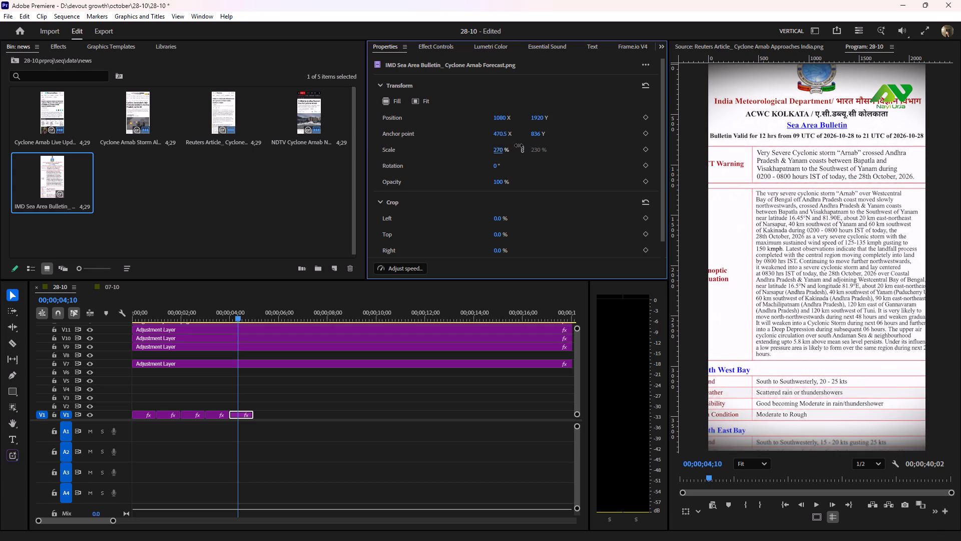
drag(519, 145, 519, 145)
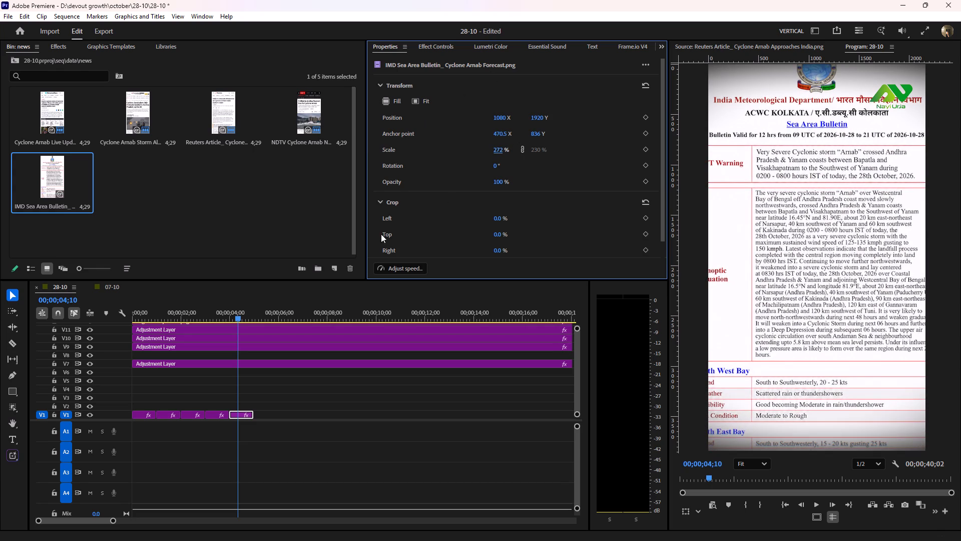
drag(230, 313, 103, 345)
click(173, 383)
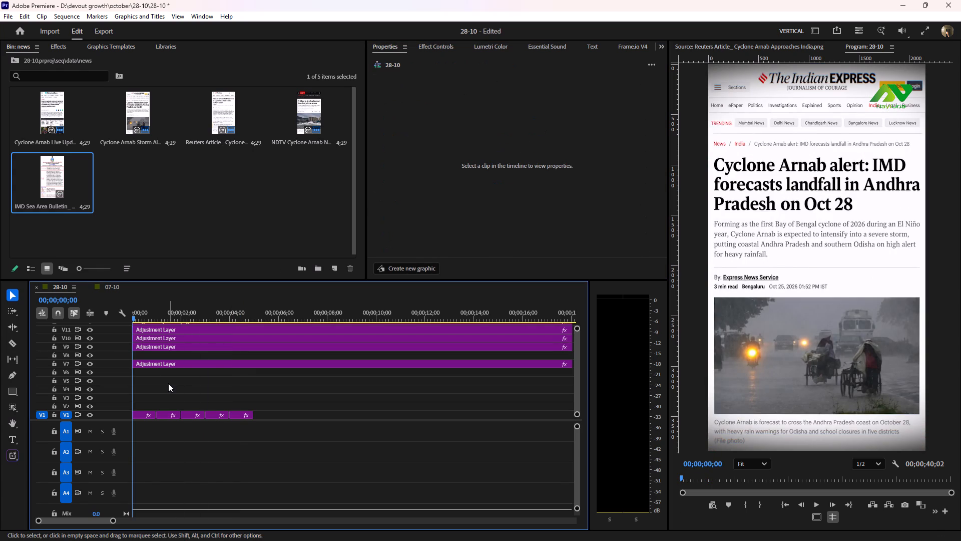
key(space)
key(space)
drag(148, 316, 130, 318)
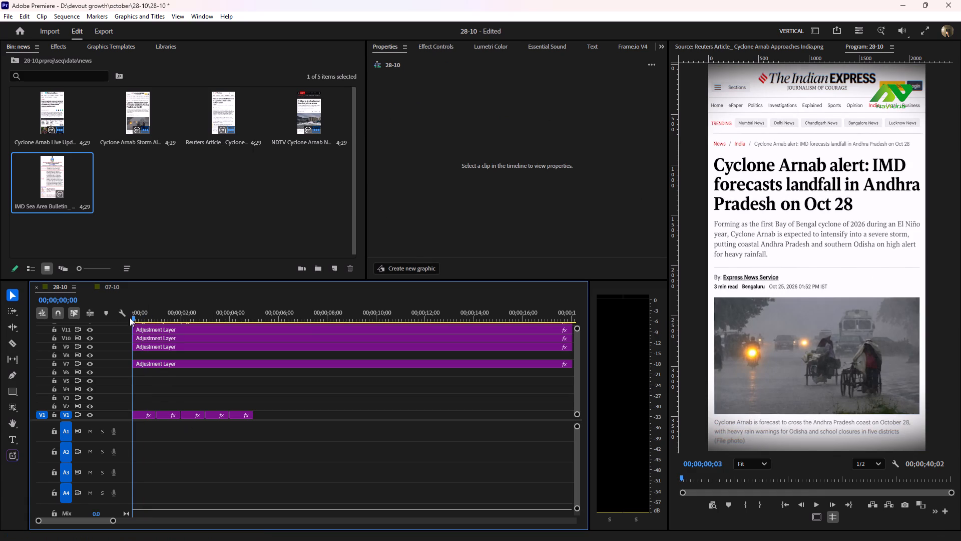
drag(130, 318, 100, 322)
Create a bin named "music & SFX" inside the data bin.
click(121, 179)
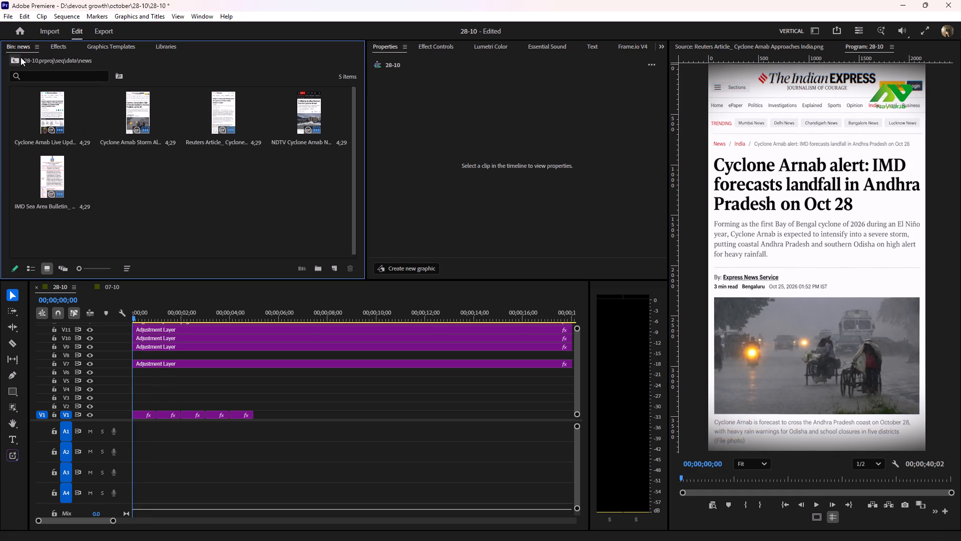
click(21, 57)
right_click(176, 161)
click(228, 206)
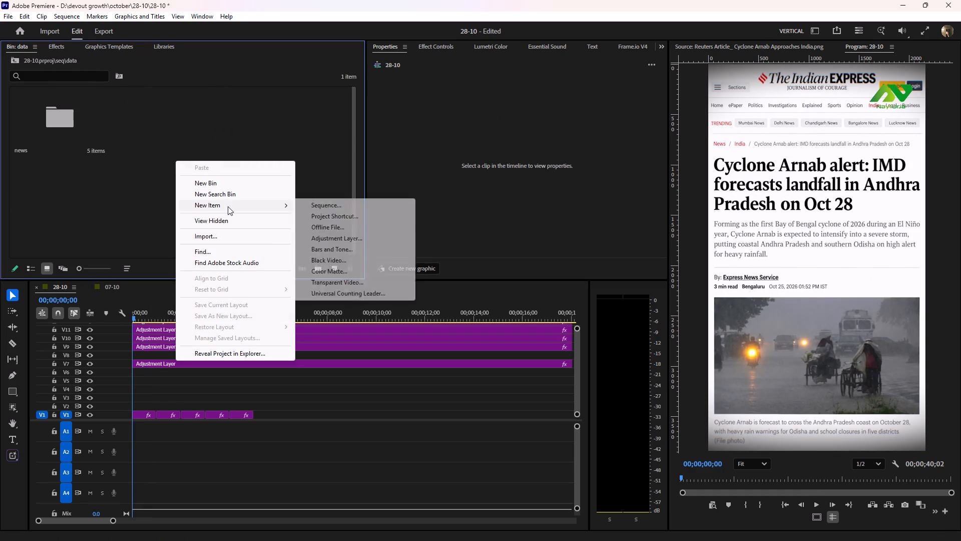
click(226, 186)
key(m)
key(u)
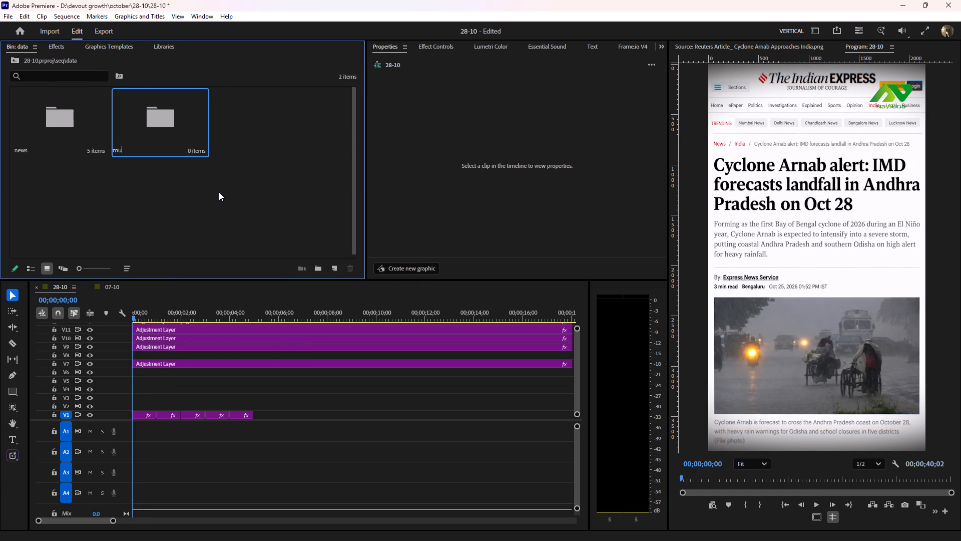
text(si)
key(c)
key(space)
text(& SFX)
click(221, 227)
Import the Camera Flash Sound Effect audio file into the music & SFX bin.
triple_click(132, 103)
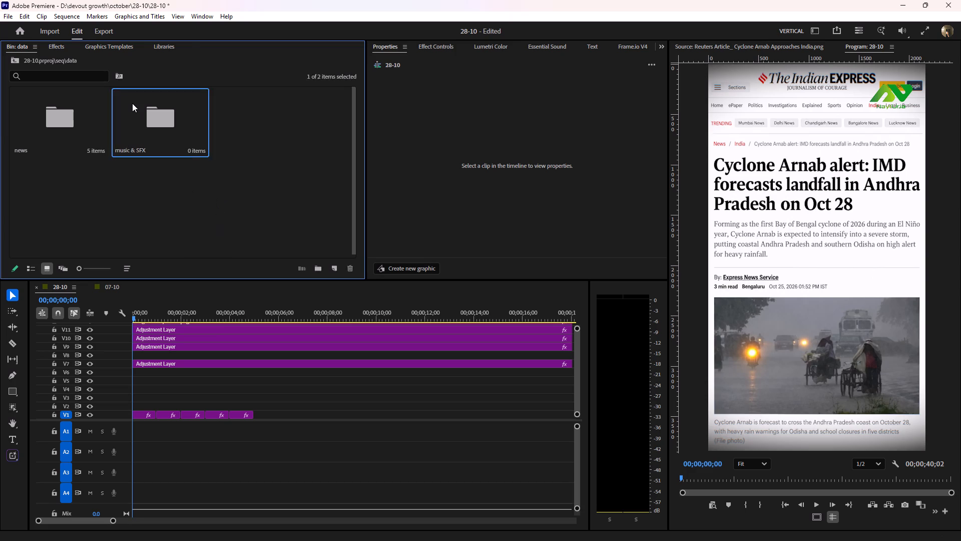
click(75, 99)
double_click(104, 95)
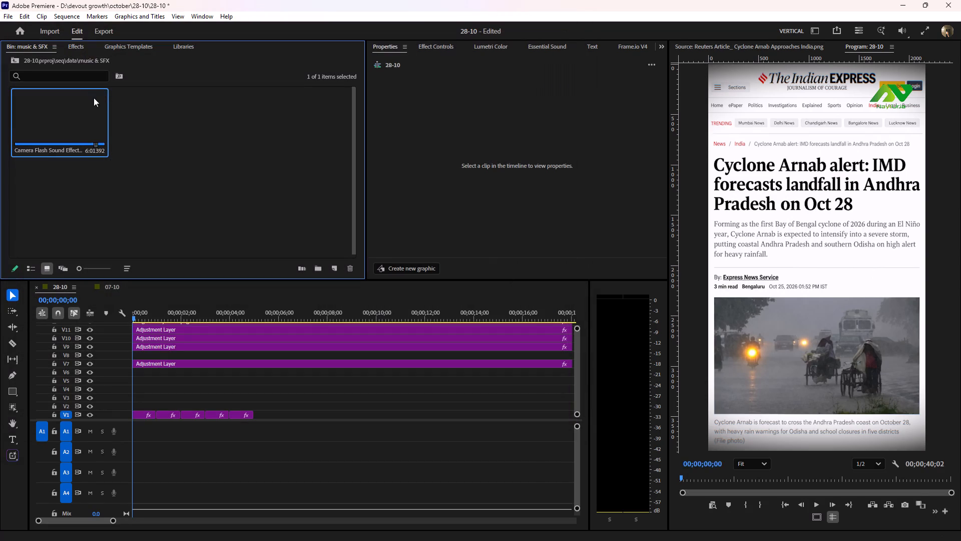
Open the Camera Flash sound as a source and mark its In point at 00;00;02;26, just before the flash peak.
double_click(78, 105)
drag(822, 503, 792, 500)
drag(805, 492, 792, 492)
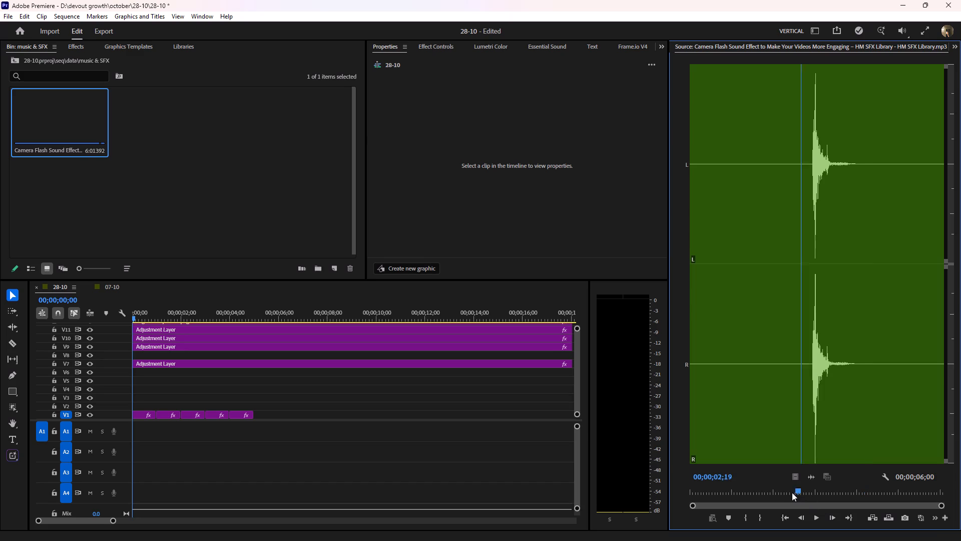
drag(792, 492, 784, 494)
key(space)
key(space)
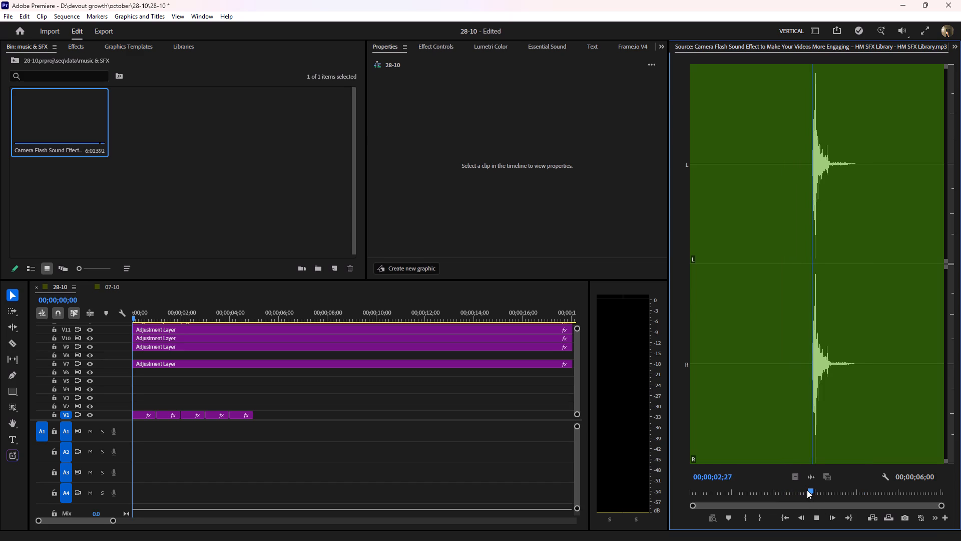
click(807, 490)
key(Right)
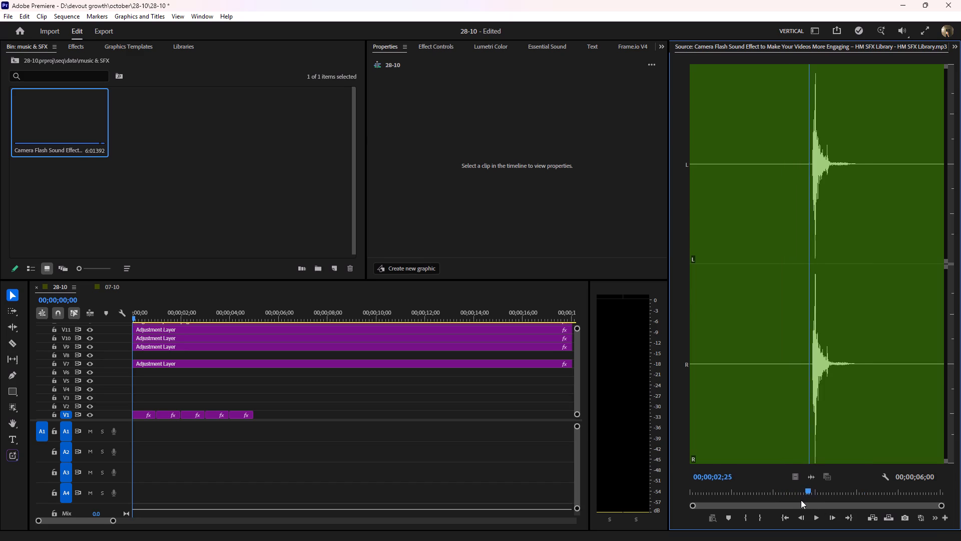
key(Right)
key(Right)
key(Left)
click(744, 519)
Play on through the flash sound and mark its Out point at 00;00;03;28, where the sound dies away.
key(space)
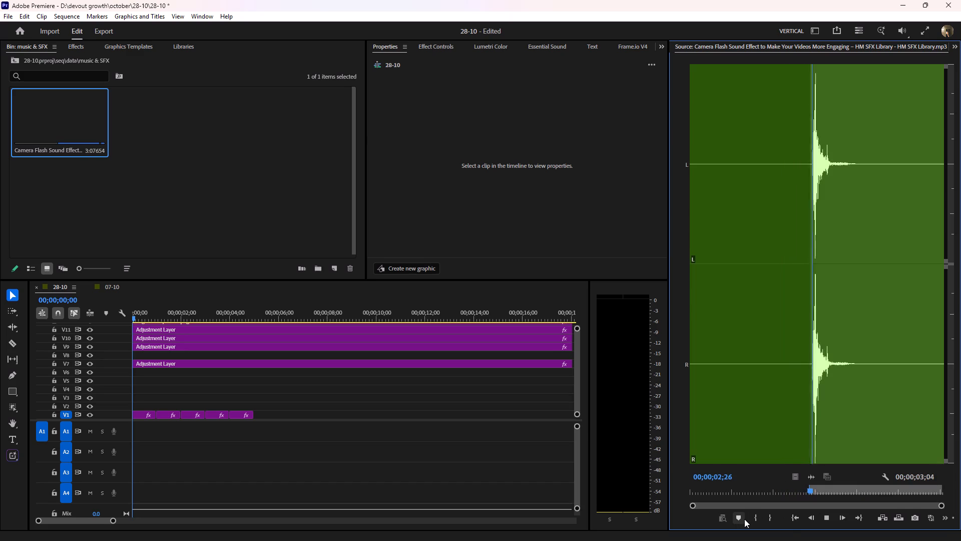
key(space)
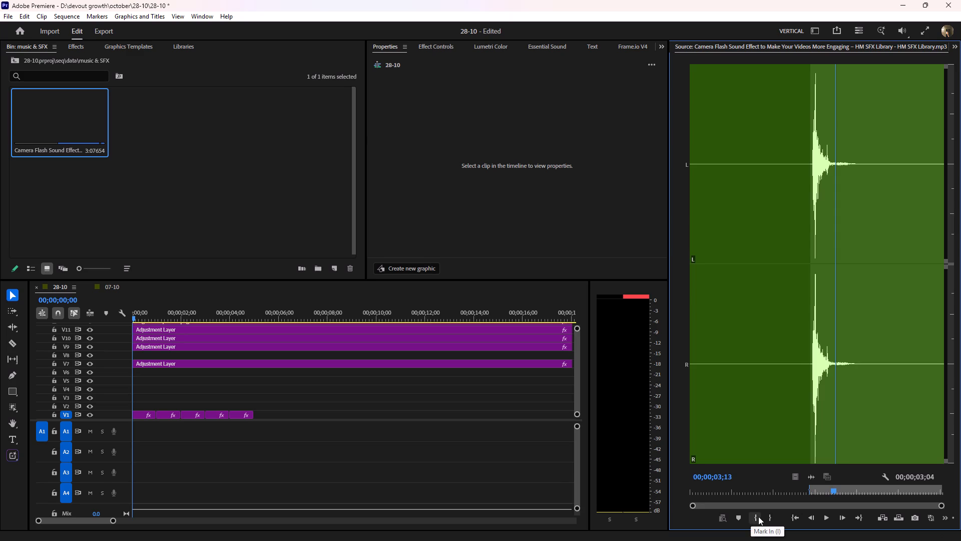
key(space)
key(space)
click(771, 516)
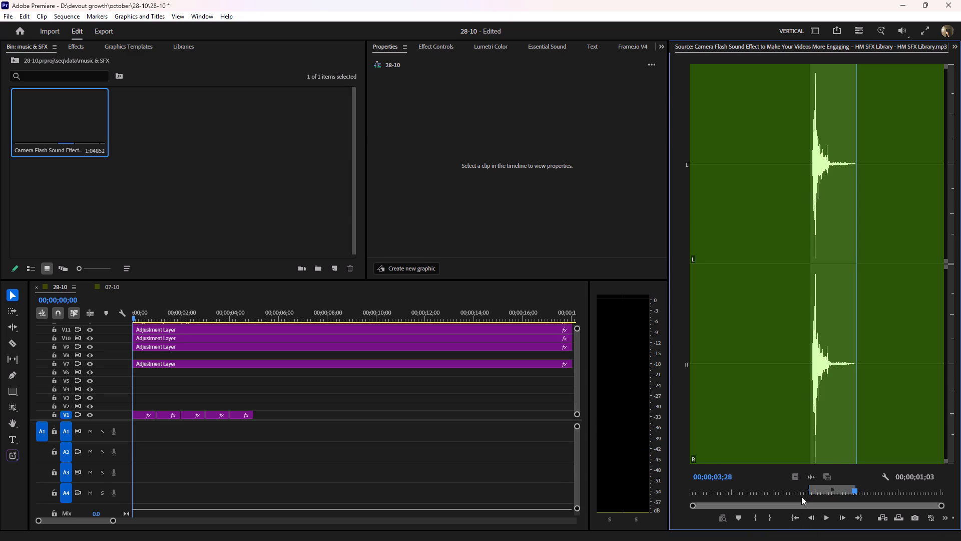
Place the marked flash sound at the start of A1, trim it to 00;00;01;00 to match the first image, and play it back.
drag(812, 476, 127, 426)
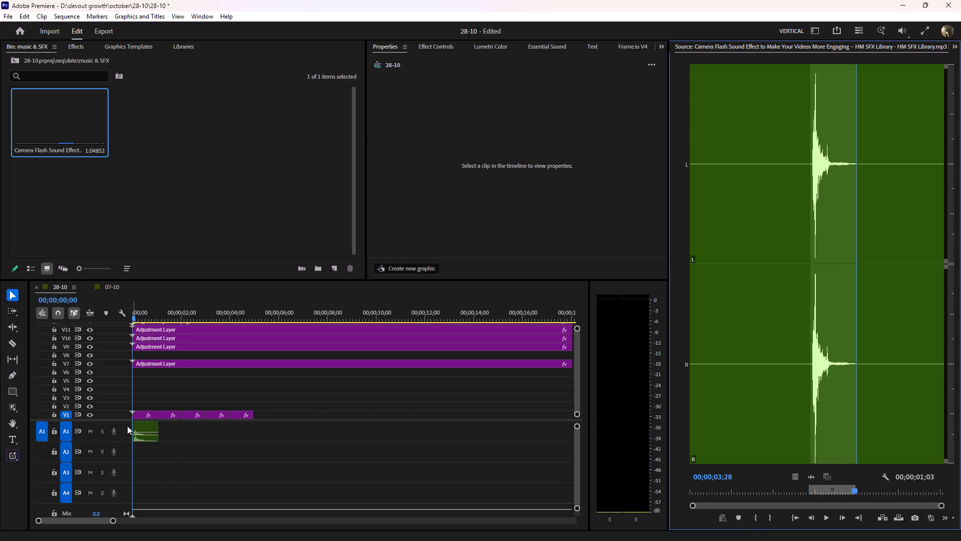
key(equal)
key(equal)
drag(245, 439, 238, 441)
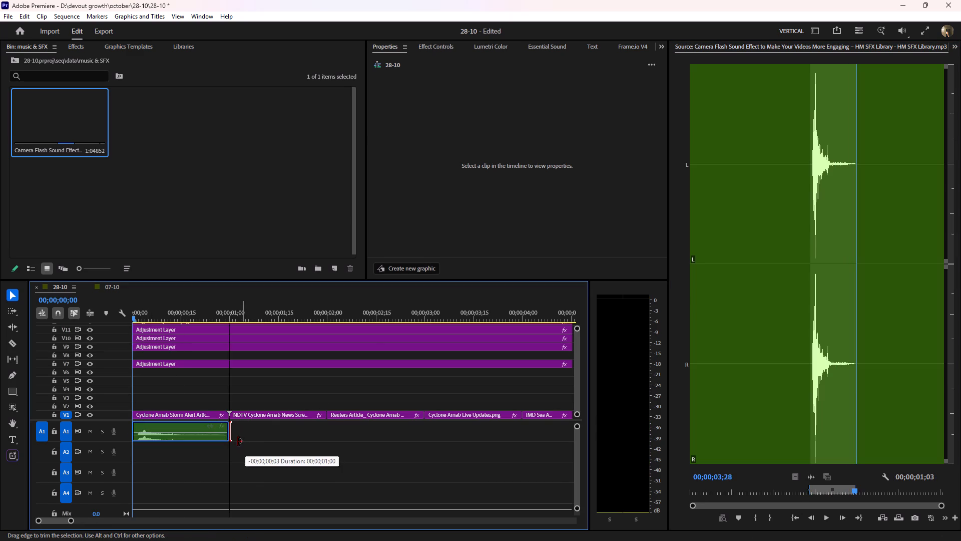
drag(238, 441, 235, 442)
drag(159, 314, 126, 319)
key(space)
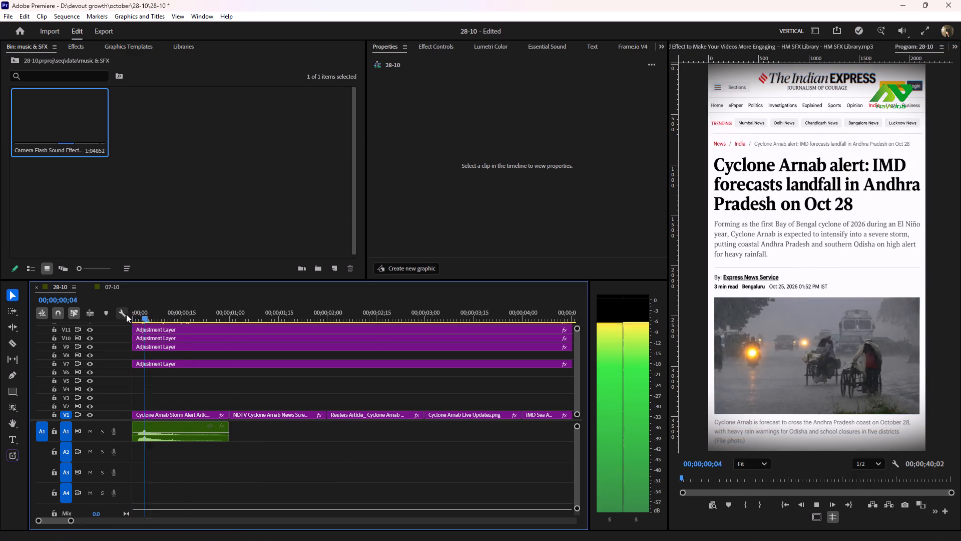
key(space)
Duplicate the flash sound onto A2, A3 and A4, aligned under the NDTV, Reuters and Cyclone Arnab Live Updates clips respectively.
alt+click(183, 442)
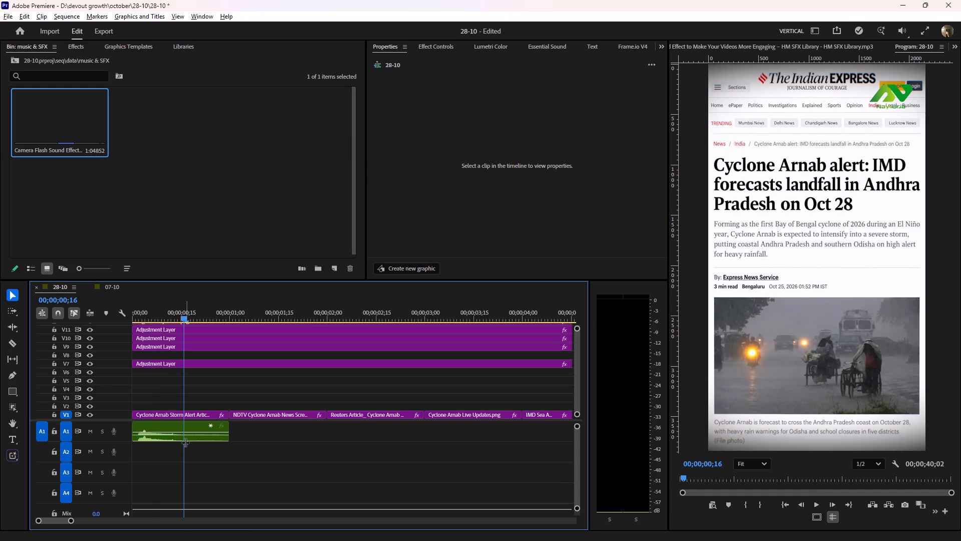
alt+drag(195, 437, 290, 444)
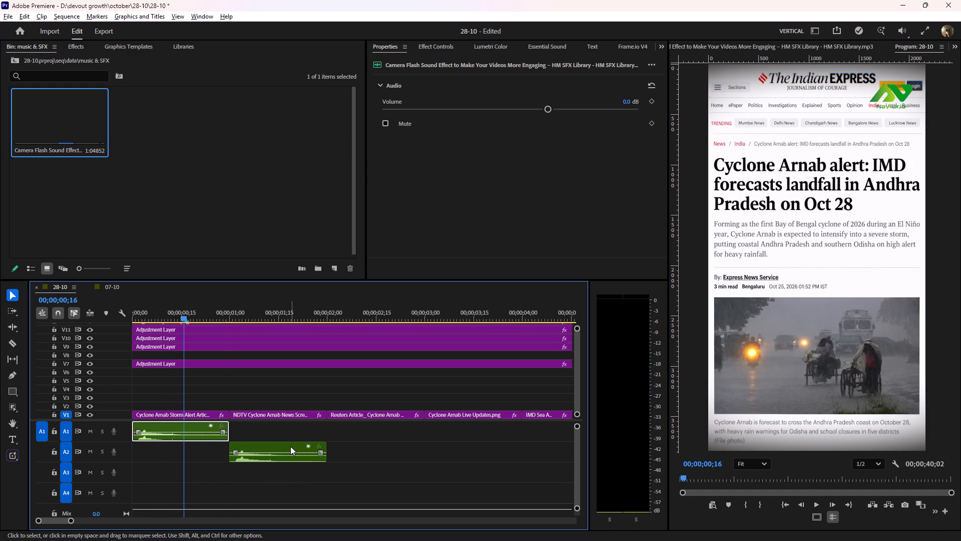
click(281, 462)
alt+drag(280, 458, 380, 468)
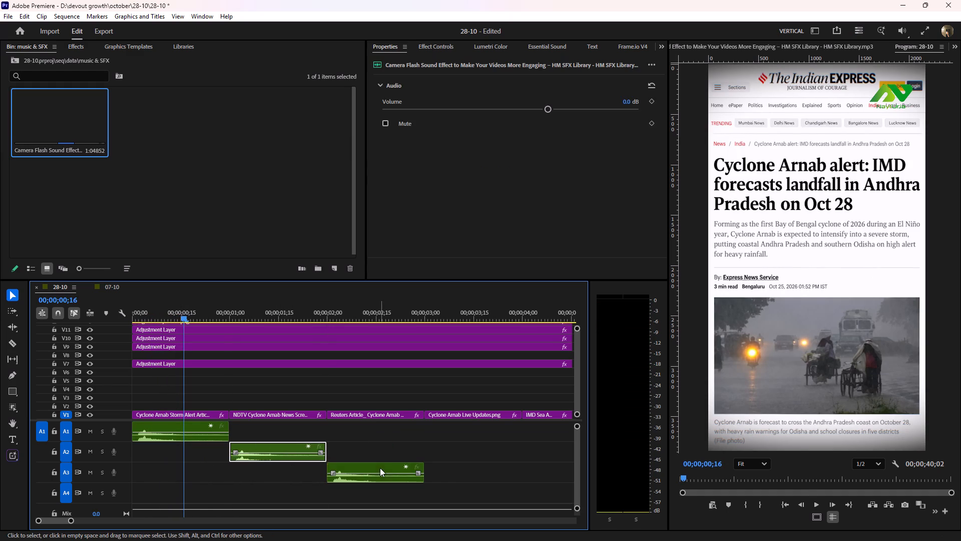
click(377, 477)
alt+drag(368, 479, 467, 486)
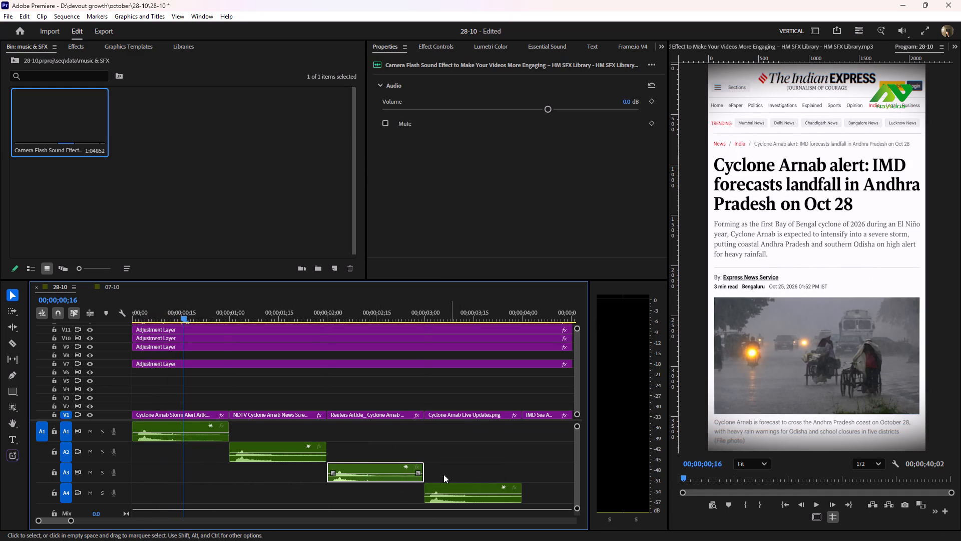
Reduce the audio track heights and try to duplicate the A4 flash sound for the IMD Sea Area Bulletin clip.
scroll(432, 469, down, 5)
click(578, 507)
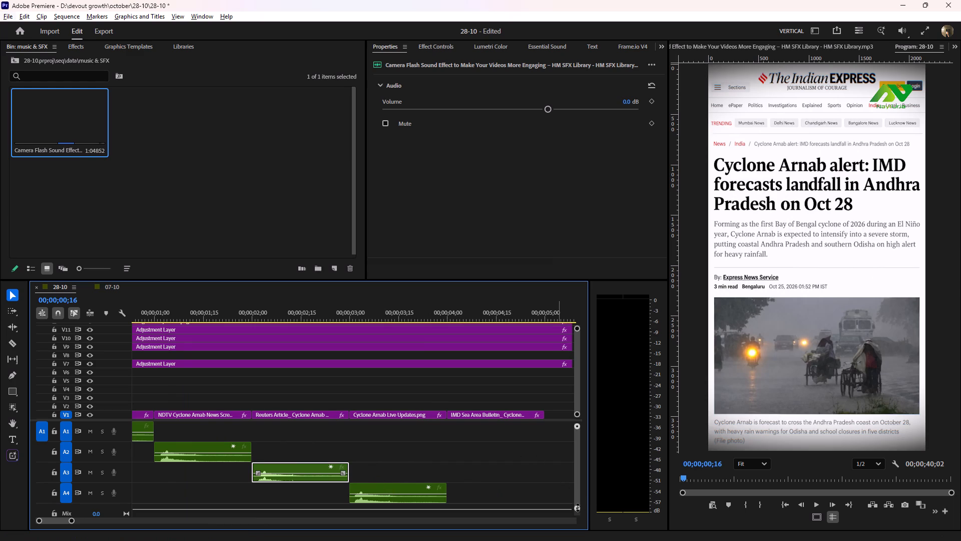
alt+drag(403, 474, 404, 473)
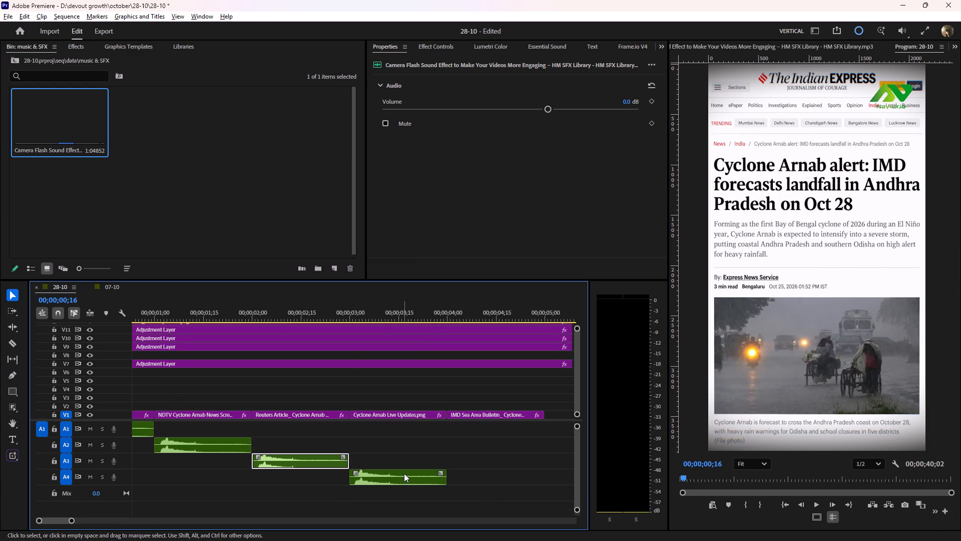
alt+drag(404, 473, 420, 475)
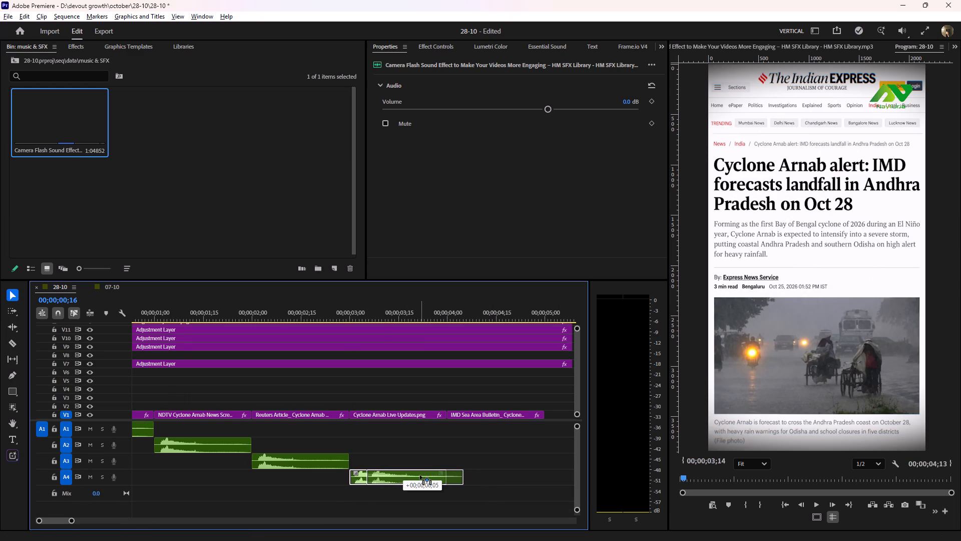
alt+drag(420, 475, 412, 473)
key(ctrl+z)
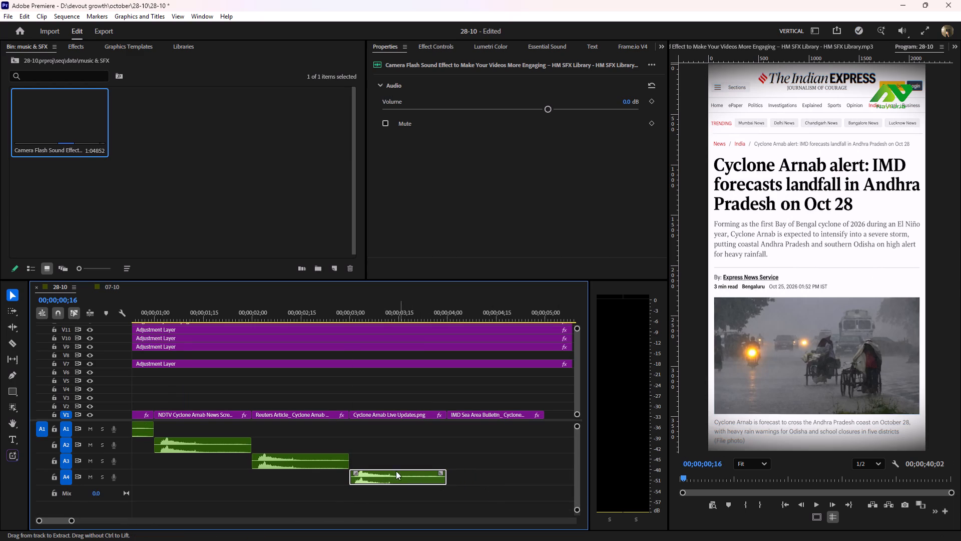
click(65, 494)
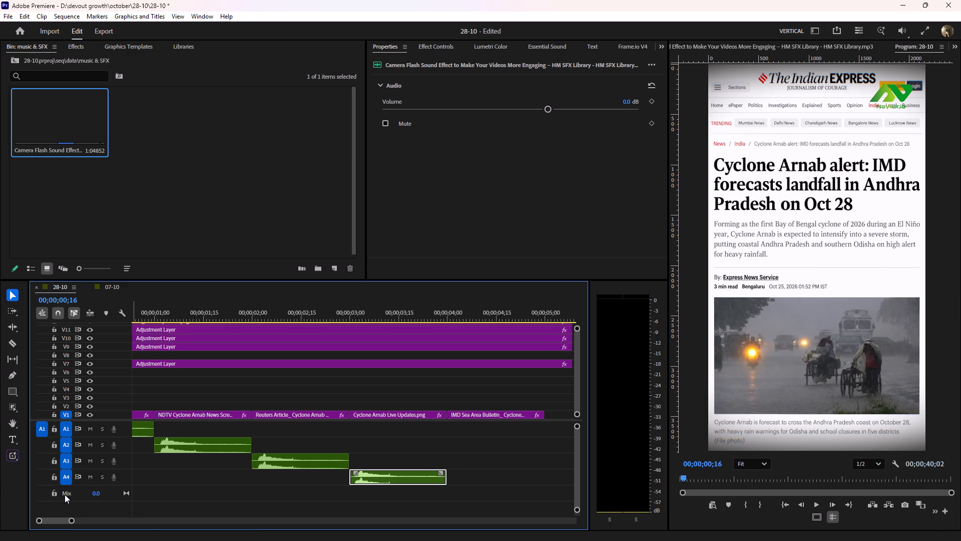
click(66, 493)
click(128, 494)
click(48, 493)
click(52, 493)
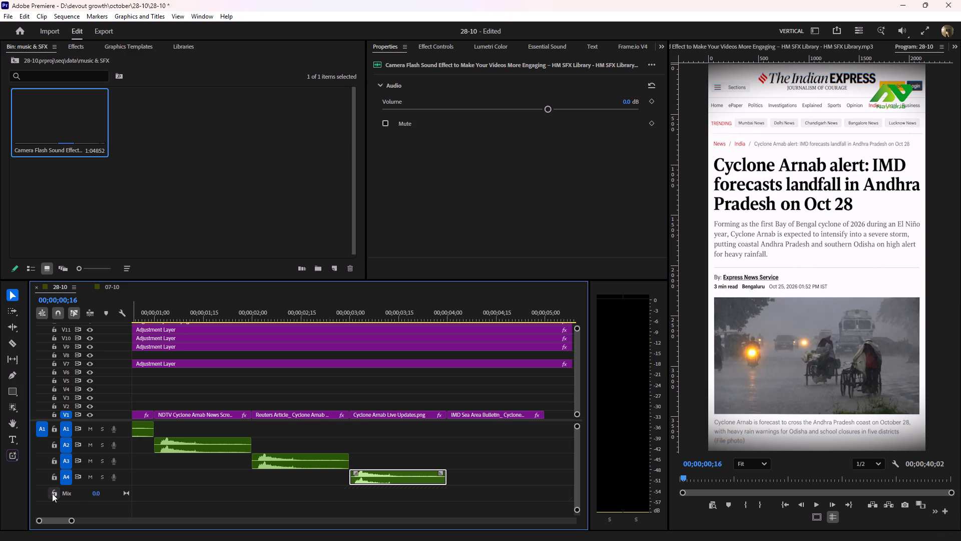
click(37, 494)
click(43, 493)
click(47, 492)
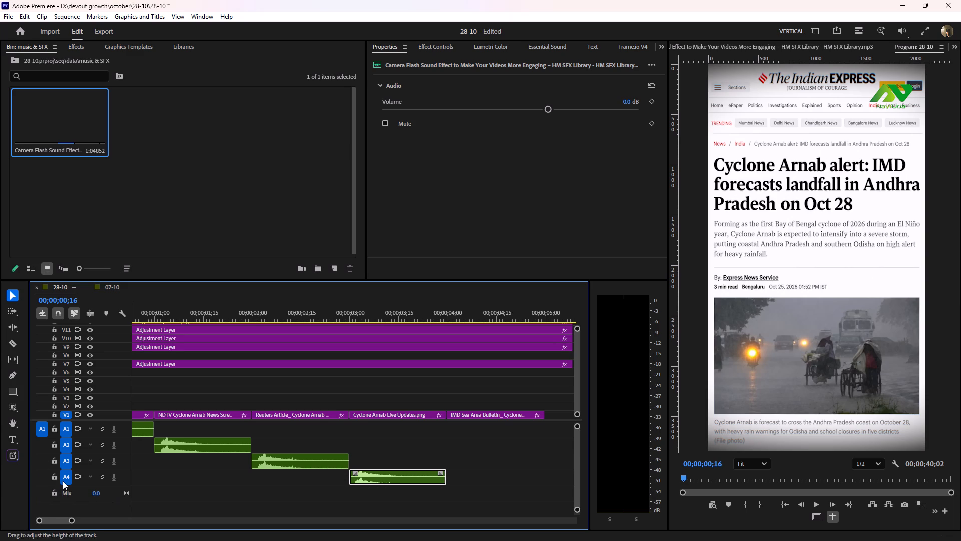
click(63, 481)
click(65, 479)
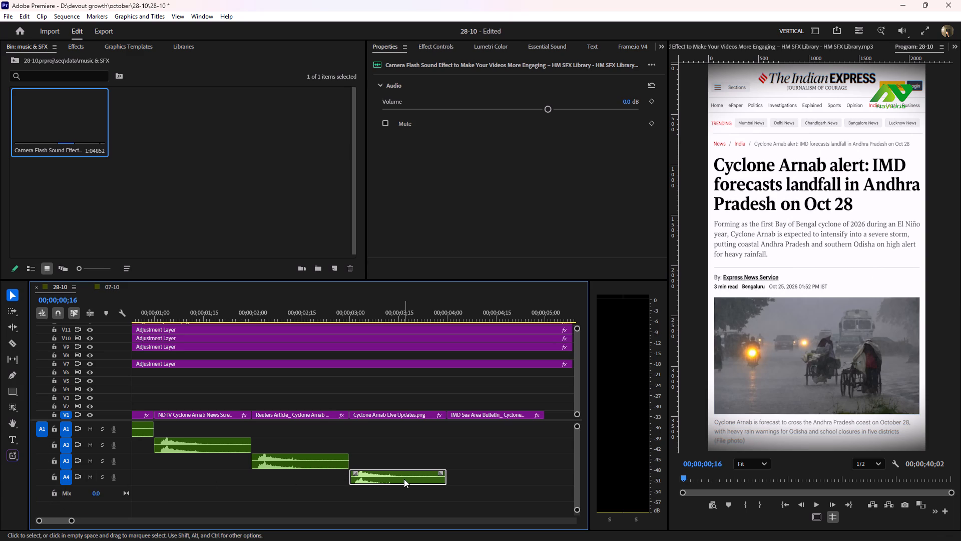
Duplicate the A4 flash sound onto A2, aligned under the IMD Sea Area Bulletin clip.
alt+drag(401, 473, 504, 450)
Play the 28-10 sequence from its start to check the flash sounds against all five news images, and return to the start.
key(minus)
key(minus)
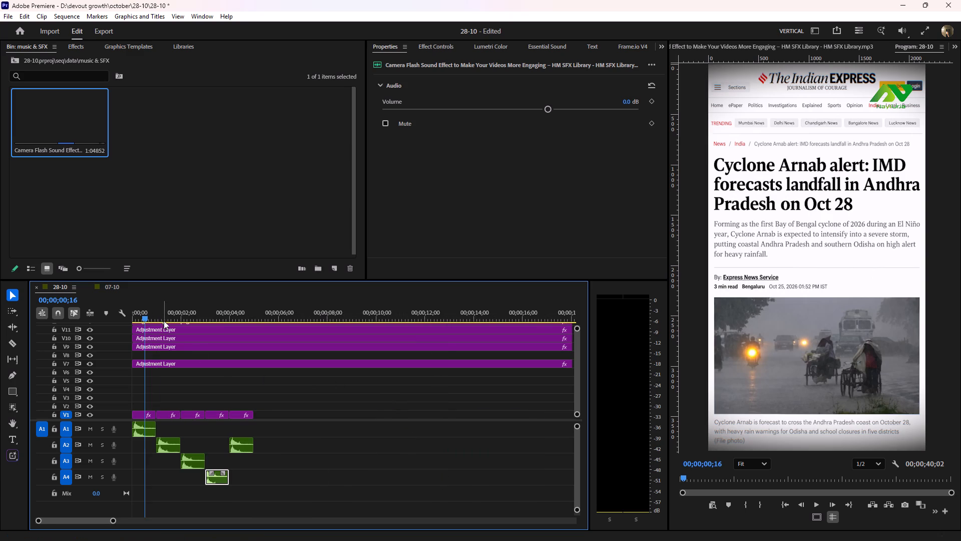
drag(149, 314, 132, 321)
key(space)
click(230, 388)
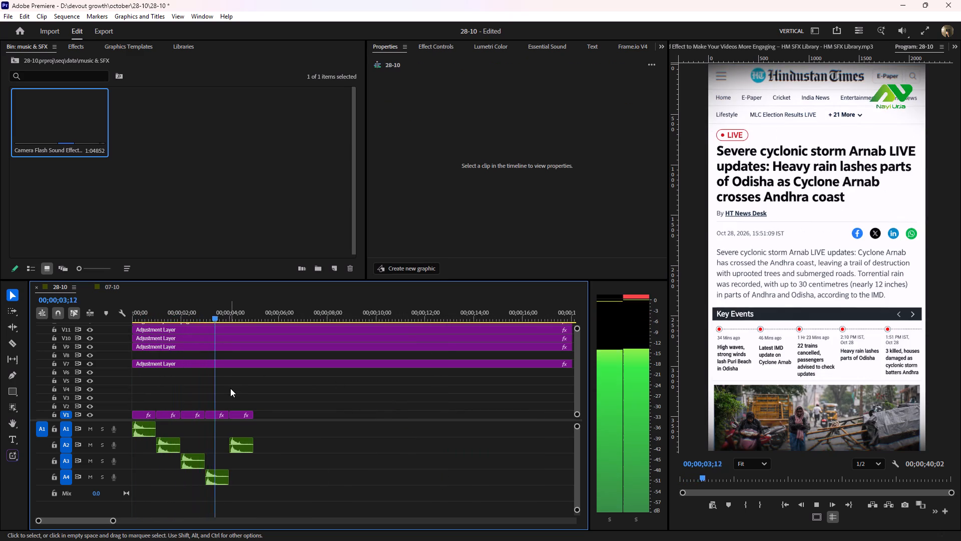
key(space)
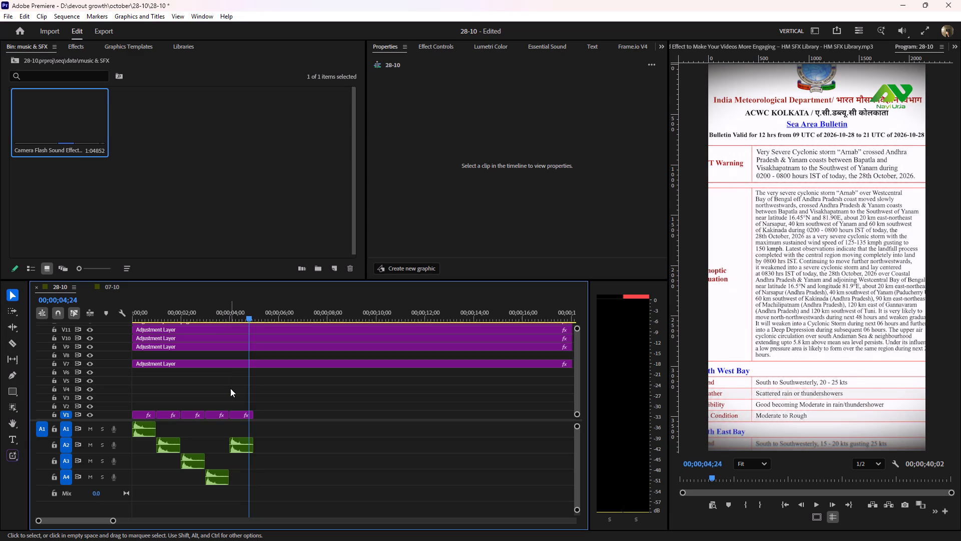
key(space)
key(space)
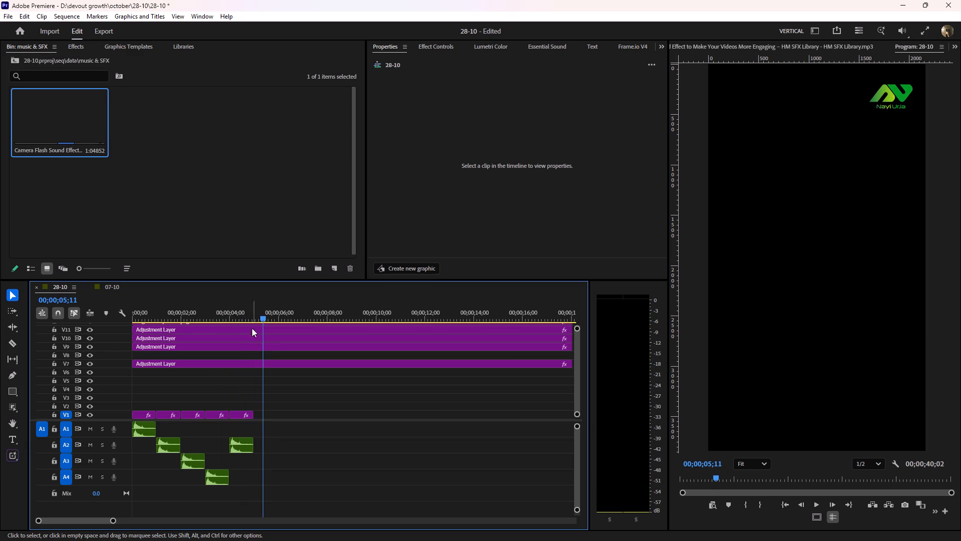
drag(247, 311, 100, 332)
click(219, 387)
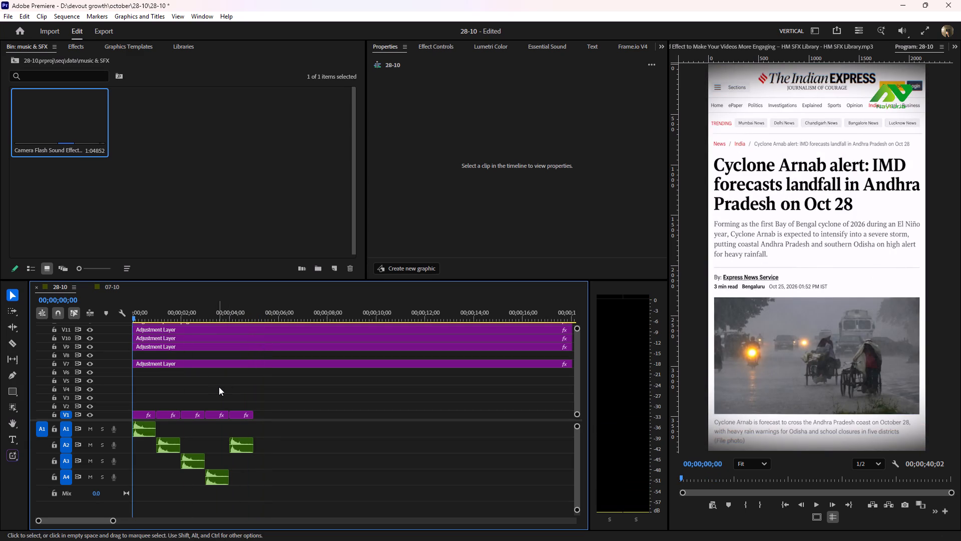
text(==)
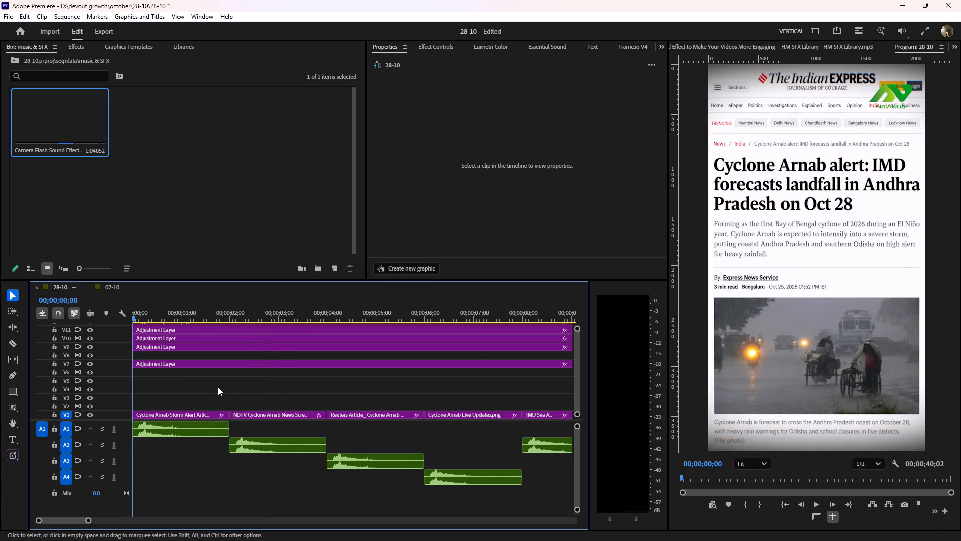
Switch to the Brave browser, find and open Pinterest India in a new tab, block its notifications and activate its search.
click(582, 520)
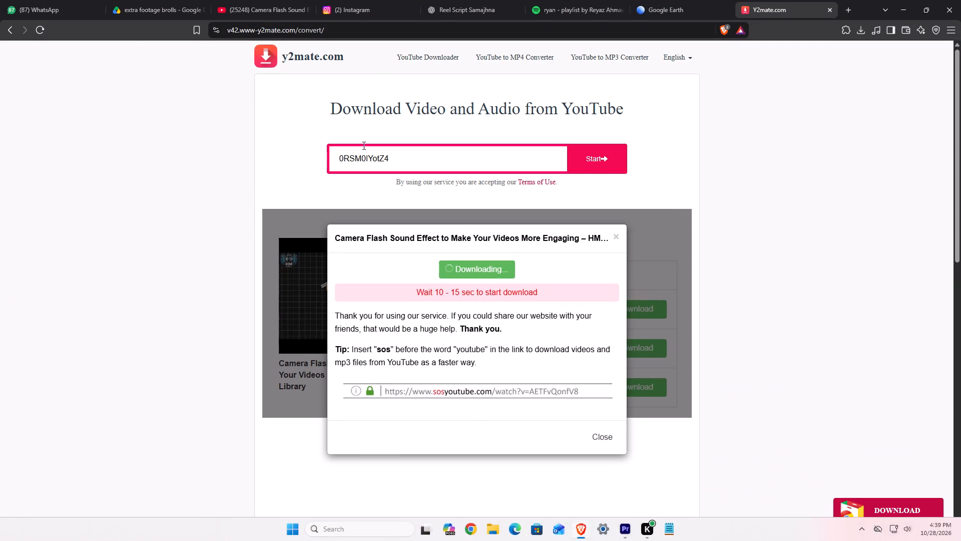
click(845, 7)
click(446, 136)
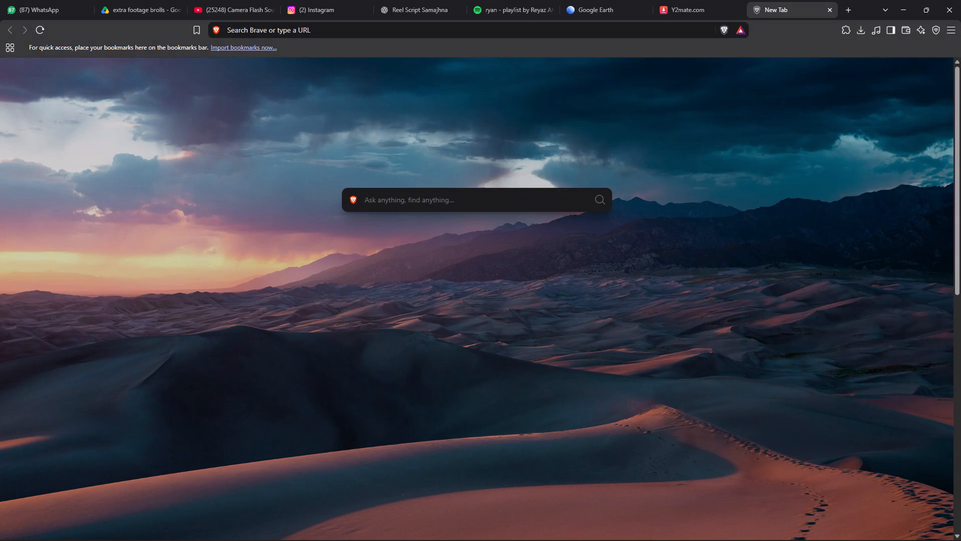
key(p)
key(i)
key(n)
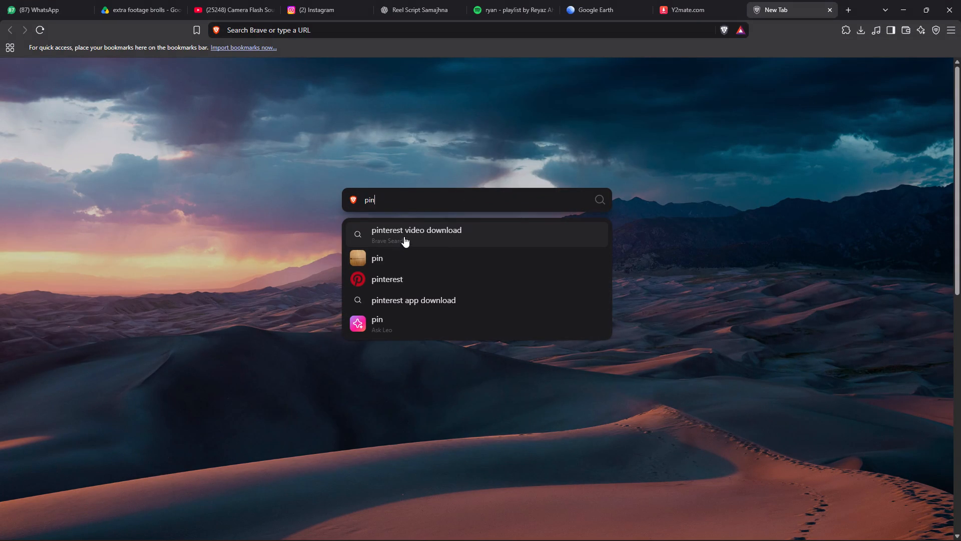
drag(405, 235, 407, 279)
click(407, 279)
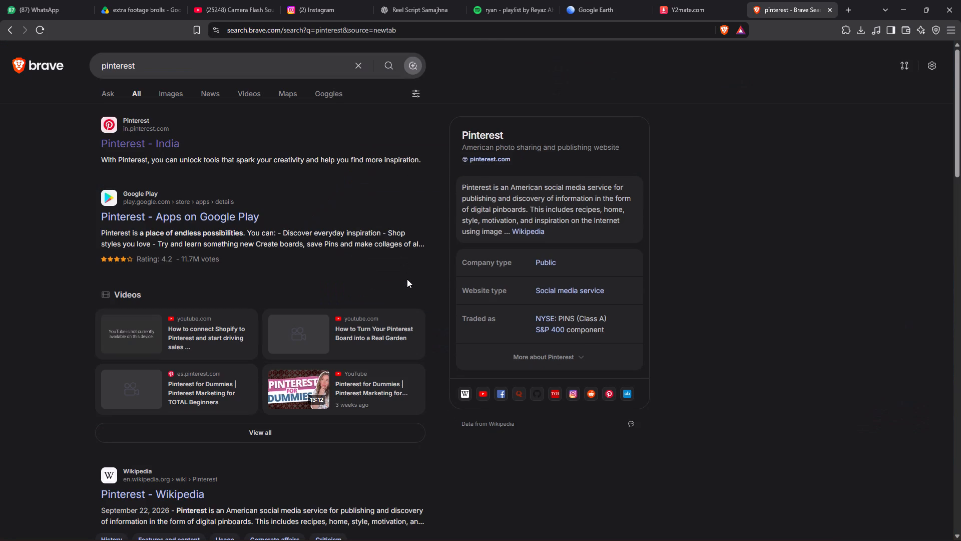
click(146, 141)
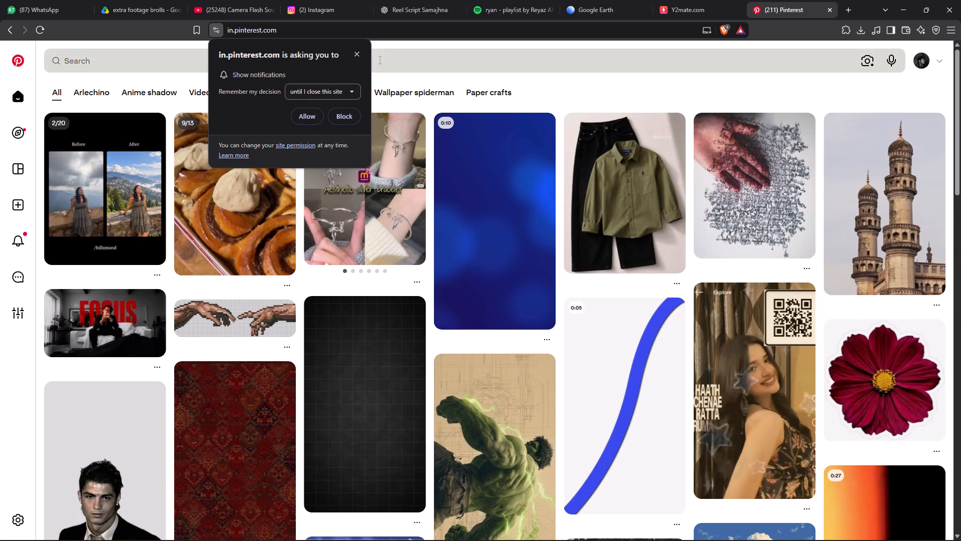
click(346, 108)
click(366, 55)
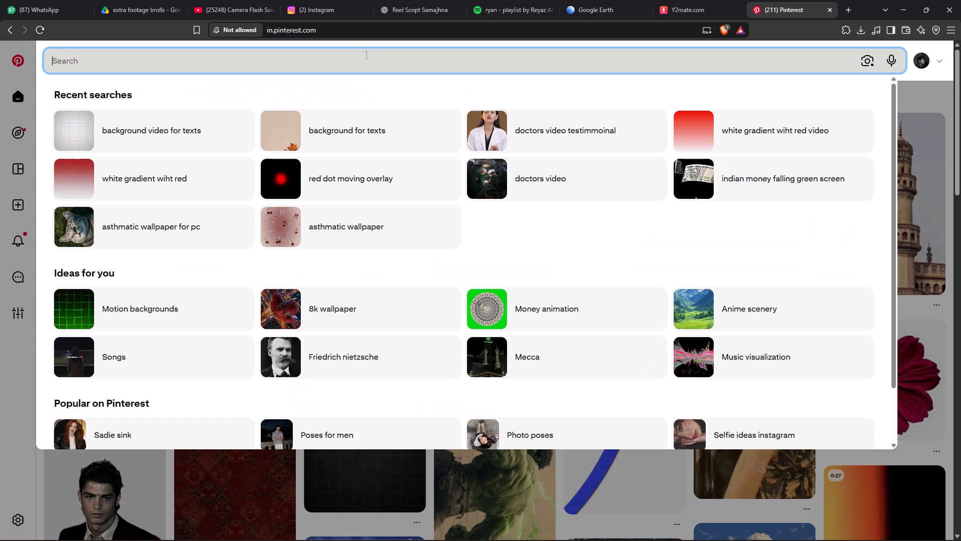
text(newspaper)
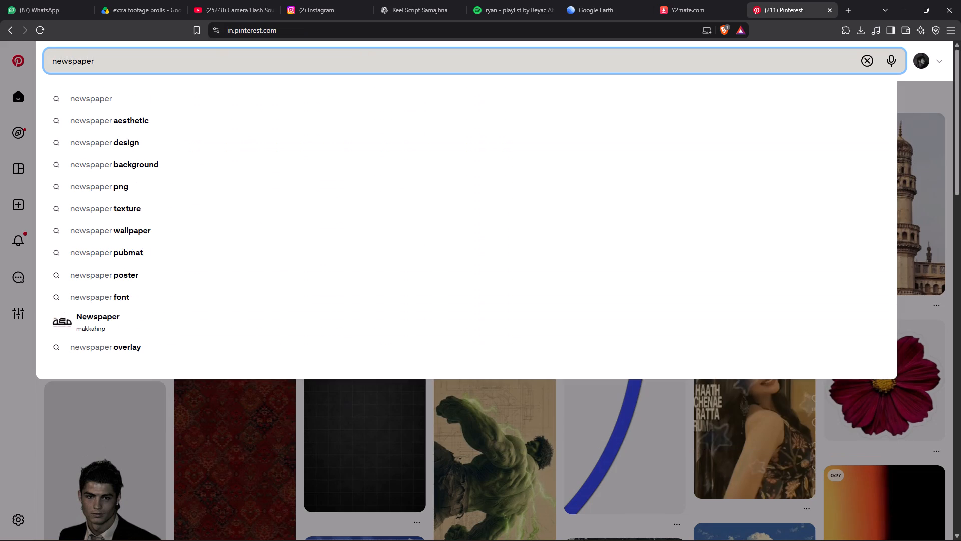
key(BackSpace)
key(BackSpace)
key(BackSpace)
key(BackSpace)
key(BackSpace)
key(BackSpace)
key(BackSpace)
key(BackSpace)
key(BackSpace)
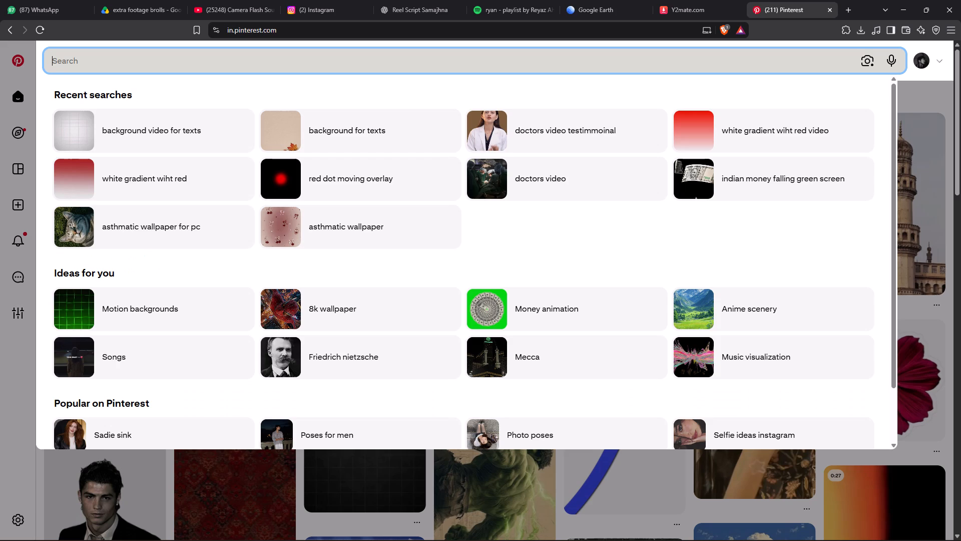
Search Pinterest for "headline highlight overlay effect".
text(headline)
key(space)
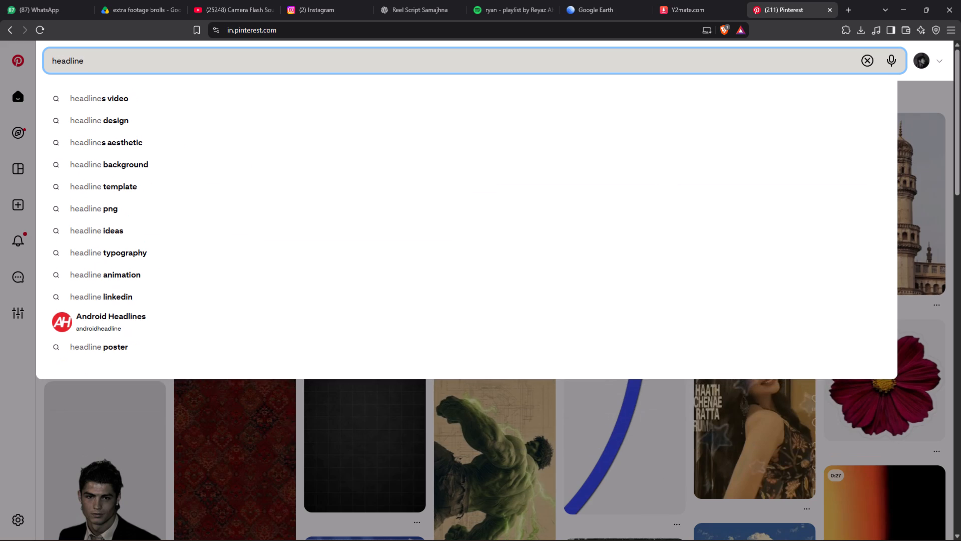
text(higgh)
key(BackSpace)
key(BackSpace)
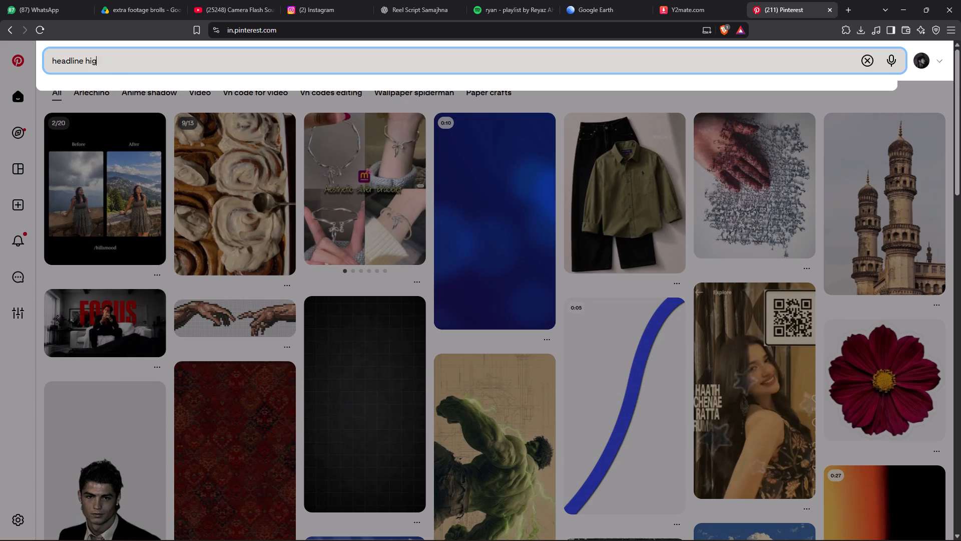
text(hlight)
key(space)
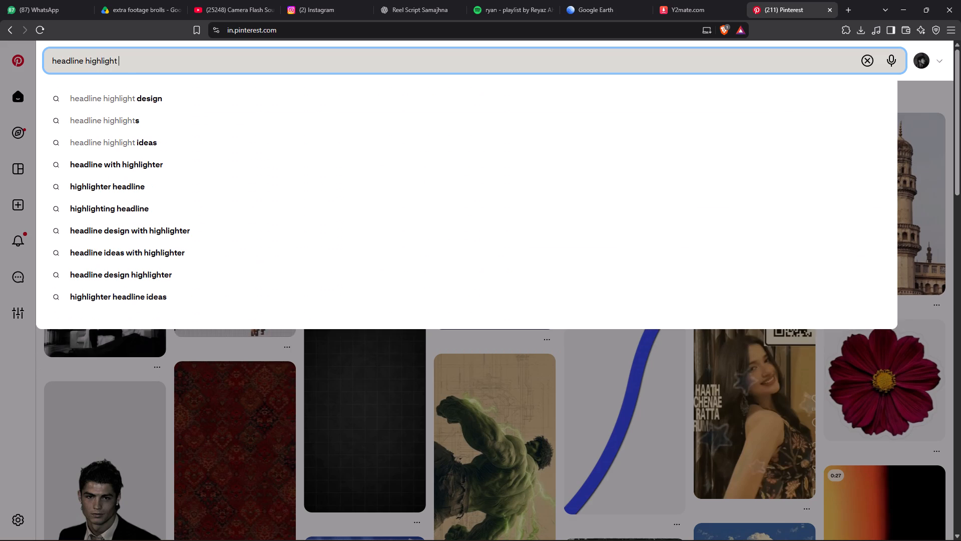
text(overlay)
key(space)
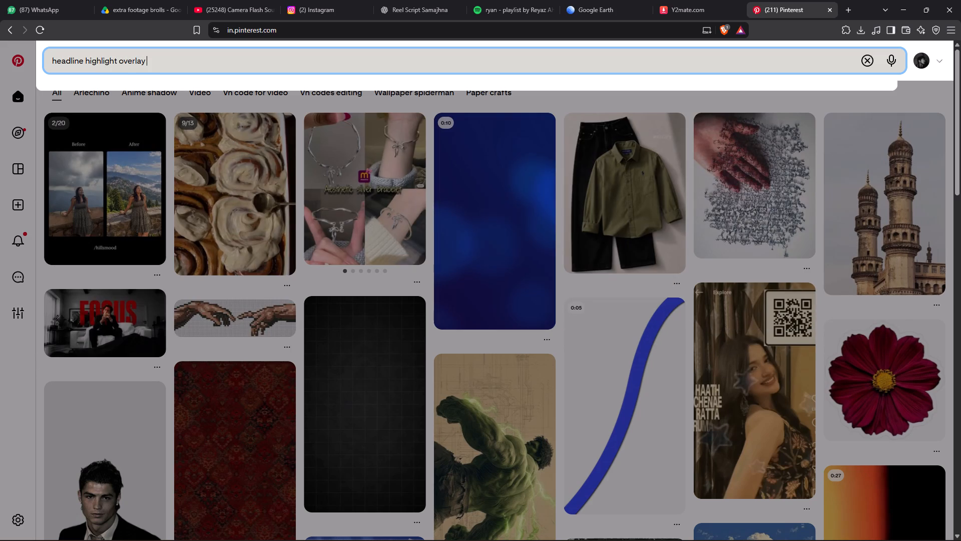
text(effect)
key(Return)
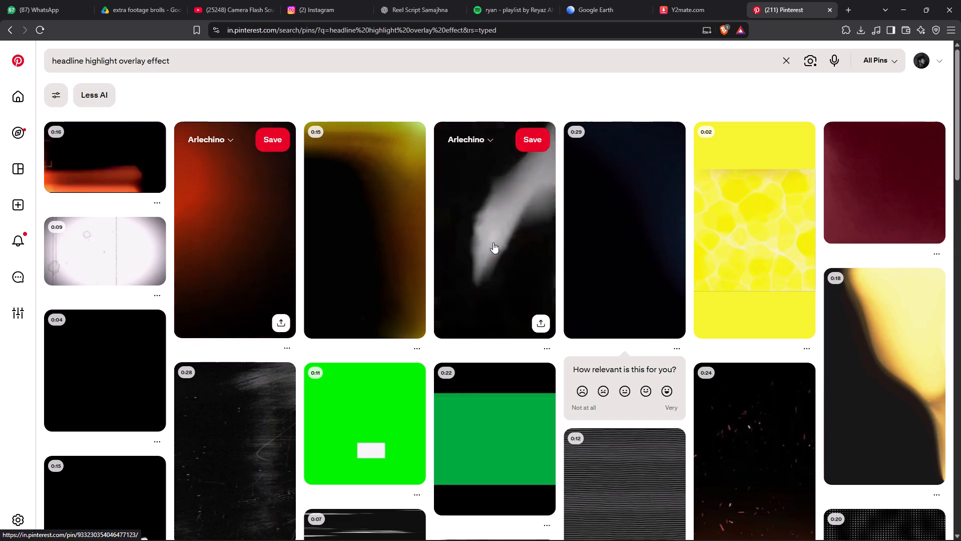
Preview the pin with the blurry white light streak on black, and return to the search results.
click(494, 241)
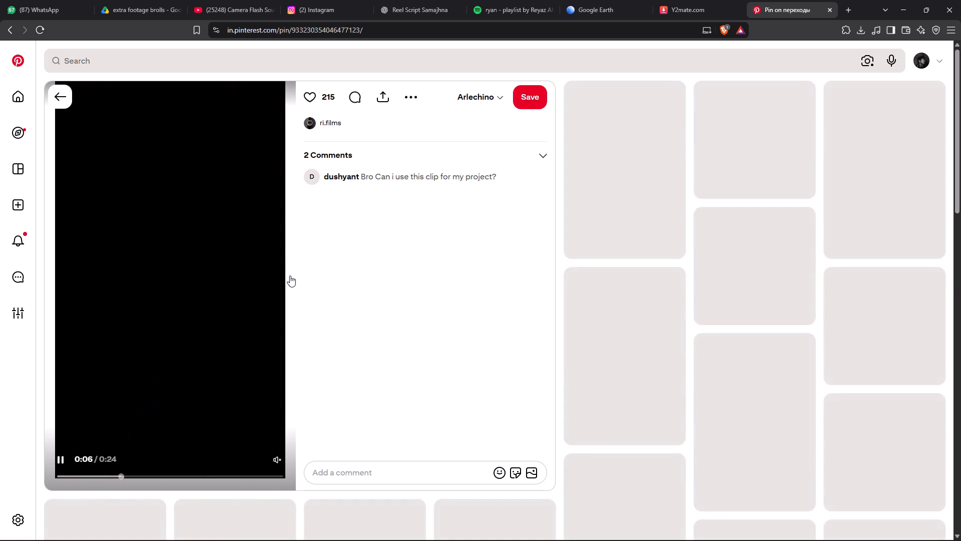
click(58, 99)
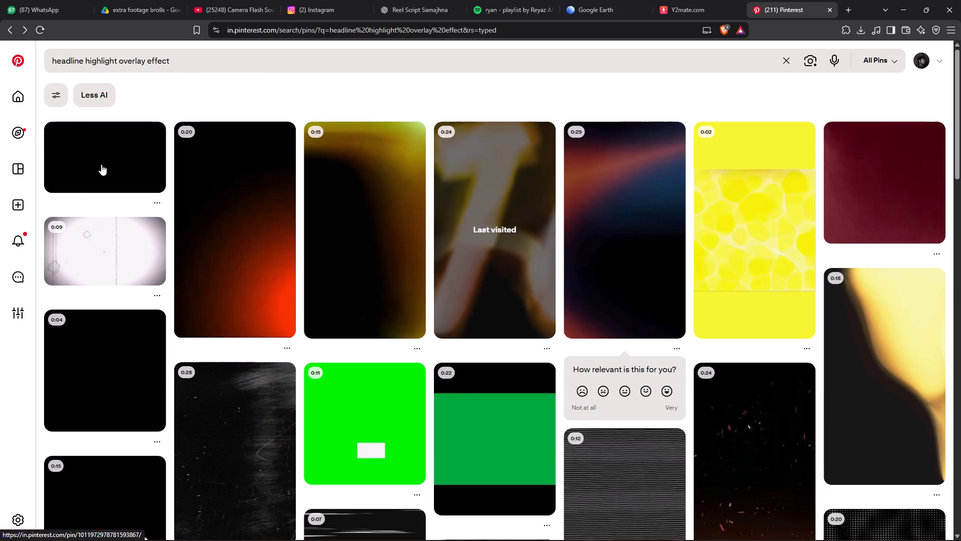
Open the 9-second white film-scratch overlay pin, preview it and copy its link.
click(103, 266)
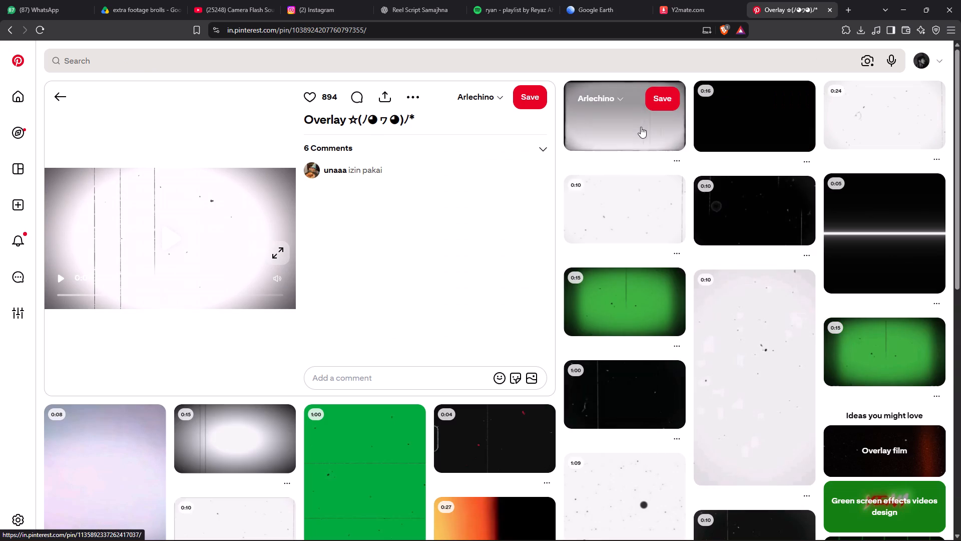
click(174, 235)
click(177, 236)
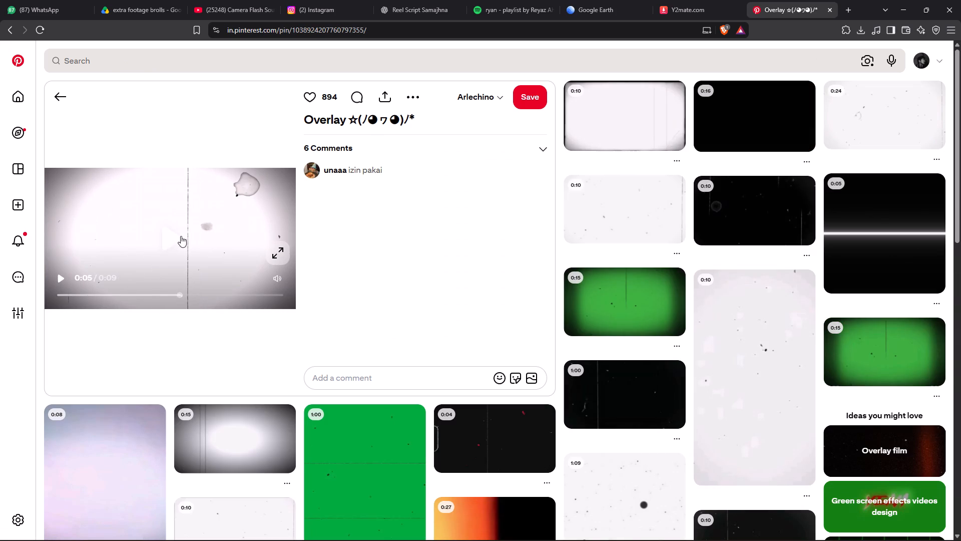
click(381, 96)
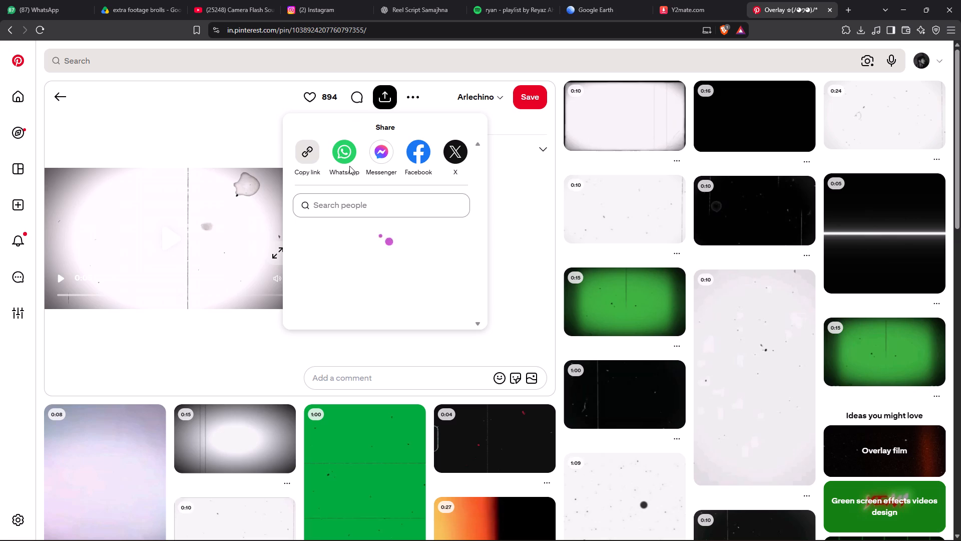
click(312, 158)
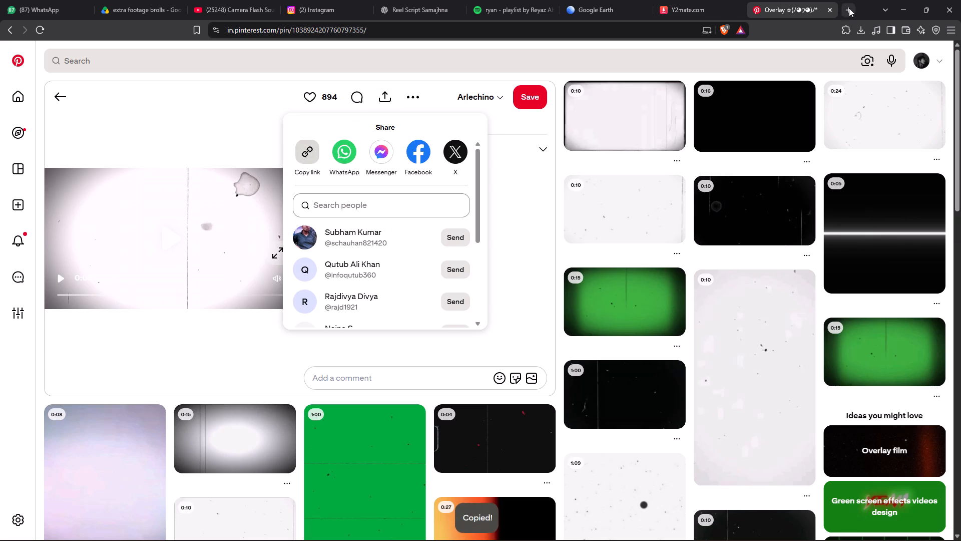
Search for "pinterest video download" in a new tab and open the KlickPin downloader.
click(849, 8)
click(464, 153)
text(pi)
click(435, 257)
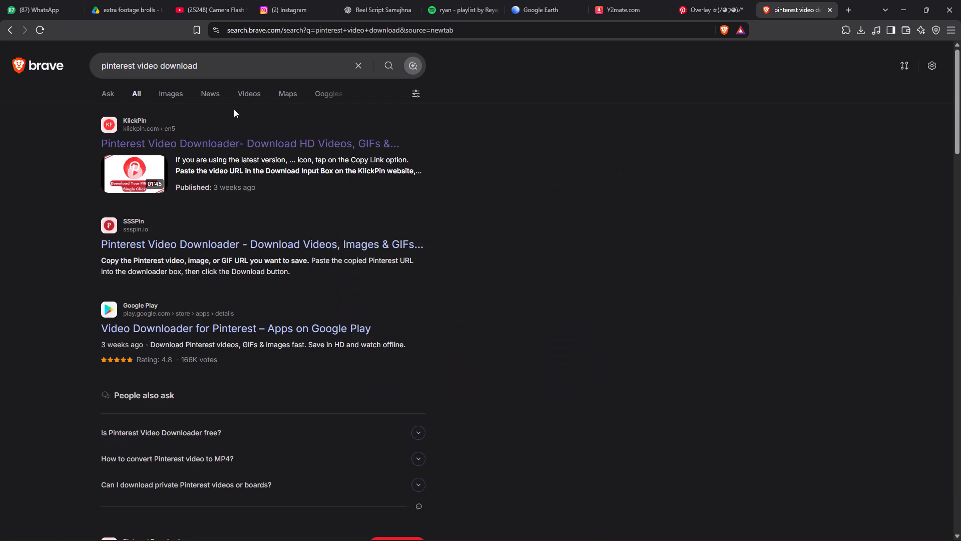
click(161, 144)
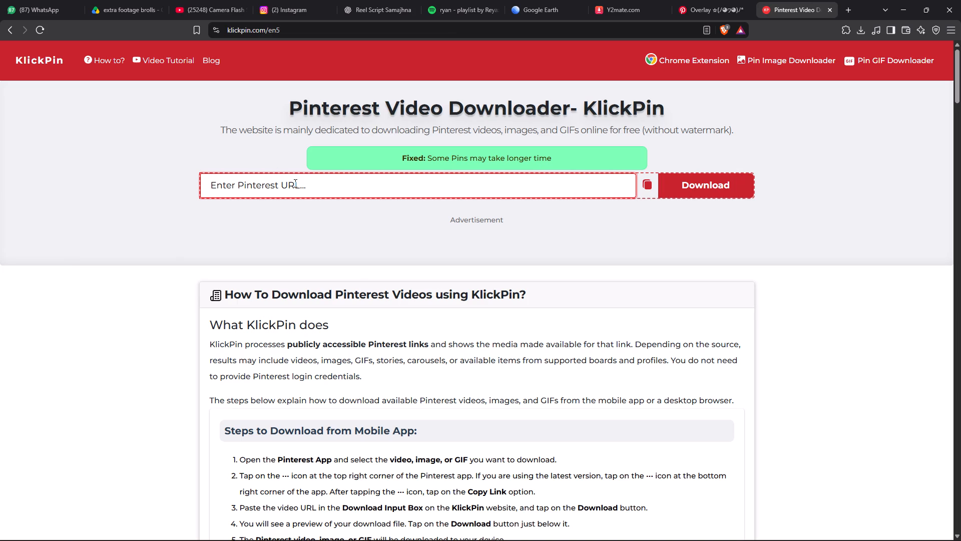
Download the copied Pinterest video through KlickPin and save it as "overlay" in the 28-10 download folder.
click(295, 183)
key(ctrl+v)
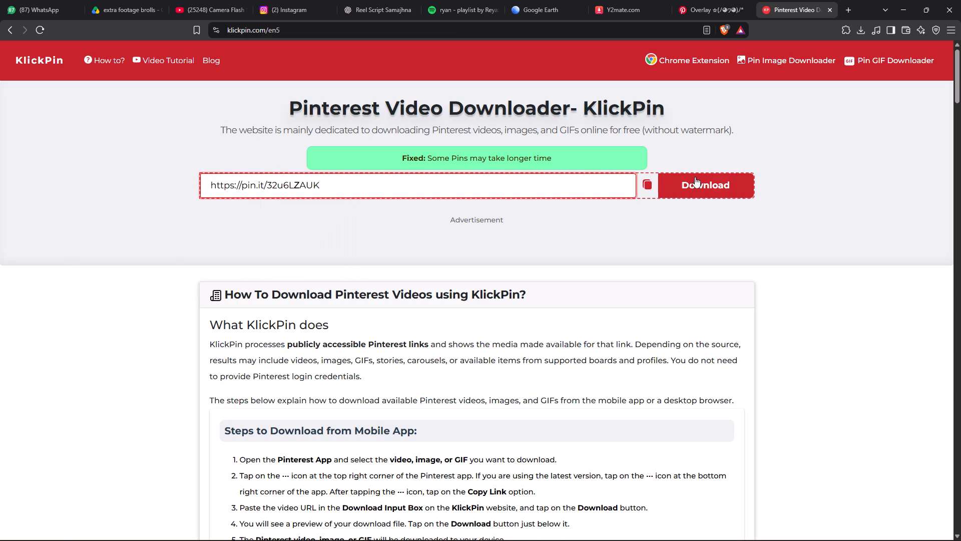
click(695, 178)
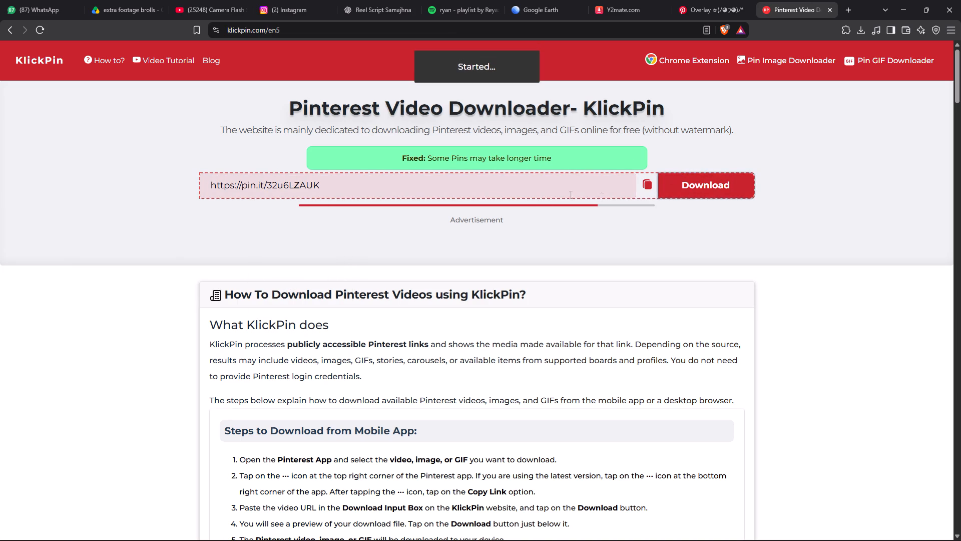
click(474, 231)
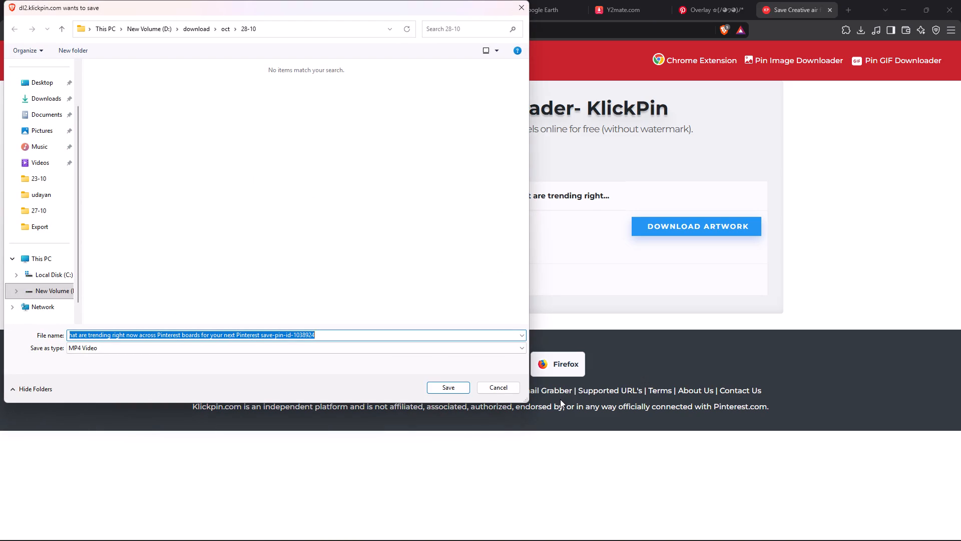
key(o)
text(verl)
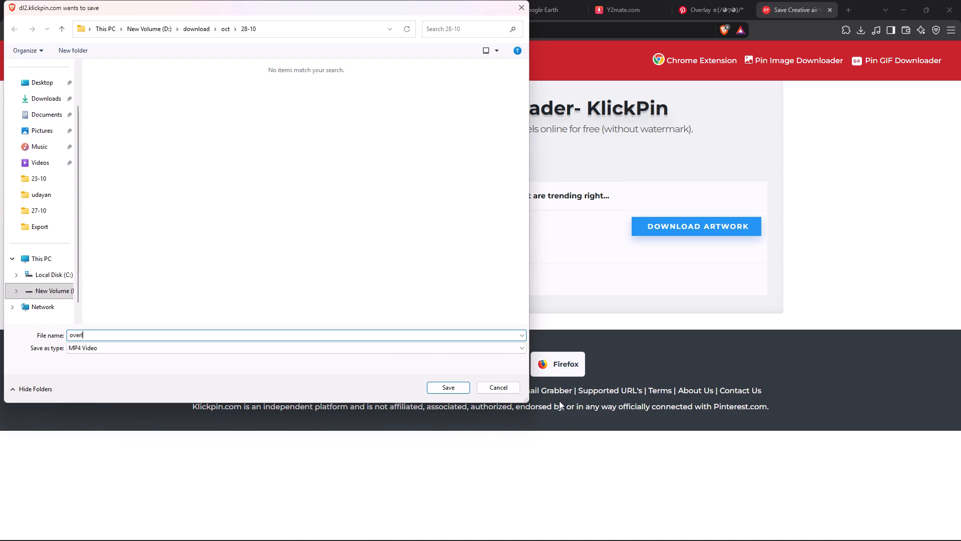
key(a)
key(y)
click(439, 392)
click(446, 395)
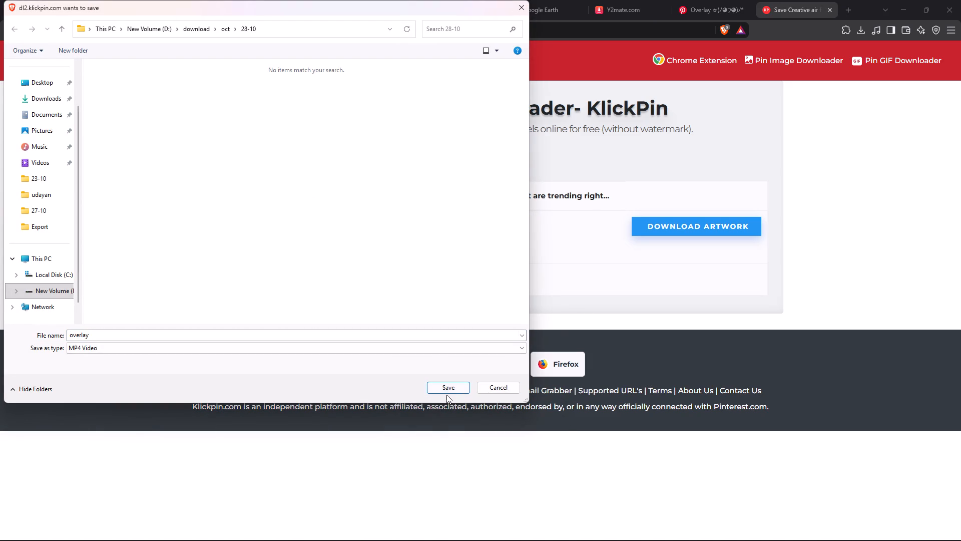
click(444, 382)
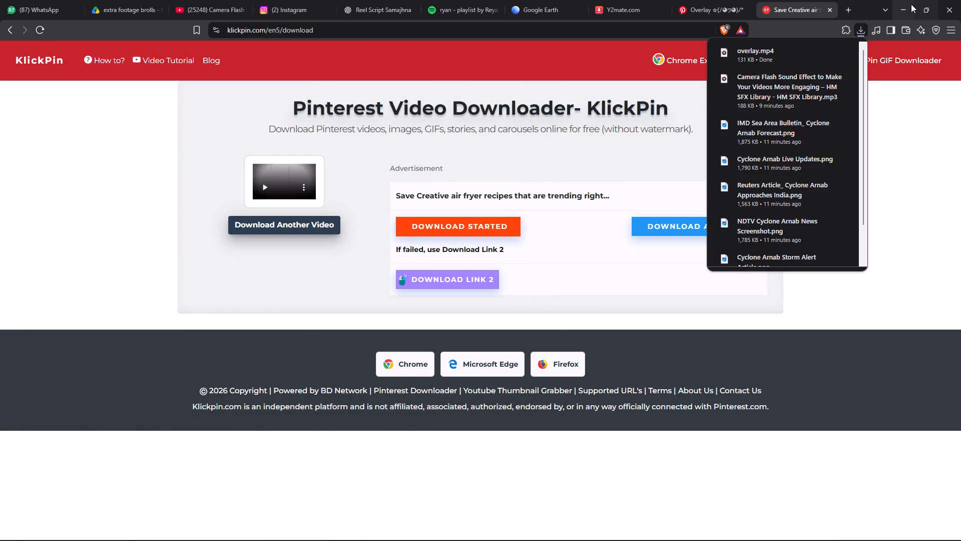
Switch to Premiere and create a bin named "effects" inside the data bin.
click(908, 5)
click(159, 182)
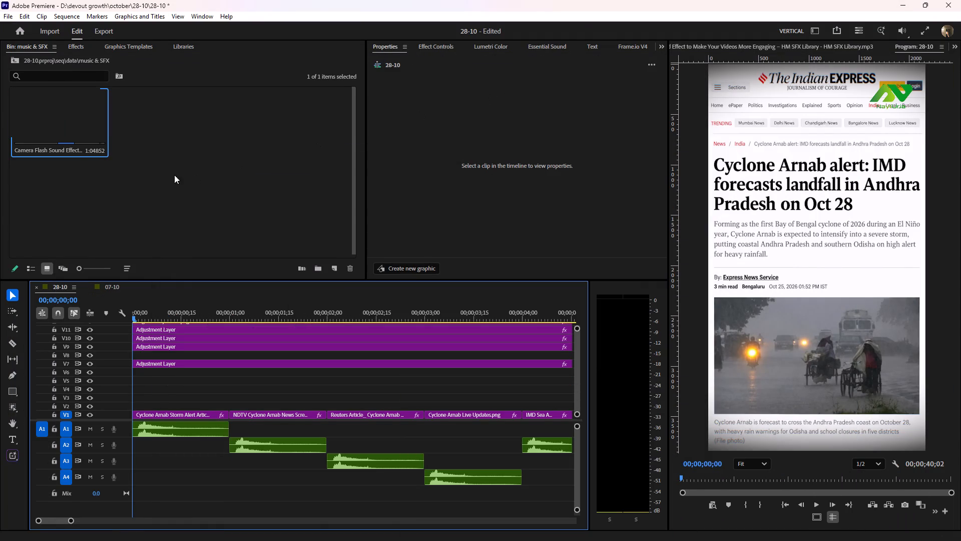
click(21, 65)
right_click(134, 173)
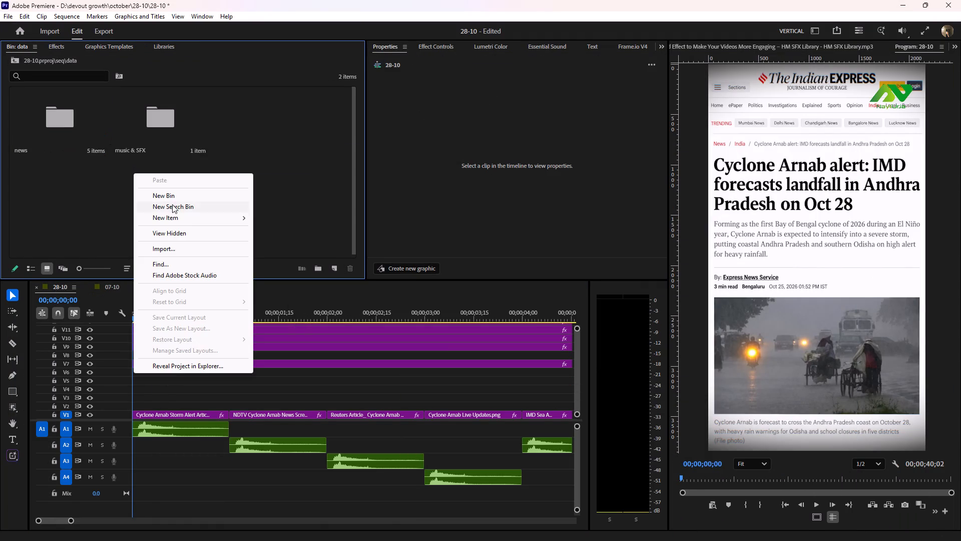
click(183, 195)
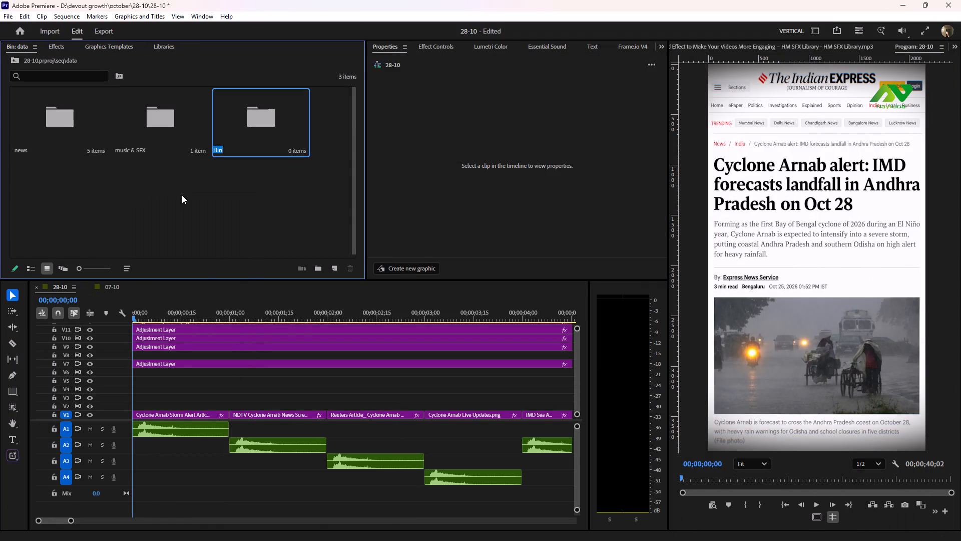
text(effects)
key(Return)
click(182, 195)
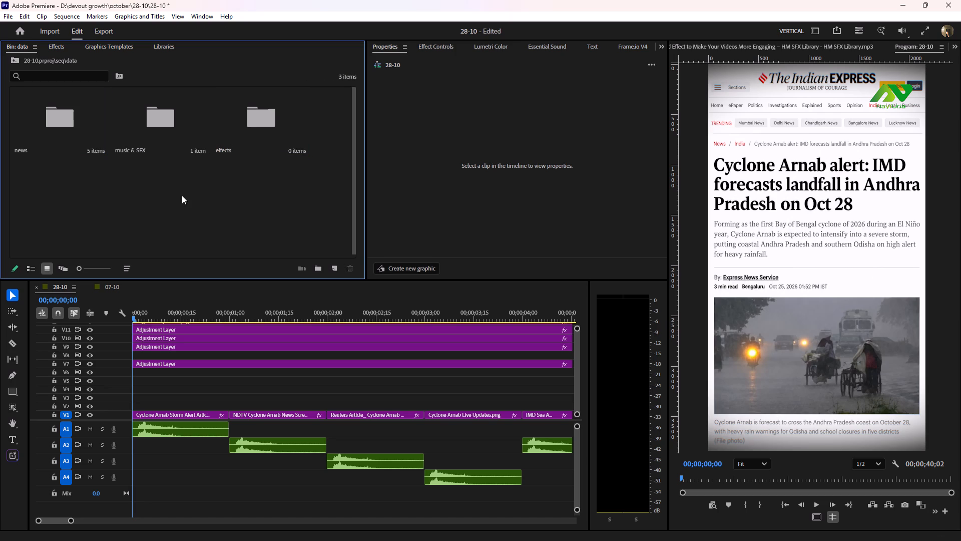
Import the overlay video from the 28-10 download folder into the effects bin.
triple_click(249, 134)
click(249, 134)
double_click(383, 122)
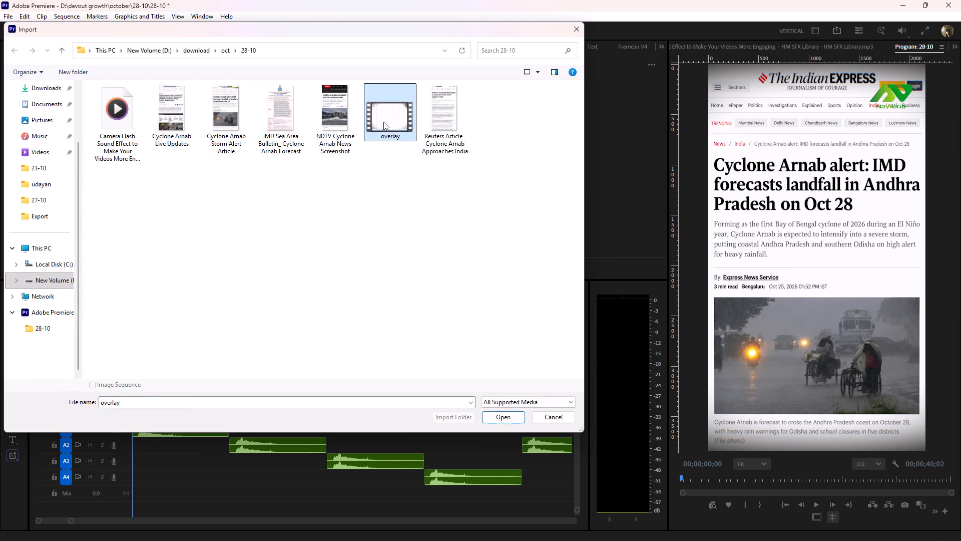
Place only the video of overlay.mp4 on track V3 at the start of the 28-10 sequence.
drag(169, 307, 131, 320)
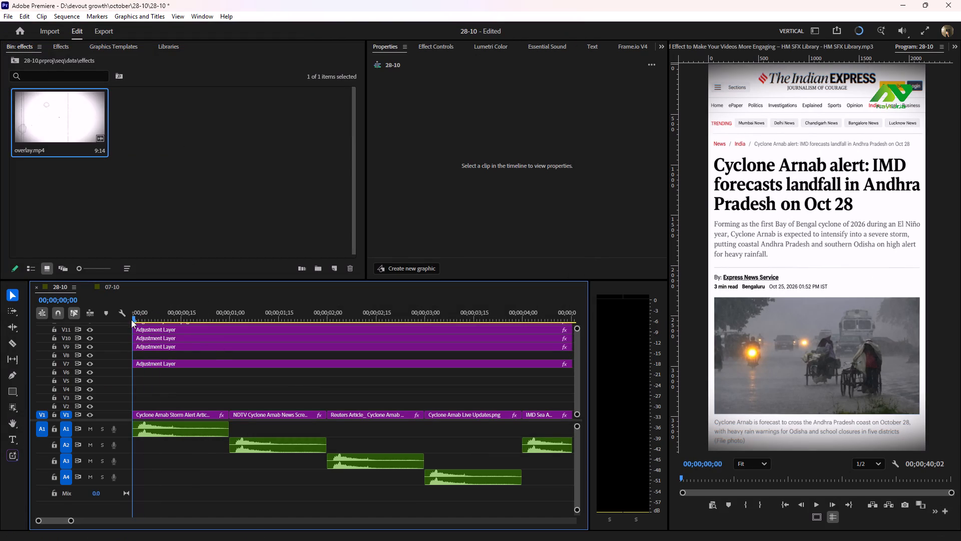
drag(56, 121, 134, 265)
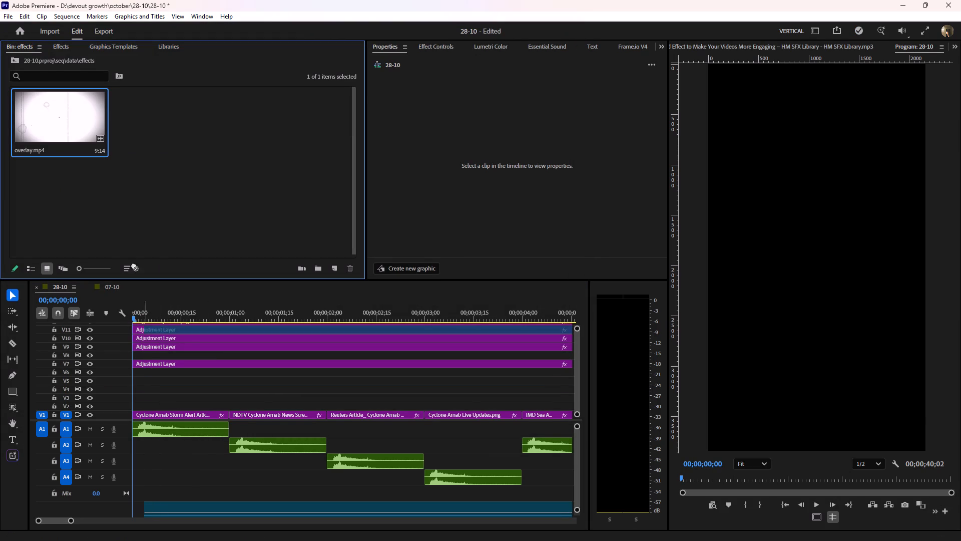
drag(134, 265, 69, 127)
double_click(68, 124)
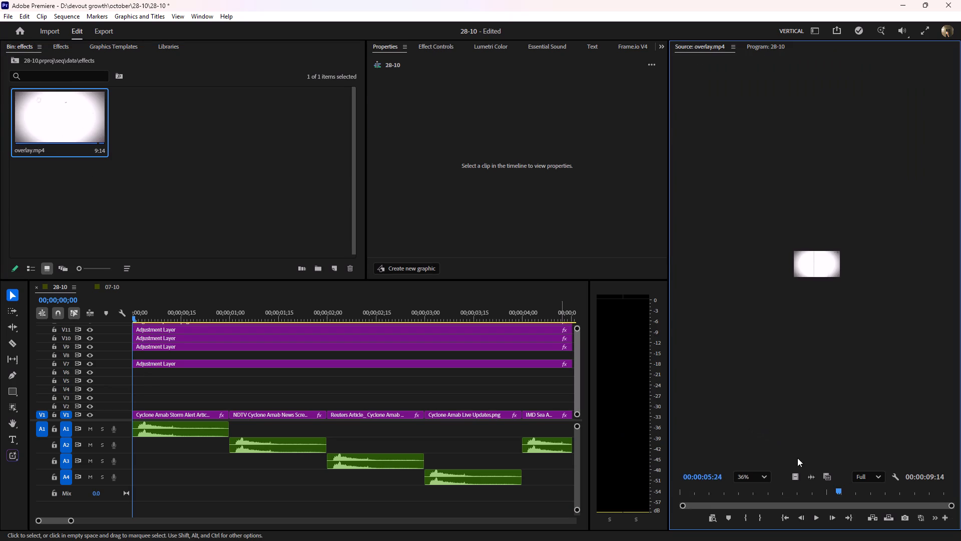
click(756, 478)
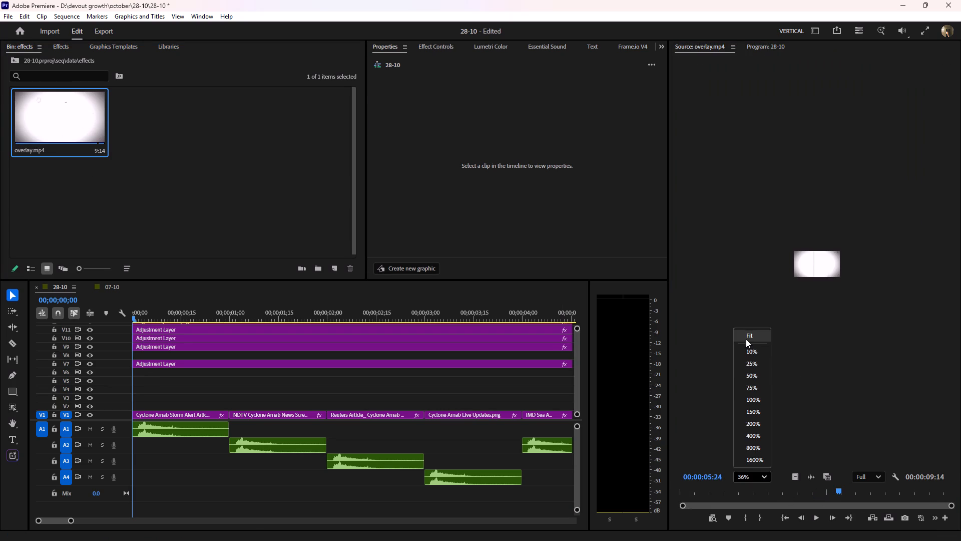
click(746, 339)
drag(797, 477, 139, 397)
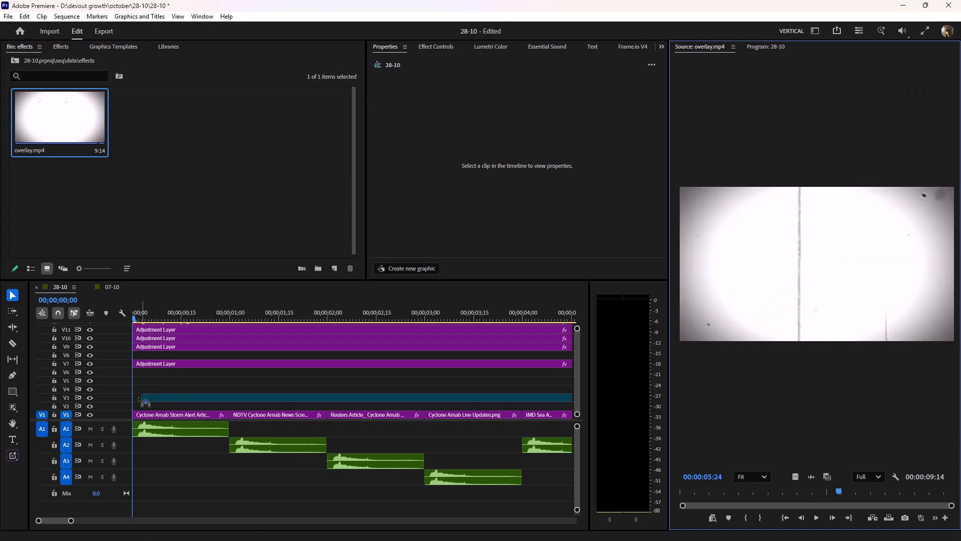
drag(139, 397, 132, 397)
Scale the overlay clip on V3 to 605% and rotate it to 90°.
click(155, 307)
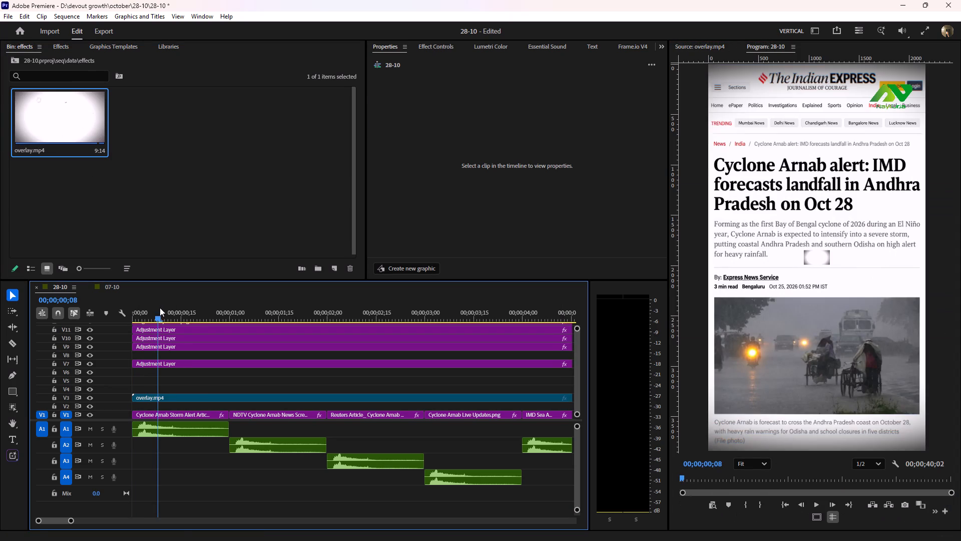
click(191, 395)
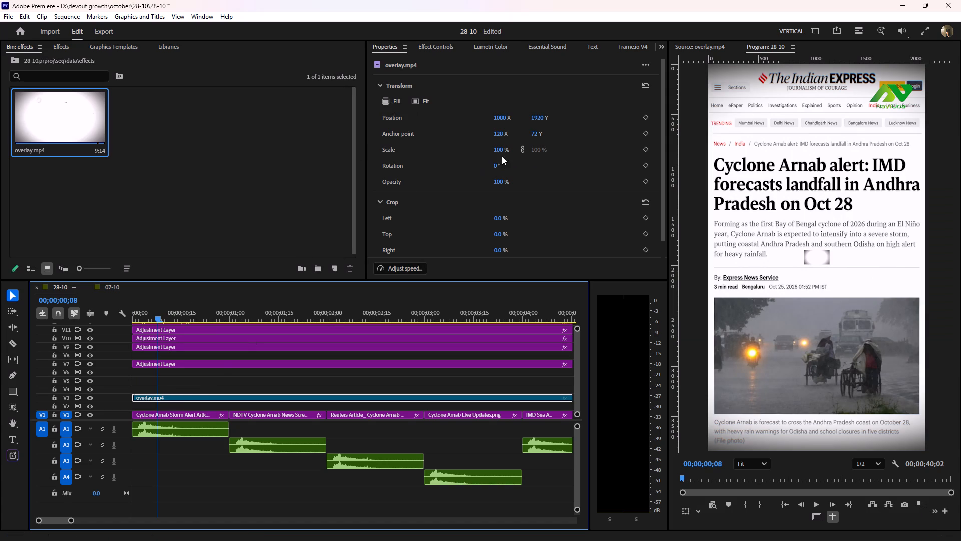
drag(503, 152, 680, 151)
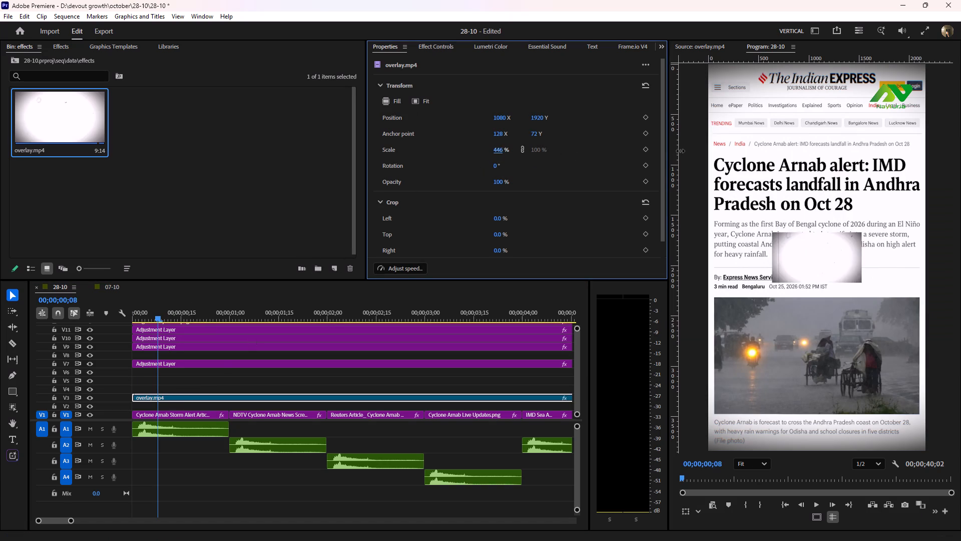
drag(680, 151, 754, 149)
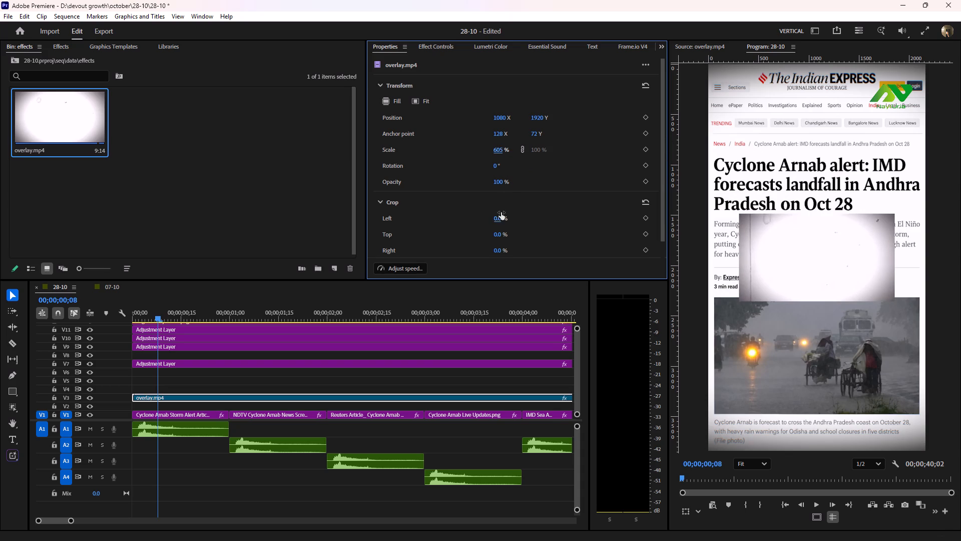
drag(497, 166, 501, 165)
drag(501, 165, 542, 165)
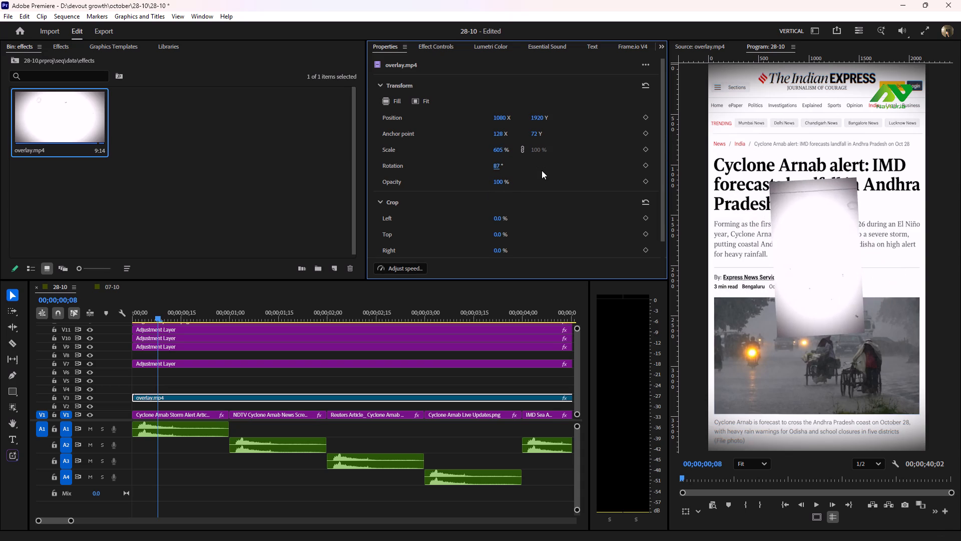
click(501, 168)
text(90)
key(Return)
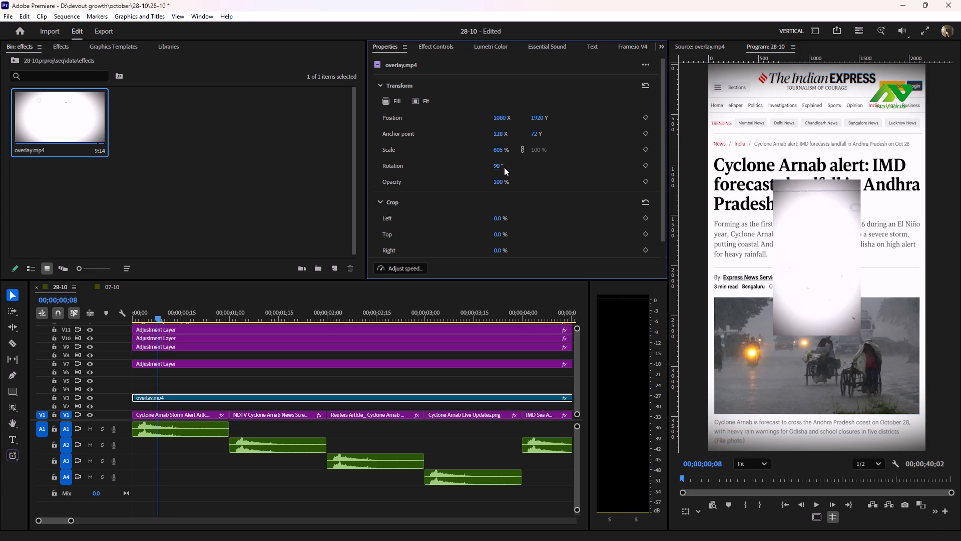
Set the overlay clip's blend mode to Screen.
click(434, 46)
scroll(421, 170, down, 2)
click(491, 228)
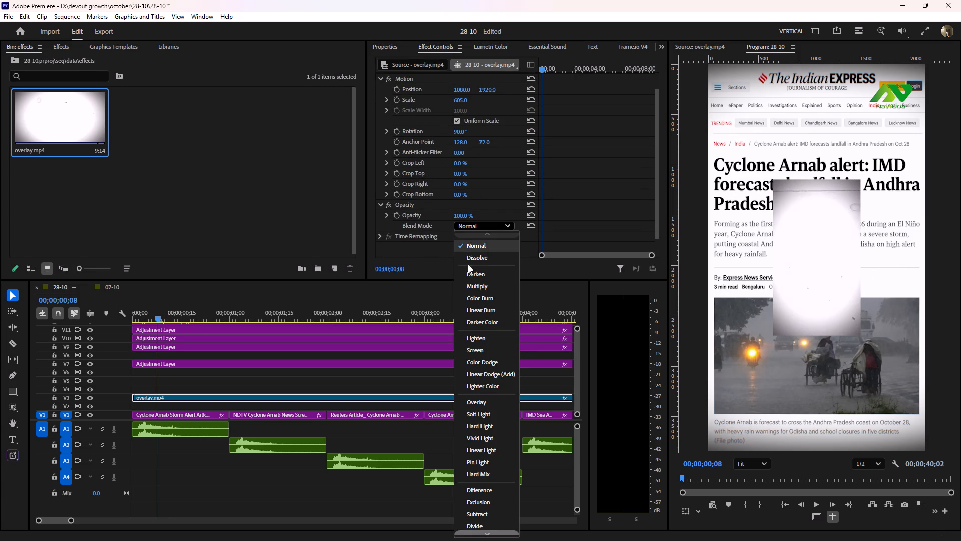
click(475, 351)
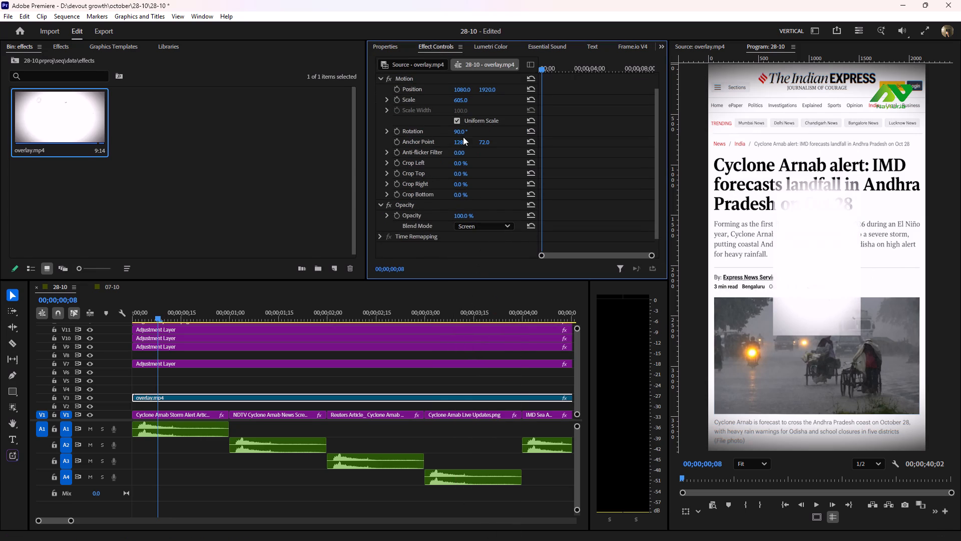
Make the overlay clip fill the vertical frame and play back the first second to check it.
click(387, 51)
click(384, 103)
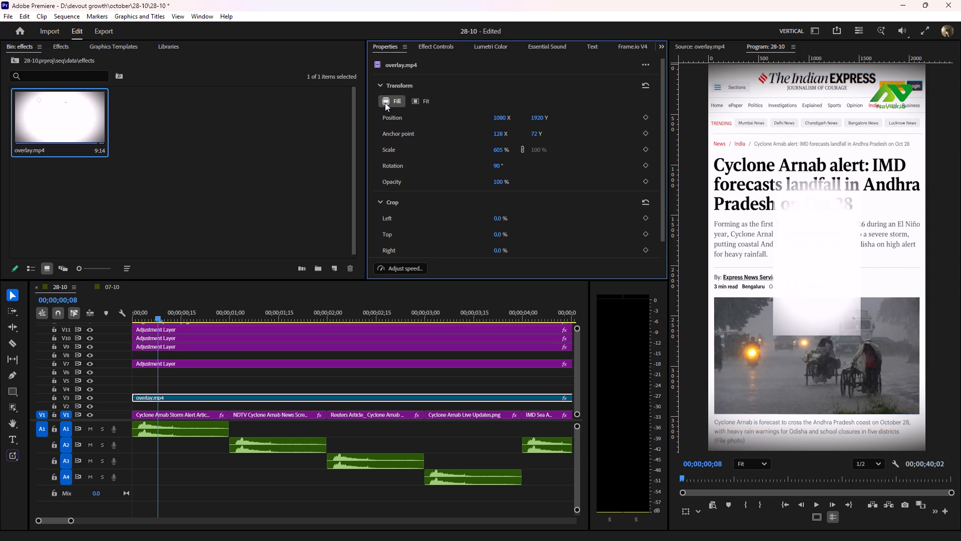
drag(155, 314, 129, 320)
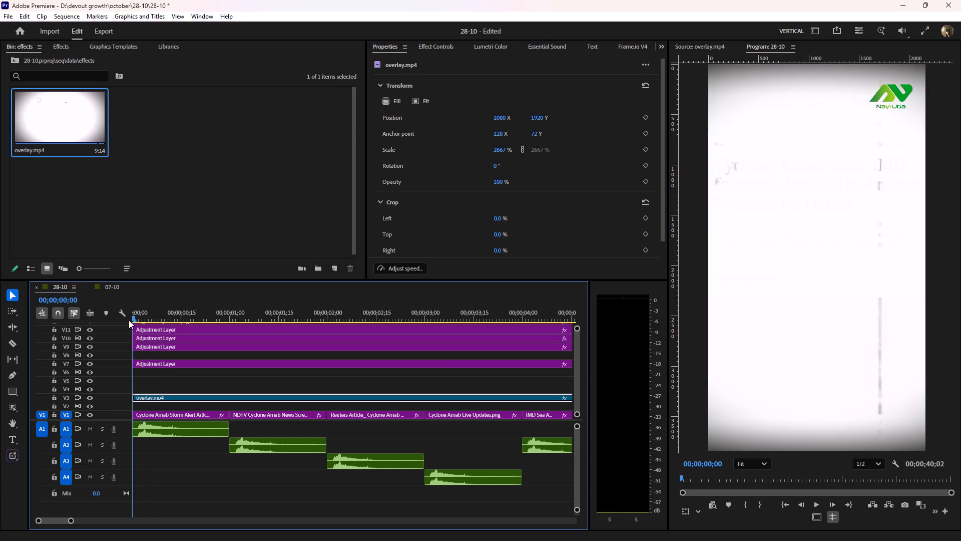
drag(129, 320, 128, 321)
key(space)
key(space)
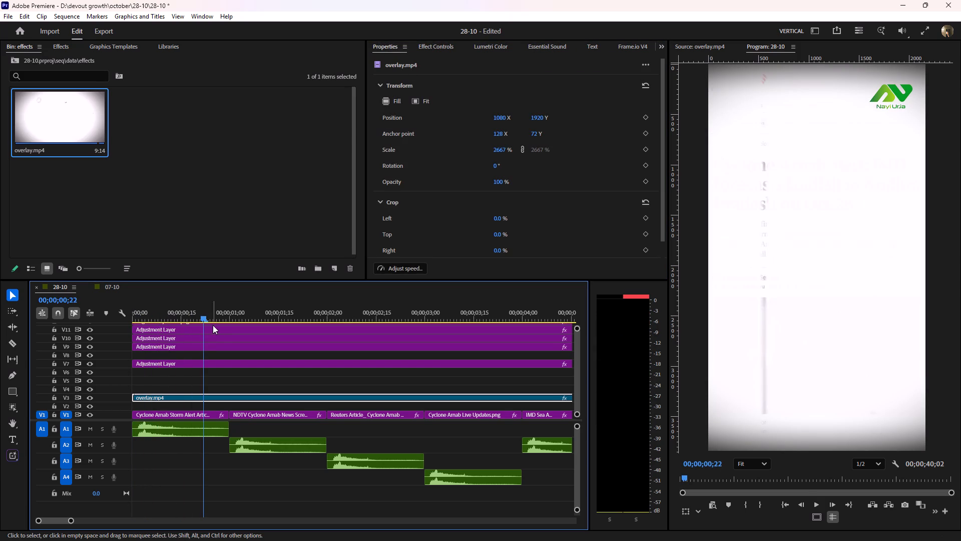
drag(199, 311, 178, 317)
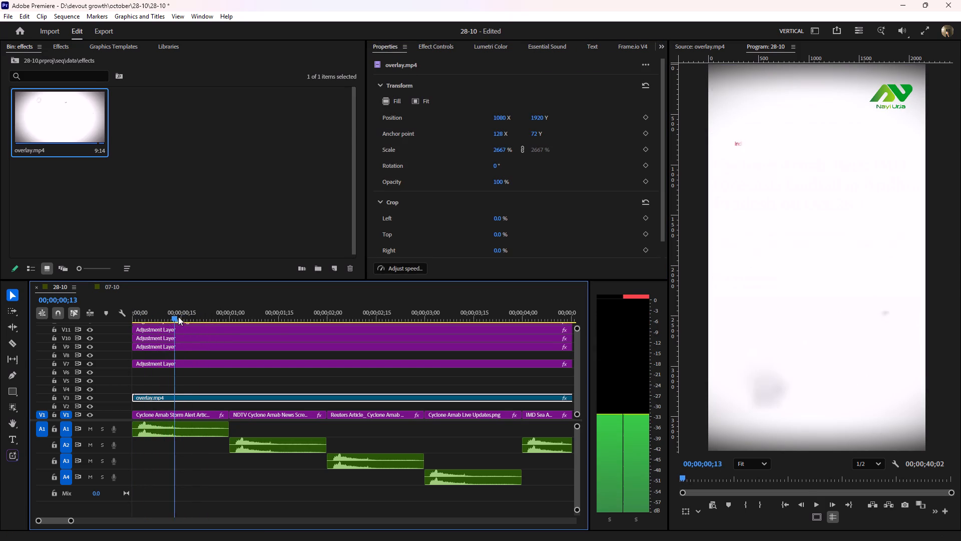
drag(178, 317, 183, 317)
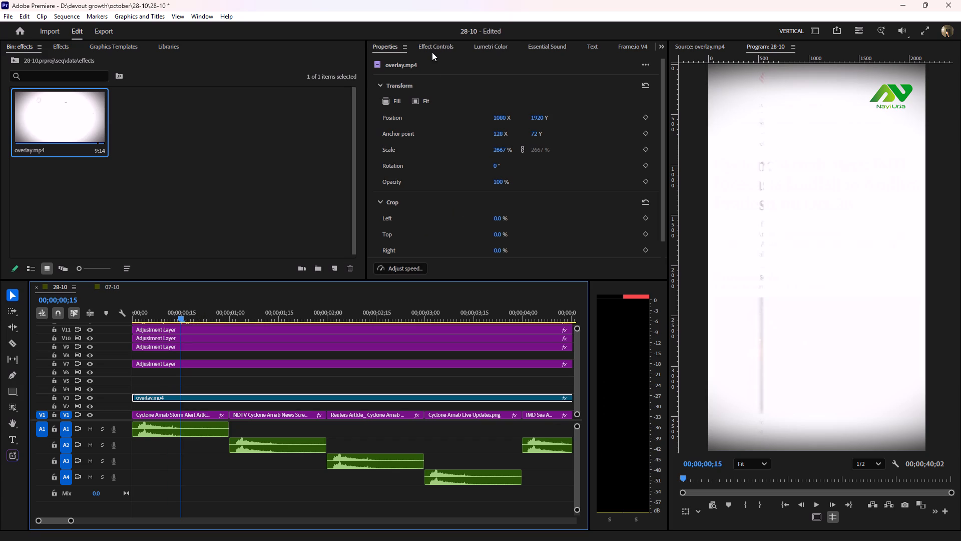
Set the overlay clip's blend mode to Overlay and play the sequence from the start through the news images.
click(437, 48)
click(489, 227)
click(480, 354)
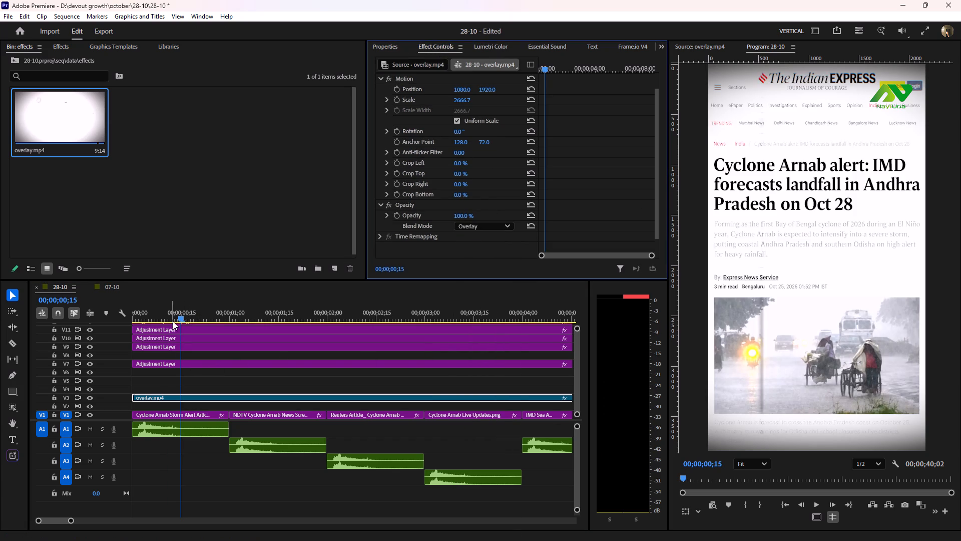
drag(170, 316, 87, 332)
key(space)
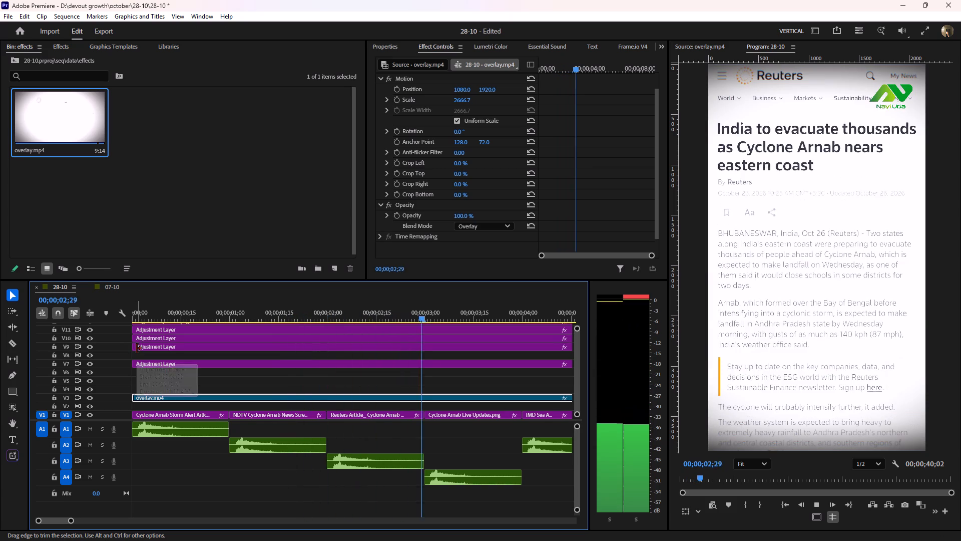
key(space)
key(space)
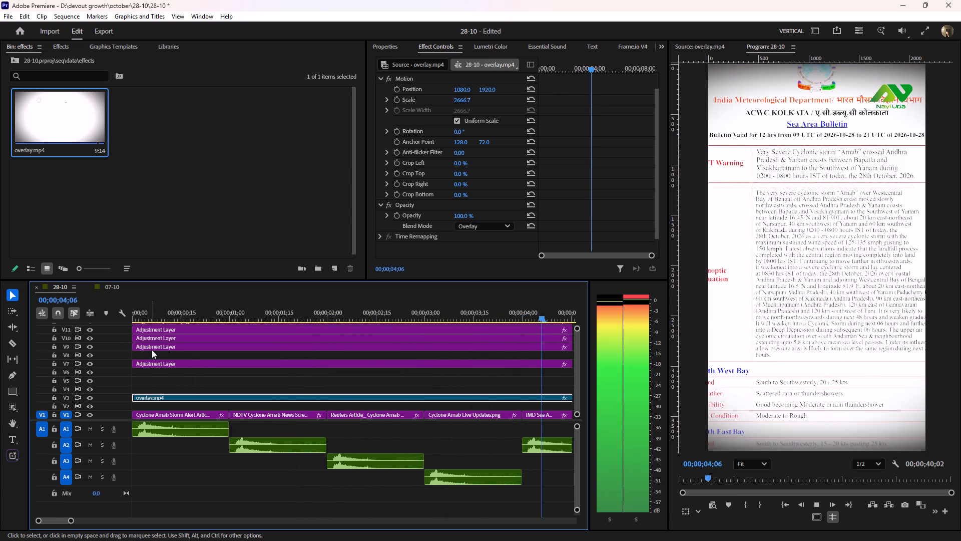
key(space)
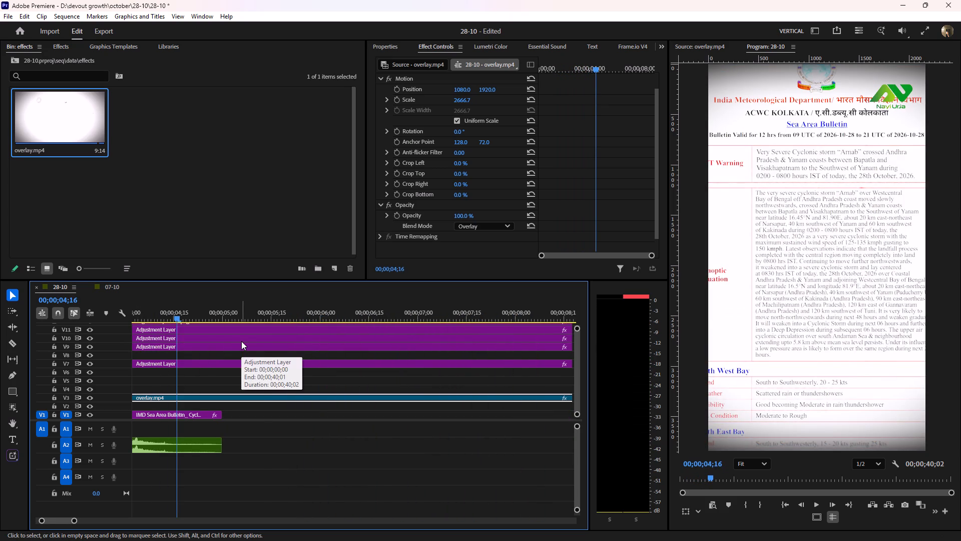
key(minus)
key(minus)
drag(217, 307, 123, 325)
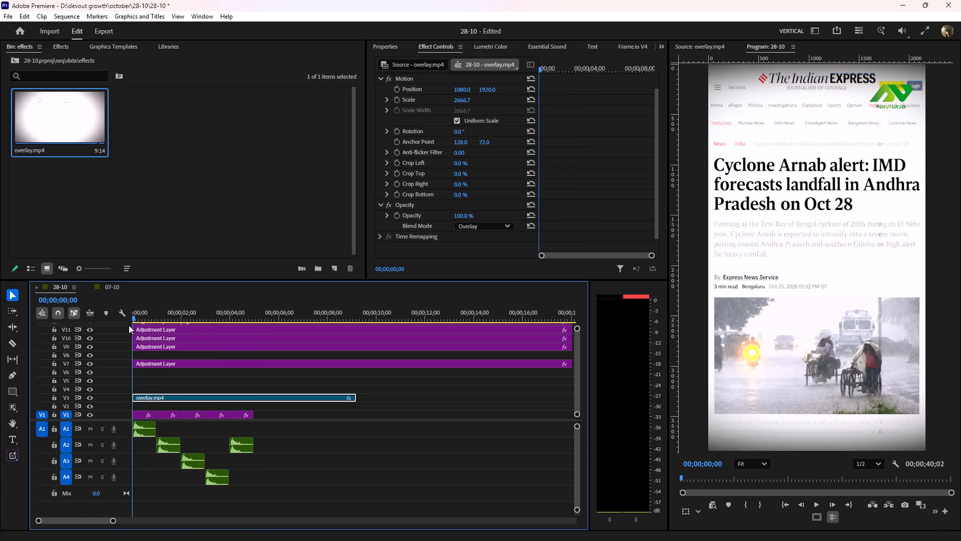
key(space)
key(space)
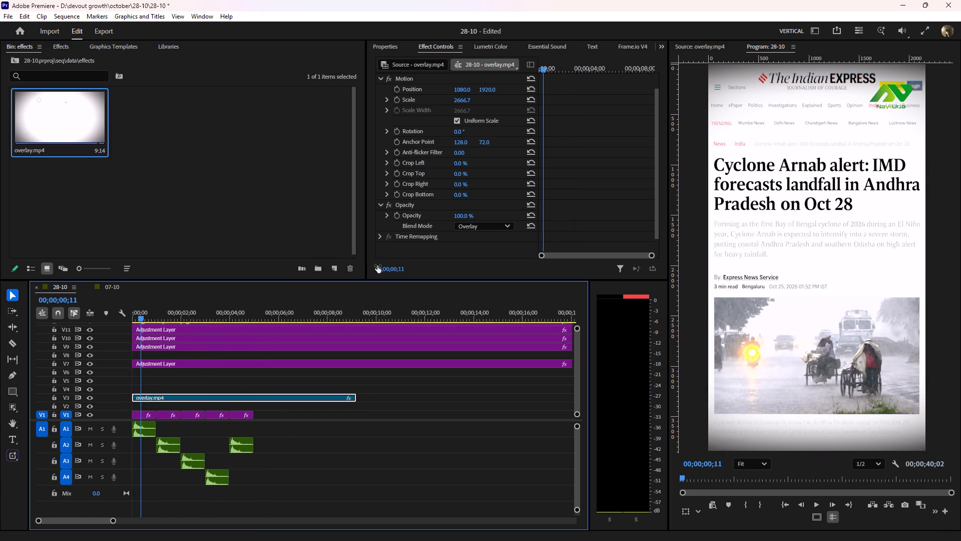
scroll(413, 199, down, 4)
drag(461, 200, 453, 203)
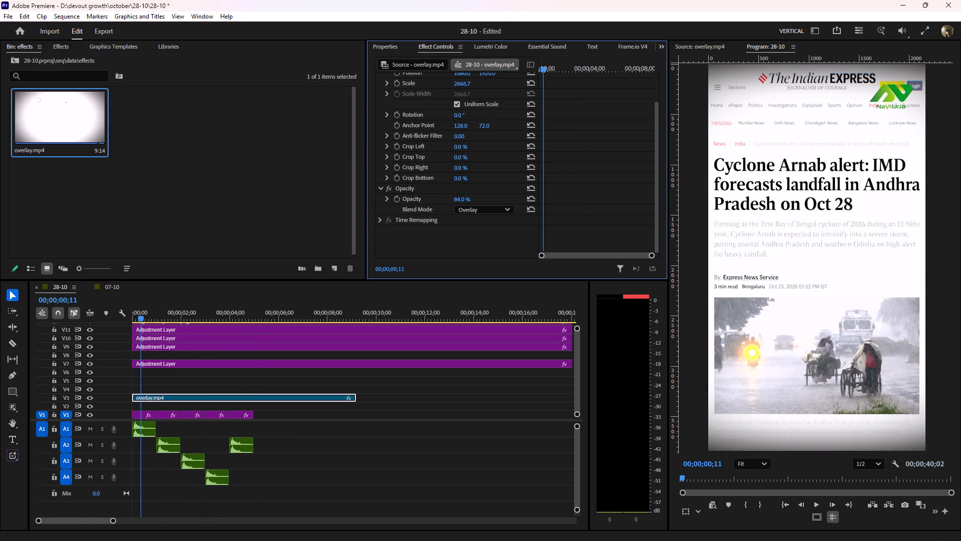
drag(453, 203, 441, 222)
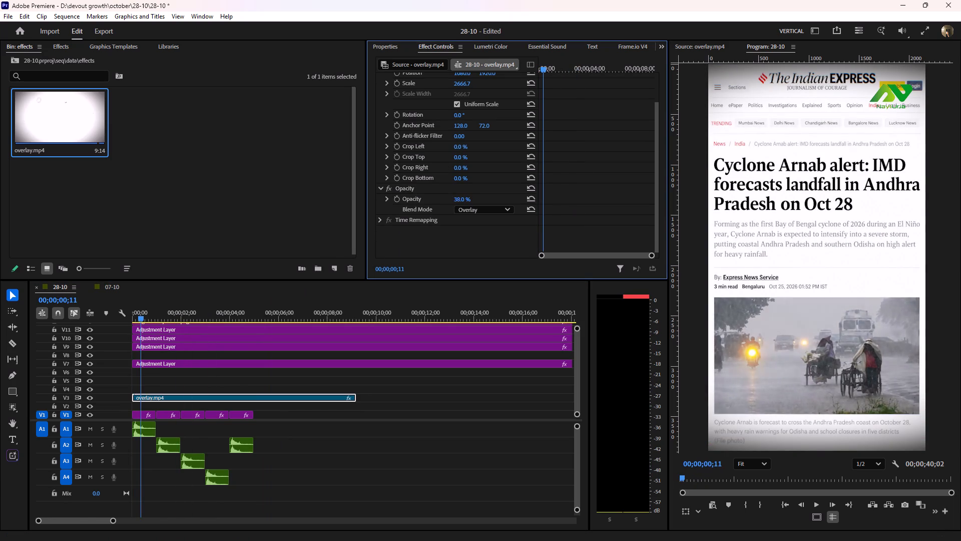
drag(441, 222, 435, 228)
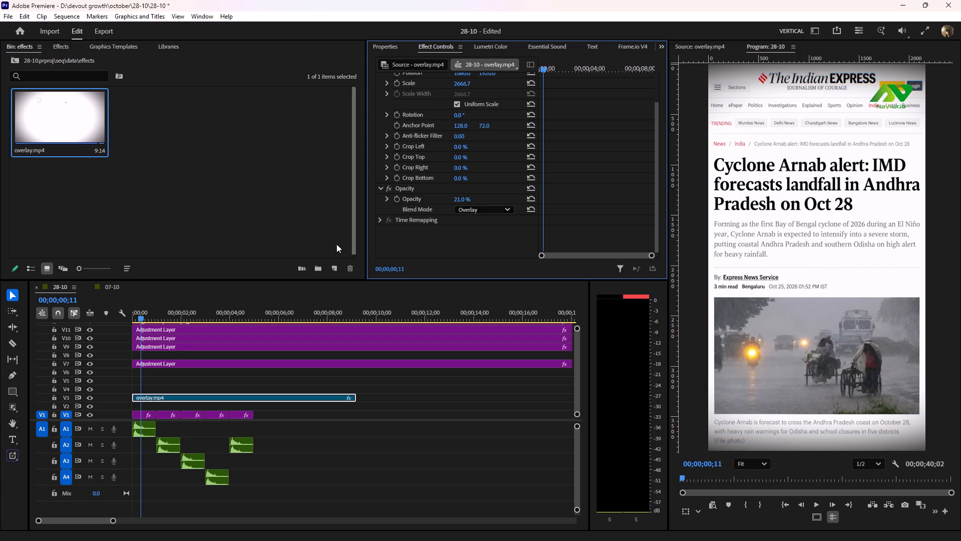
drag(151, 310, 111, 321)
key(space)
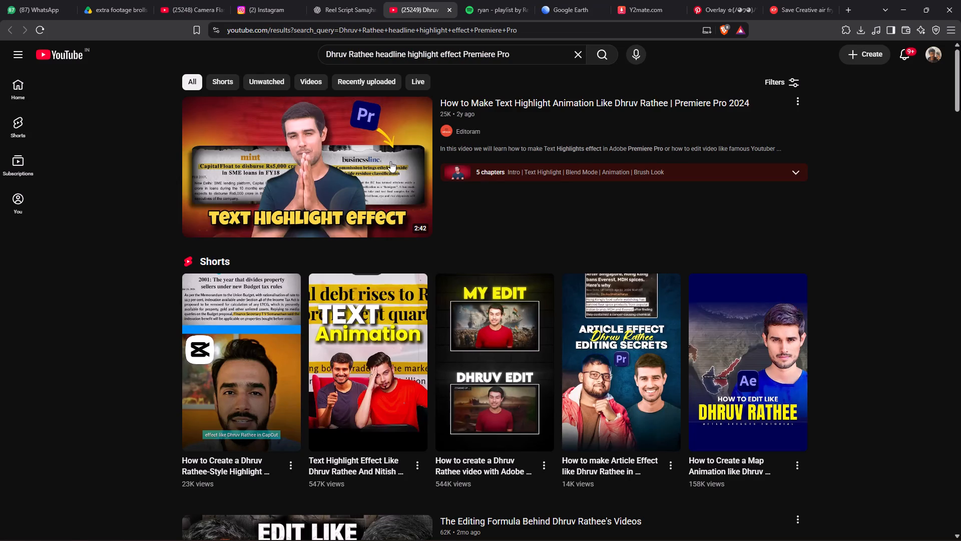
Preview the first result with sound and without captions, then open "How to Make Text Highlight Animation Like Dhruv Rathee | Premiere Pro 2024".
click(423, 113)
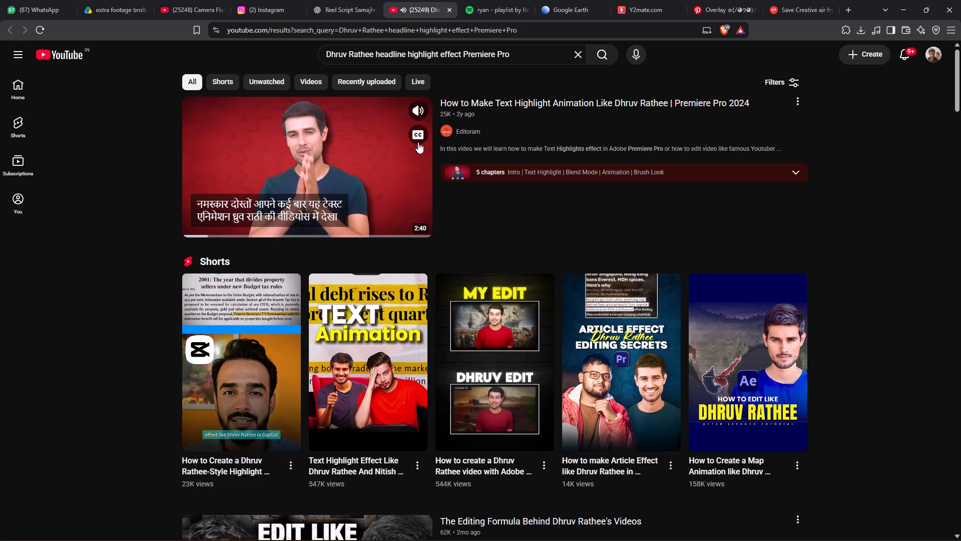
click(418, 133)
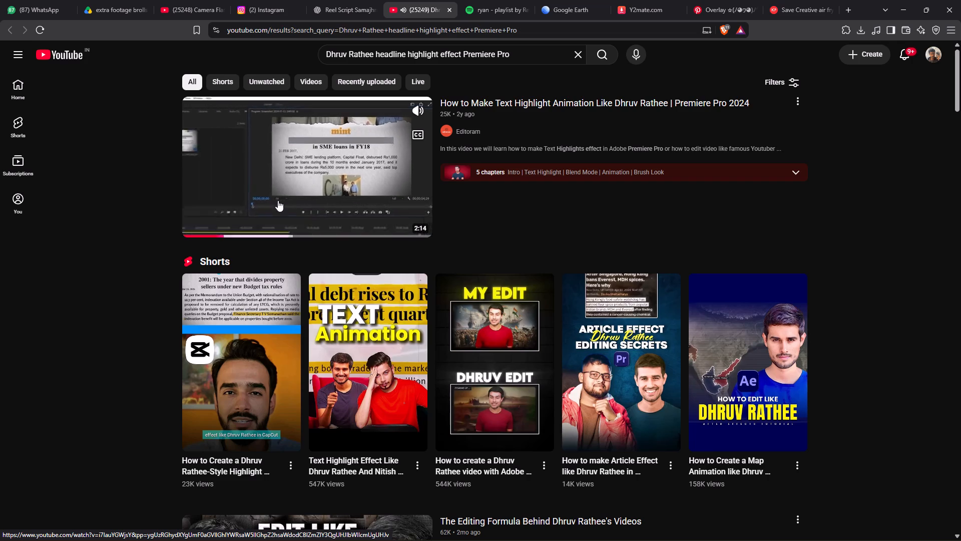
click(278, 200)
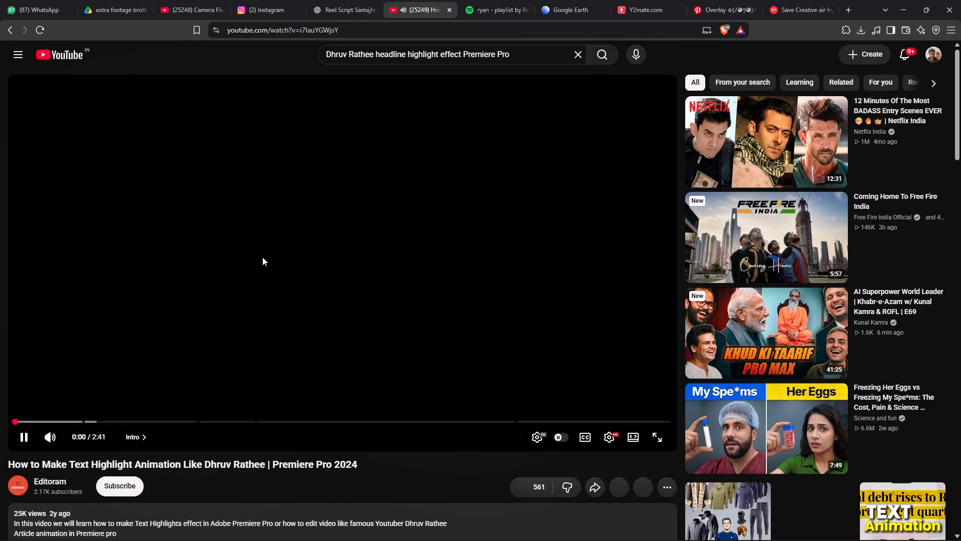
Watch the tutorial's example highlights and skip ahead to the part on drawing and colouring the highlight rectangle.
click(434, 259)
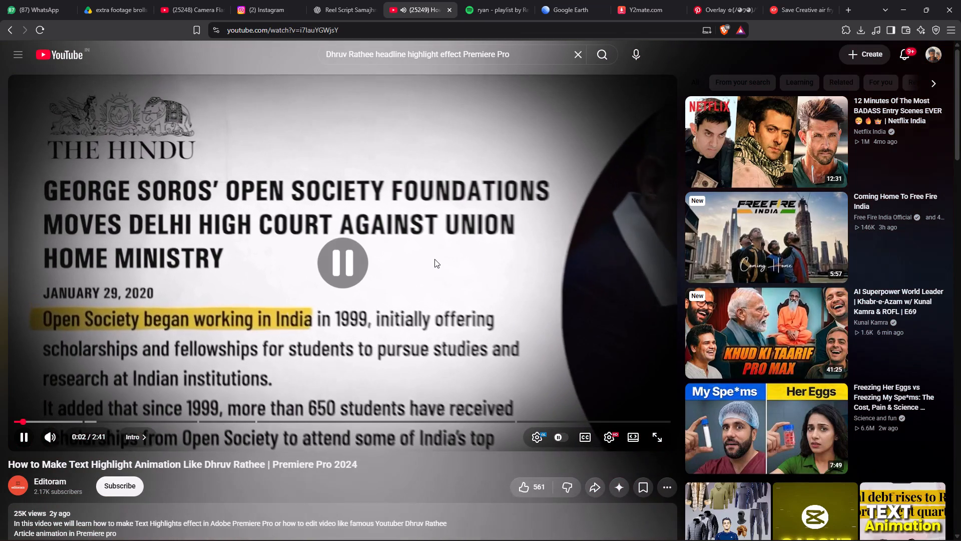
click(434, 259)
click(434, 259)
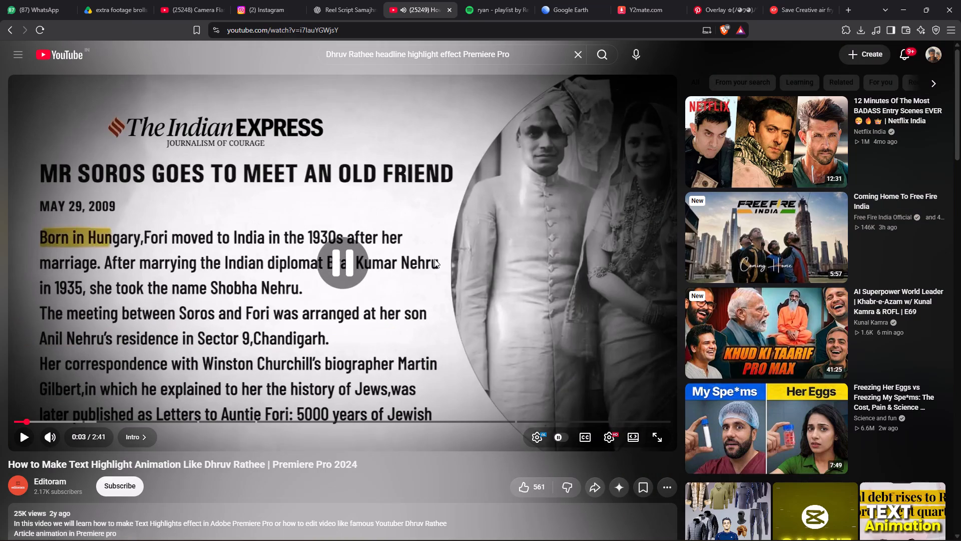
click(434, 259)
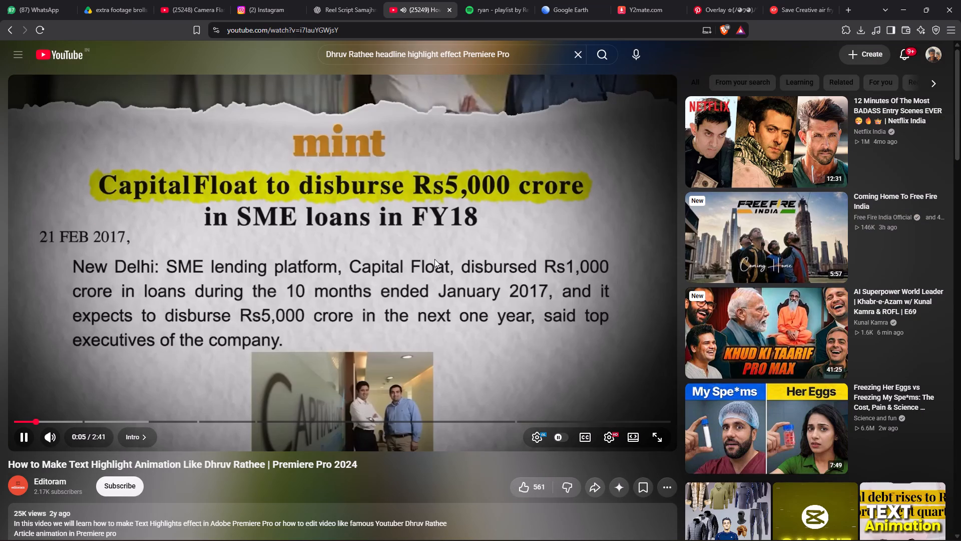
click(434, 259)
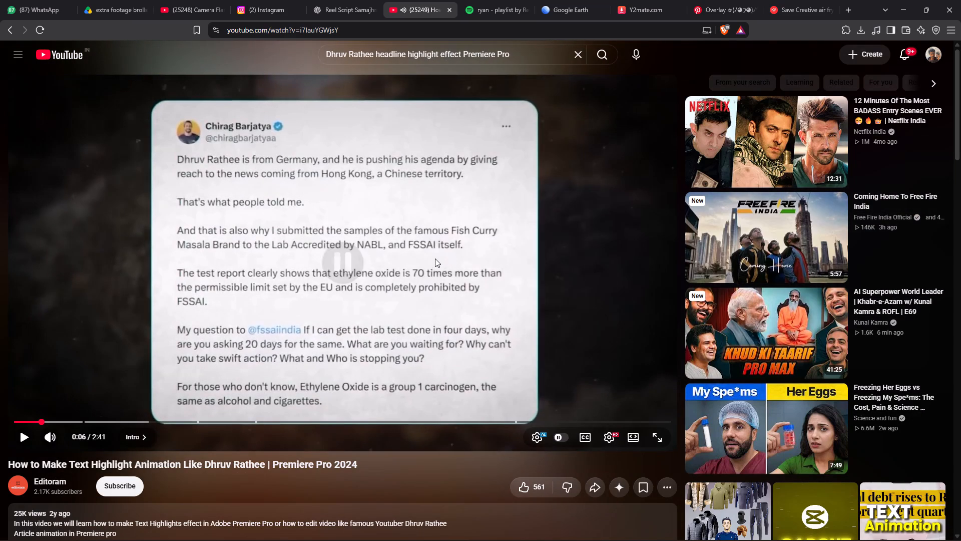
click(435, 258)
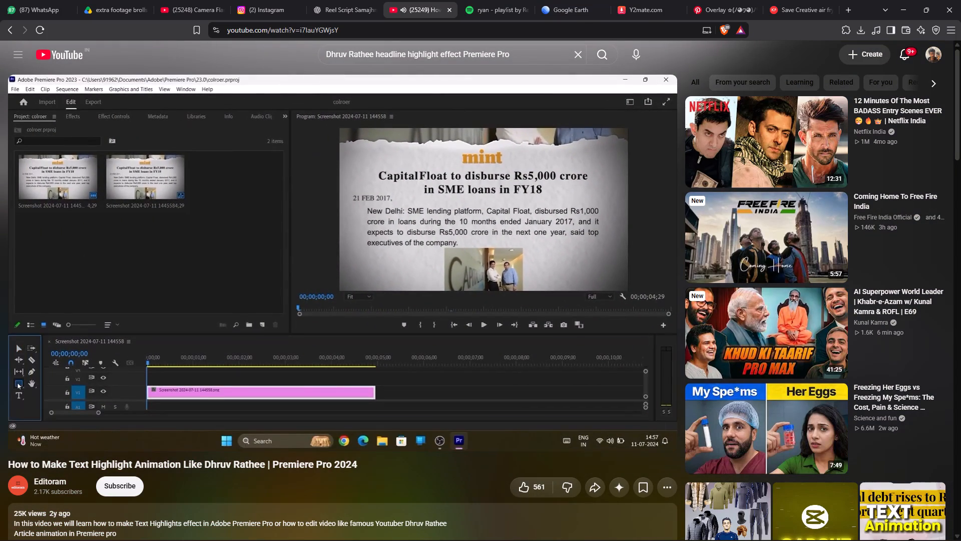
key(Right)
key(Right)
key(Right)
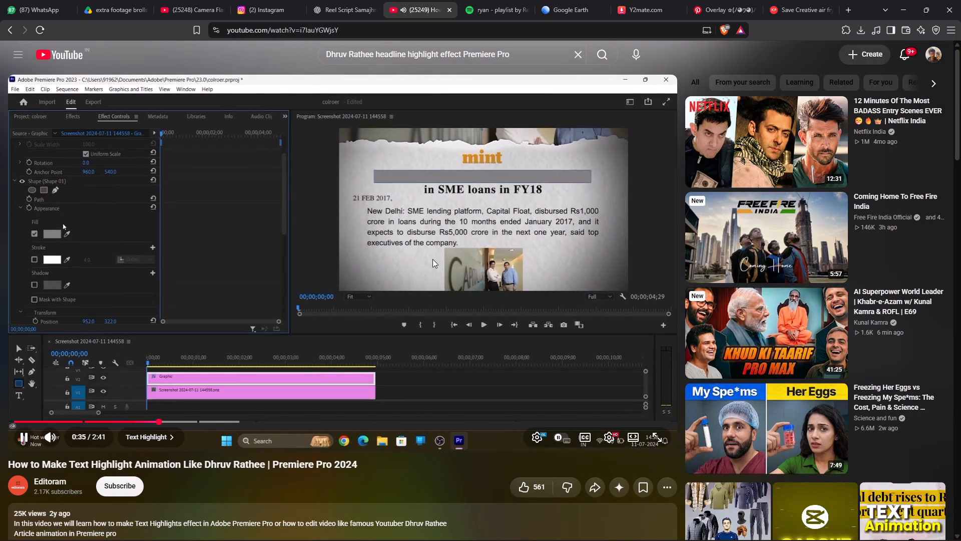
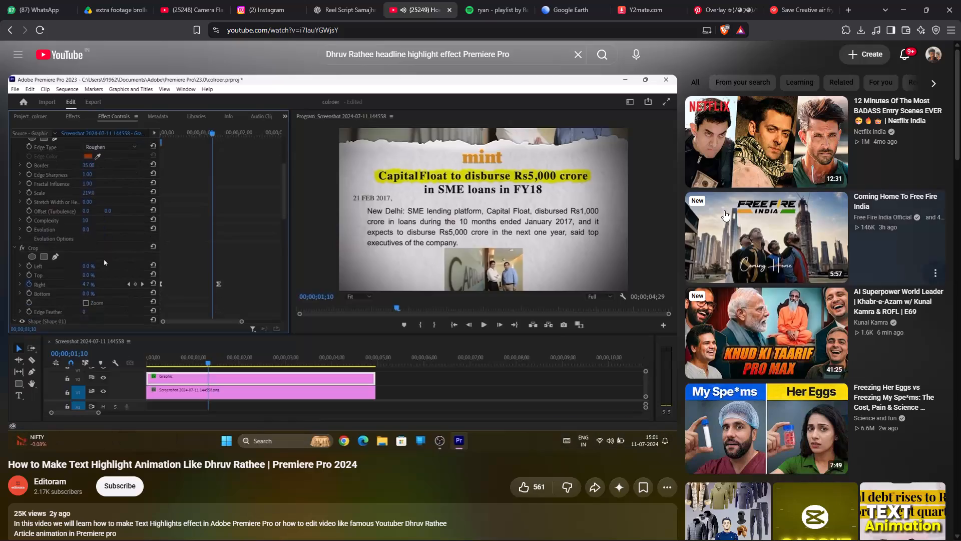
Pause the tutorial, switch to Premiere Pro and play the opening of the 28-10 sequence, ending at its first frame.
click(631, 220)
click(912, 0)
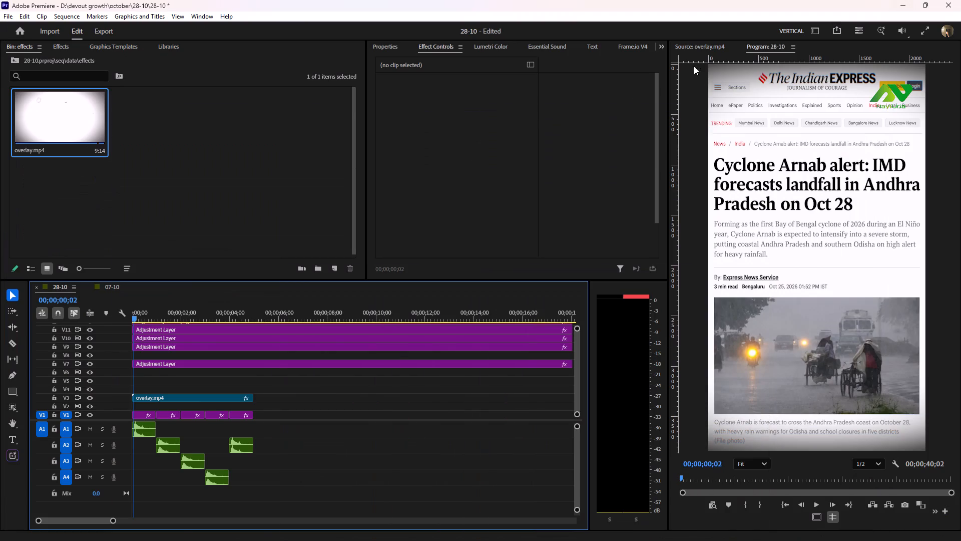
text(==)
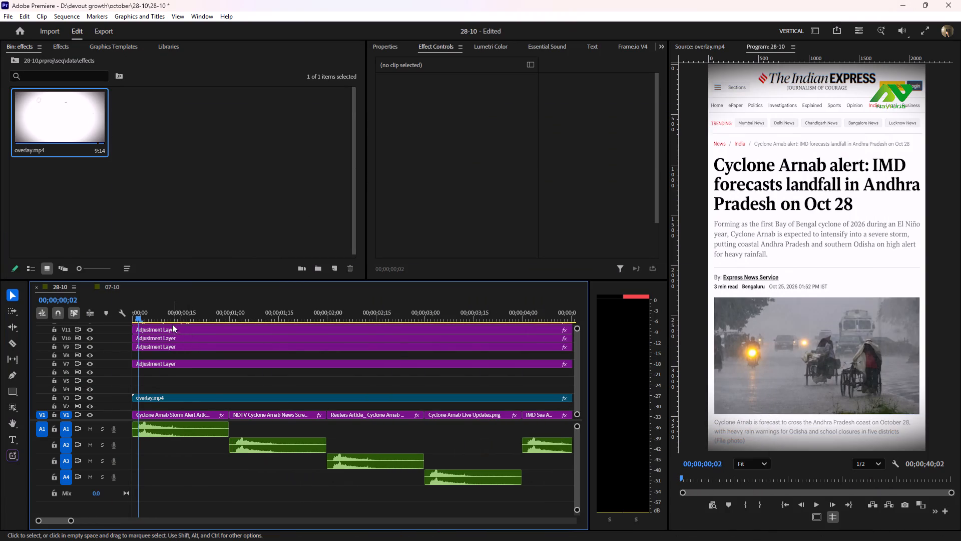
drag(154, 312, 109, 319)
key(space)
key(space)
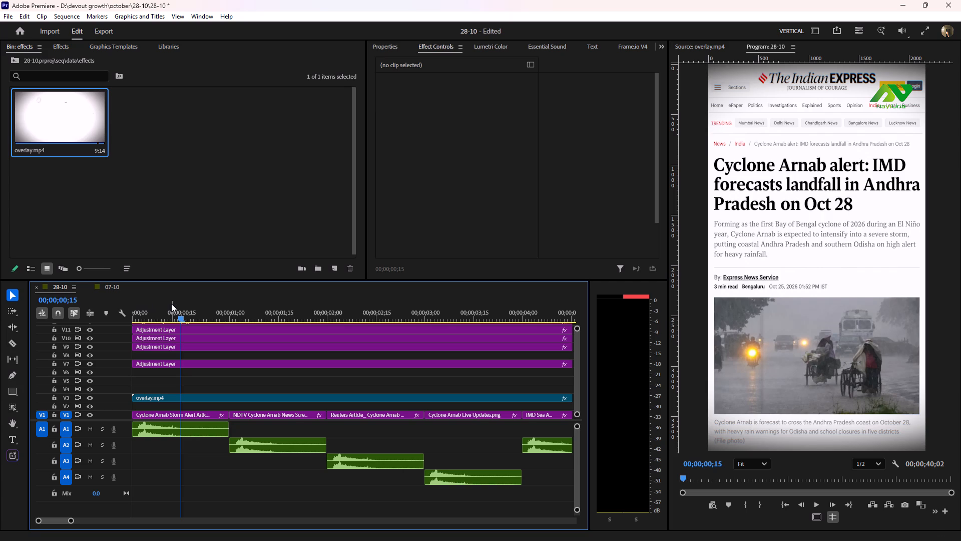
key(equal)
drag(199, 310, 90, 331)
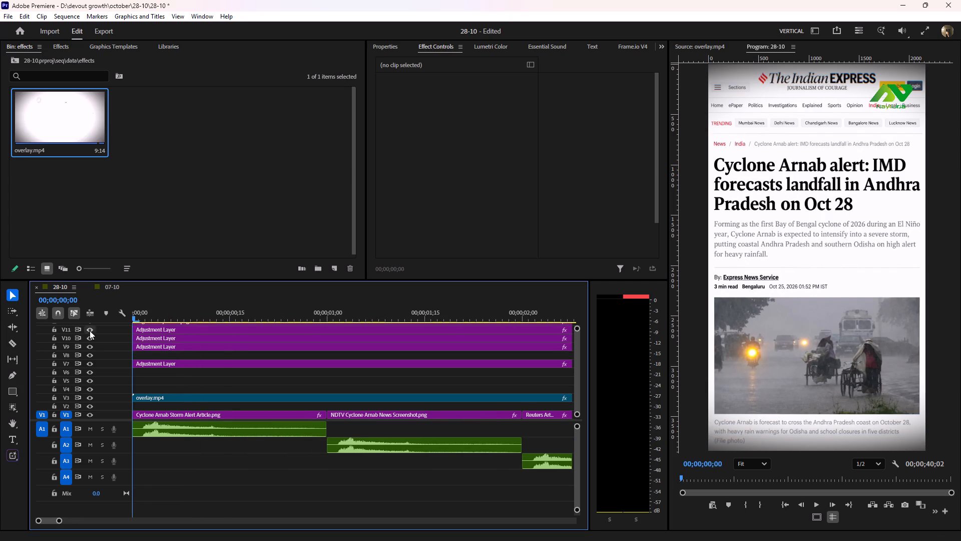
key(space)
key(space)
drag(183, 314, 109, 334)
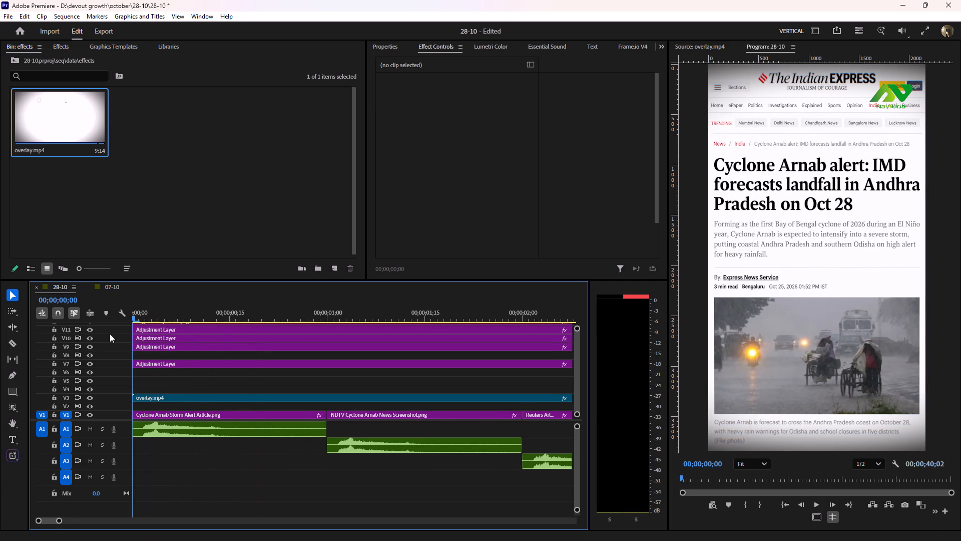
Draw a rectangle about 1578 by 174 px over "Cyclone Arnab alert:" in the Indian Express headline.
click(12, 393)
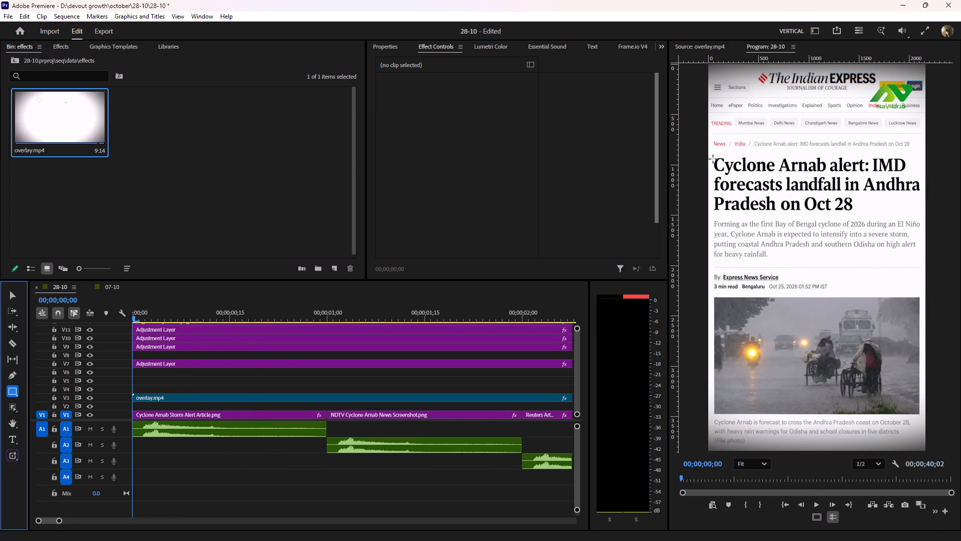
drag(712, 157, 770, 166)
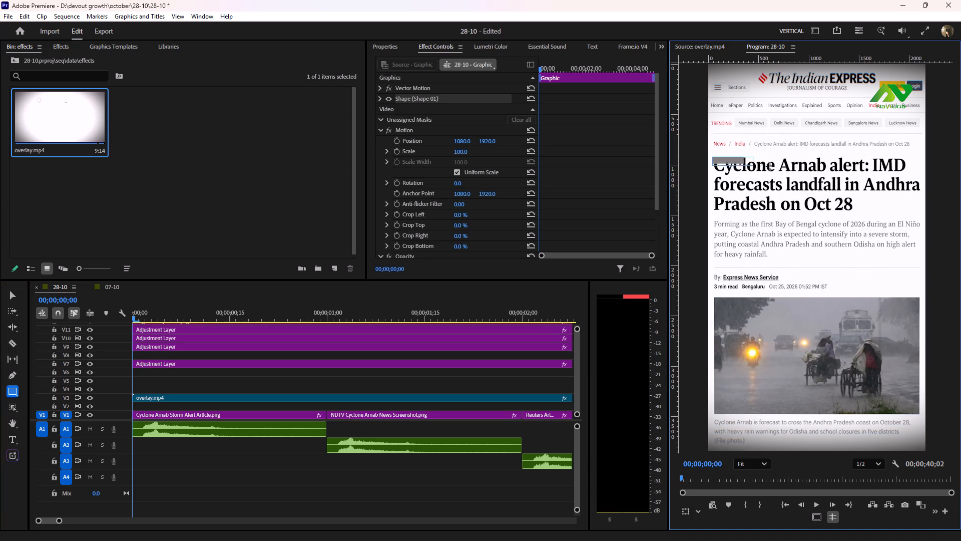
drag(770, 166, 865, 174)
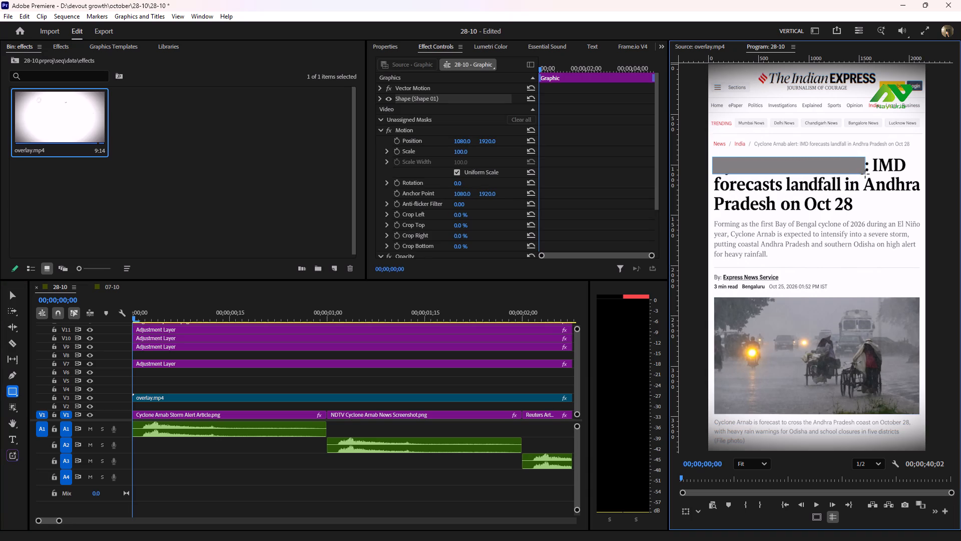
drag(865, 174, 871, 174)
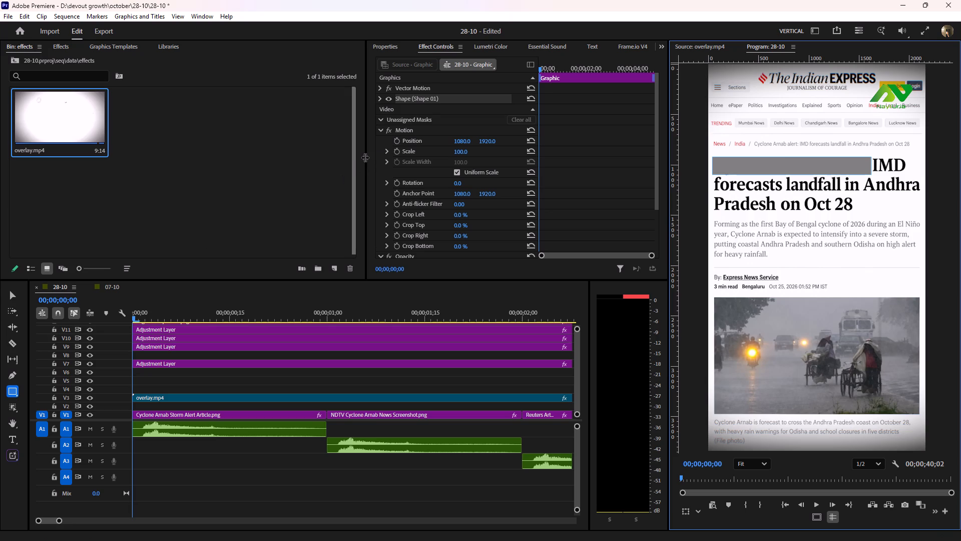
Set the rectangle's fill colour to yellow F6D000.
drag(365, 157, 249, 188)
click(274, 47)
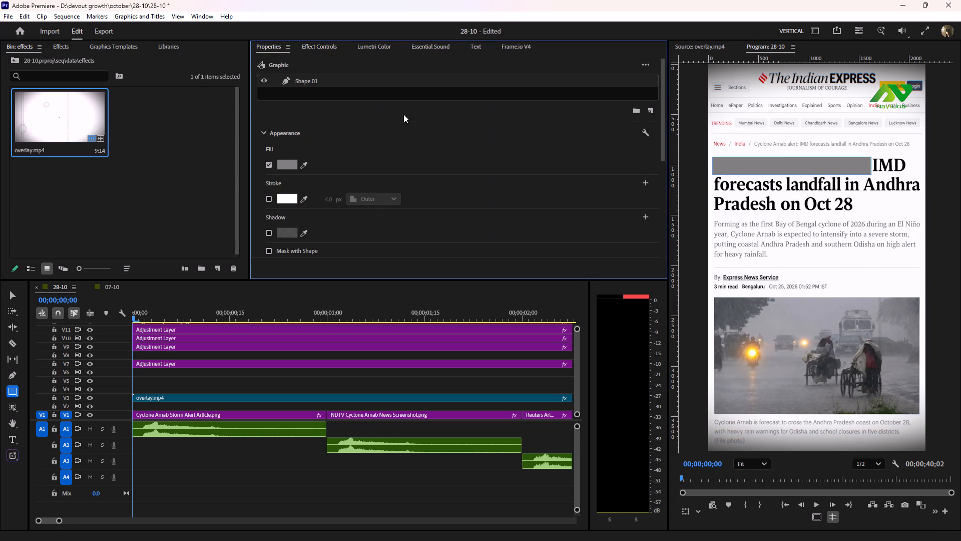
click(285, 163)
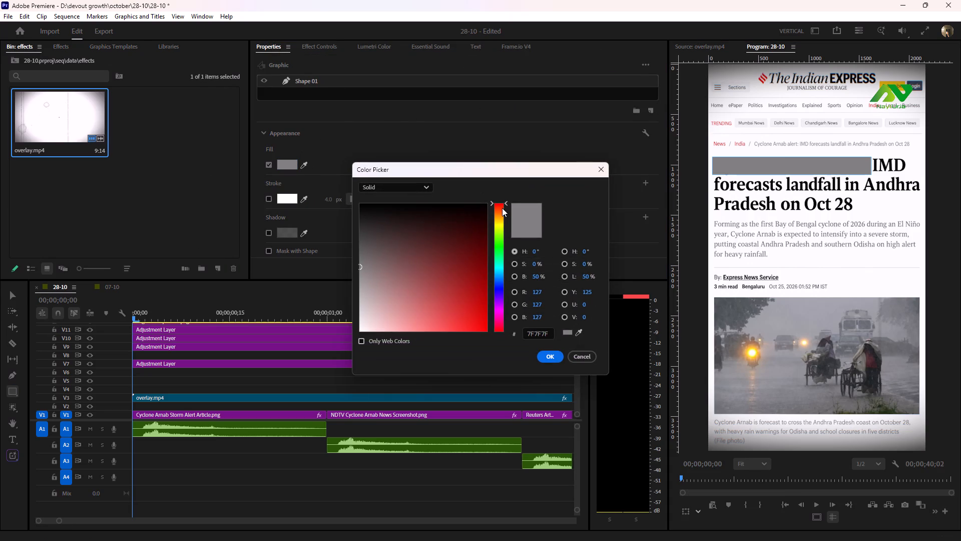
drag(502, 208, 503, 221)
drag(484, 253, 489, 280)
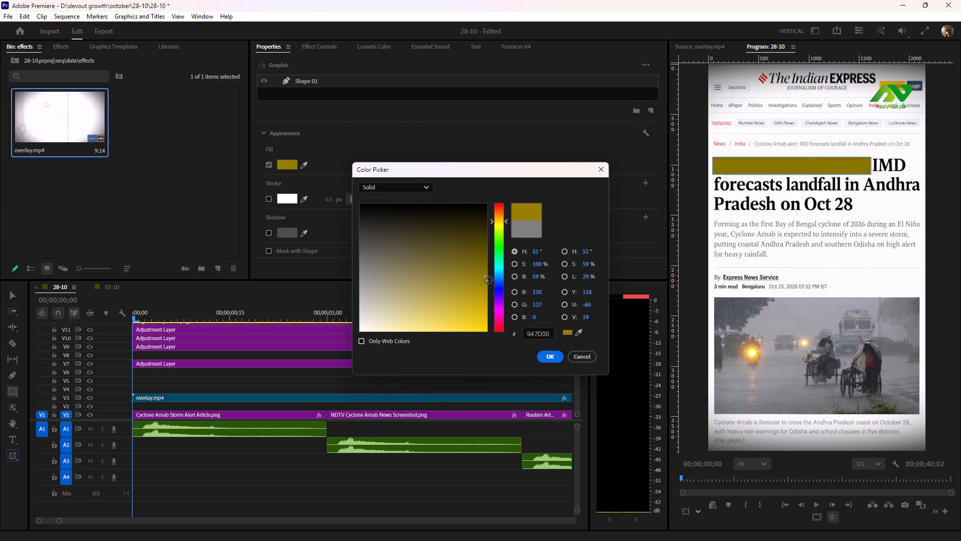
drag(489, 280, 492, 325)
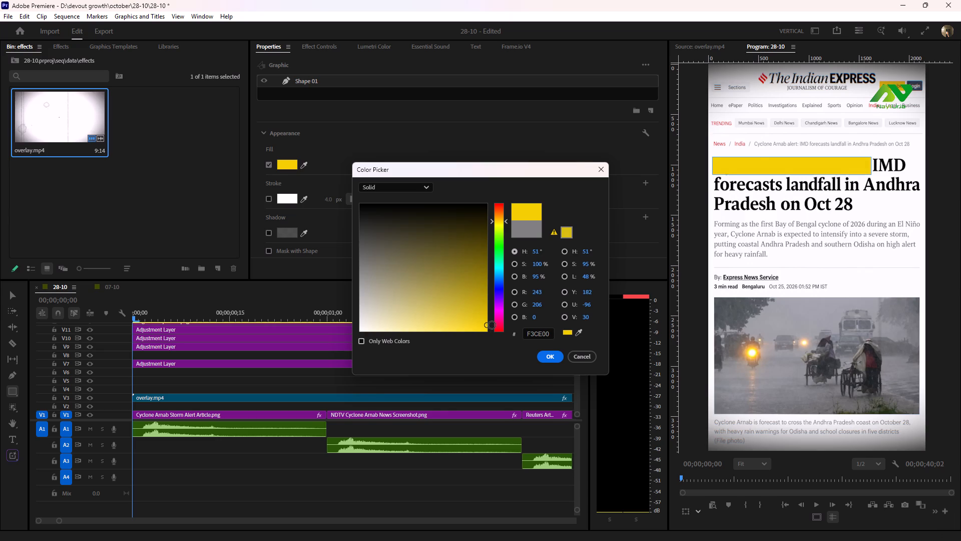
drag(492, 325, 492, 327)
click(551, 356)
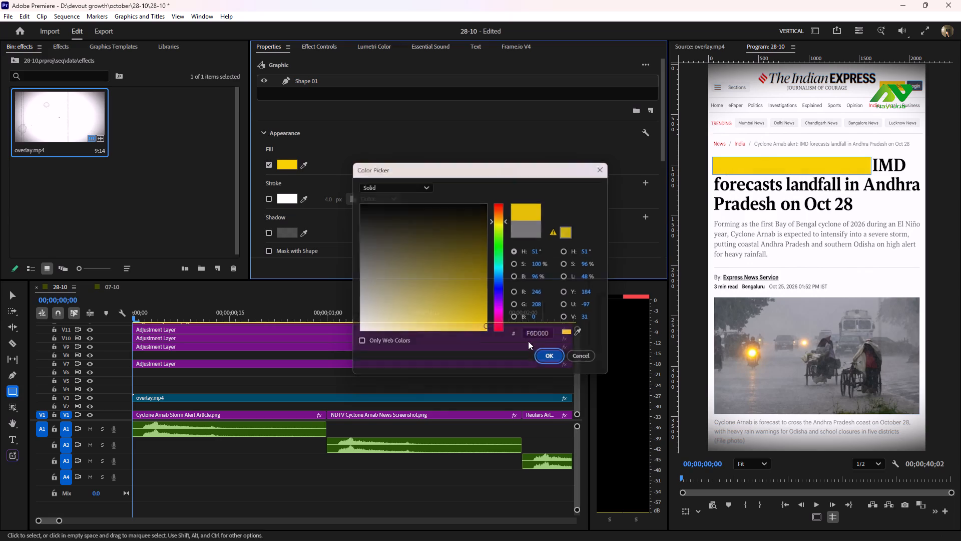
Set the highlight graphic's blend mode to Multiply so the headline text shows through.
scroll(459, 151, down, 9)
scroll(338, 208, down, 8)
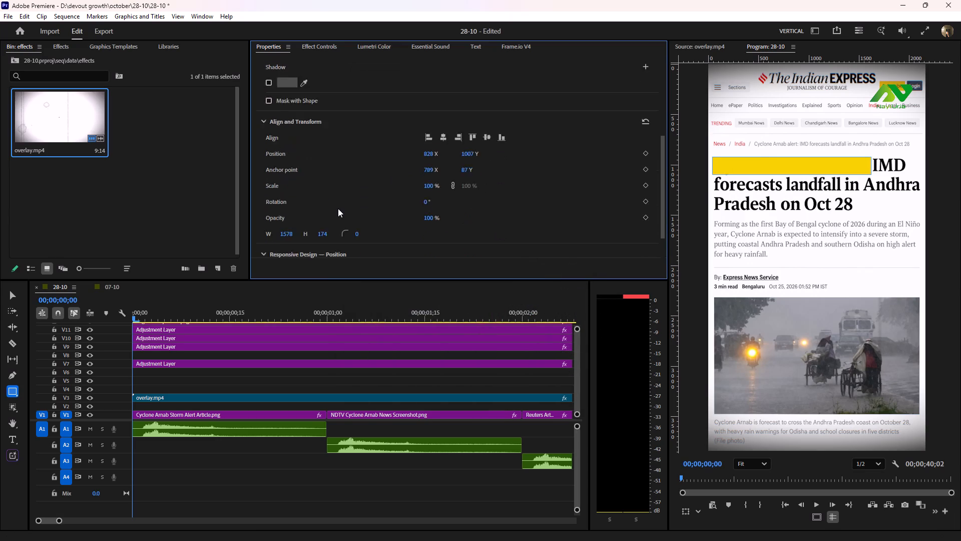
scroll(338, 208, down, 2)
scroll(264, 216, down, 8)
scroll(265, 242, up, 2)
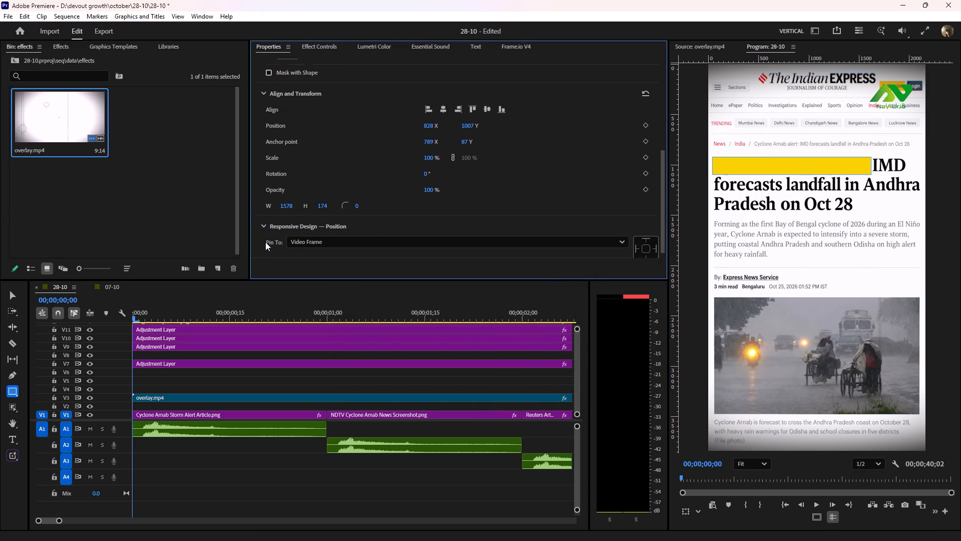
scroll(265, 242, up, 9)
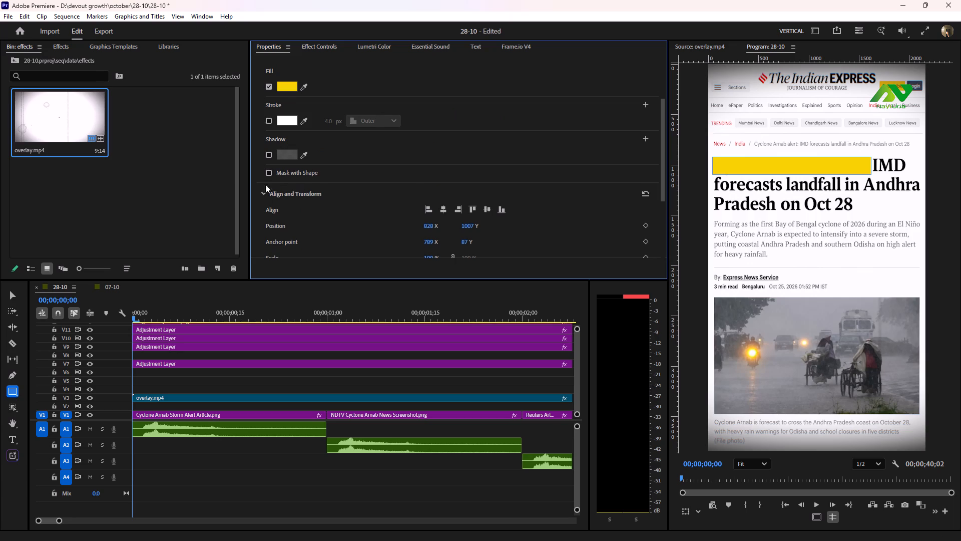
click(317, 46)
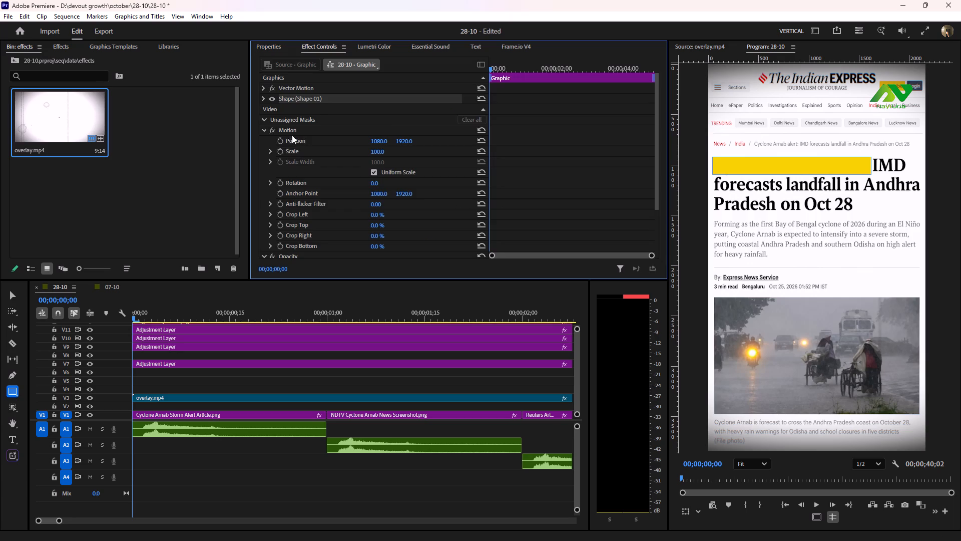
scroll(295, 186, down, 7)
click(399, 218)
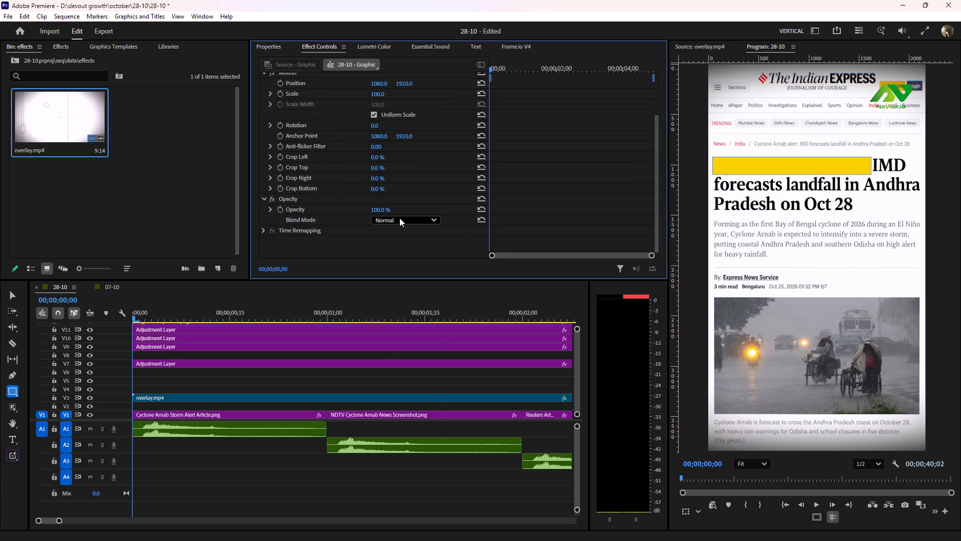
click(406, 282)
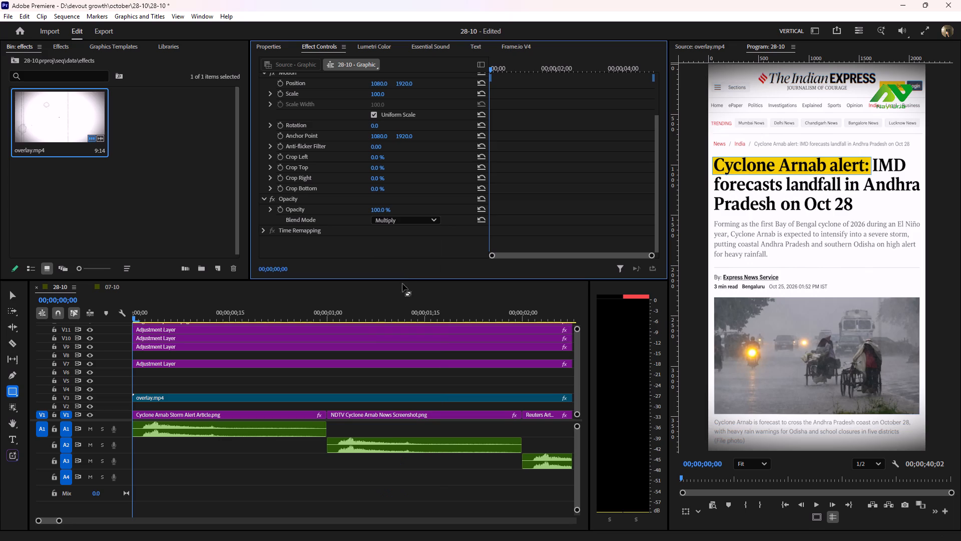
Deselect the graphic and play the opening of the sequence to check the highlighted headline.
click(242, 381)
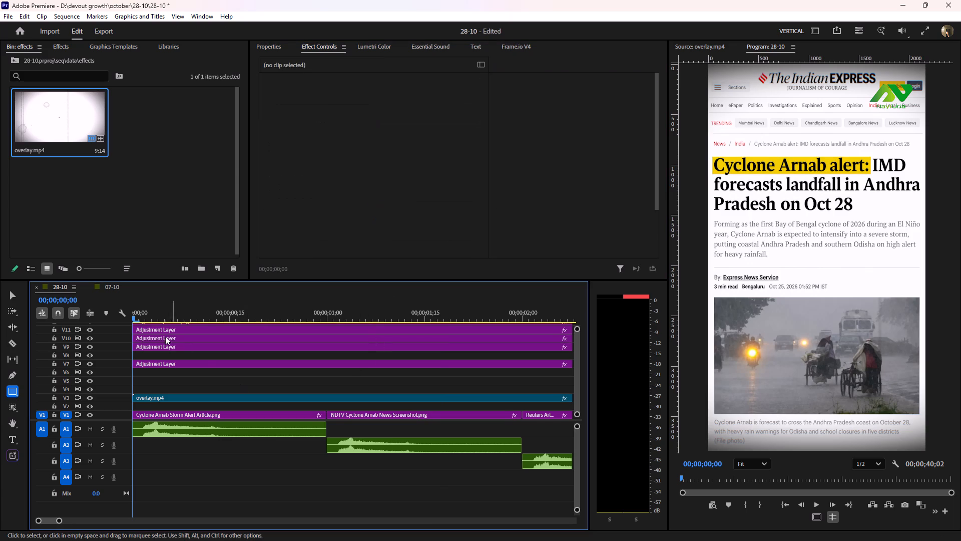
drag(159, 319, 121, 327)
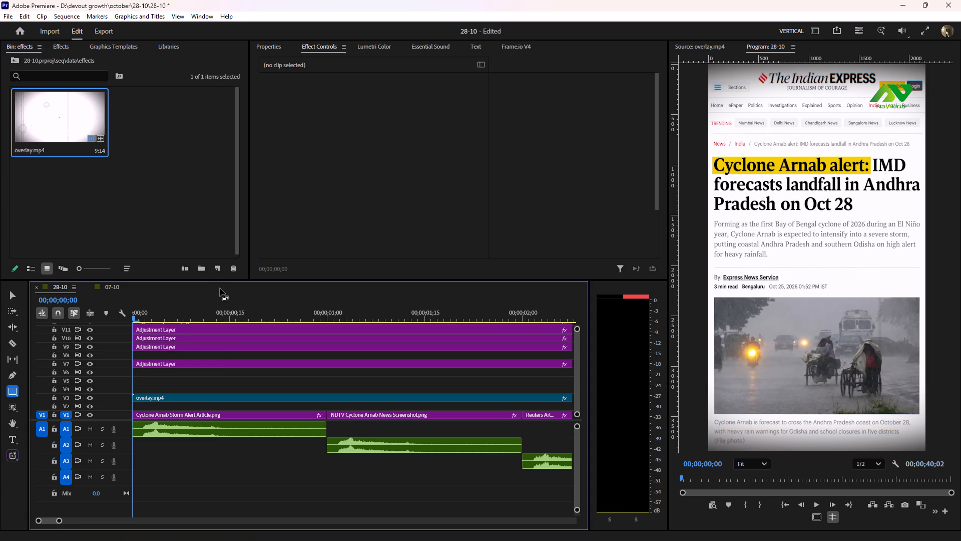
drag(173, 309, 110, 328)
key(space)
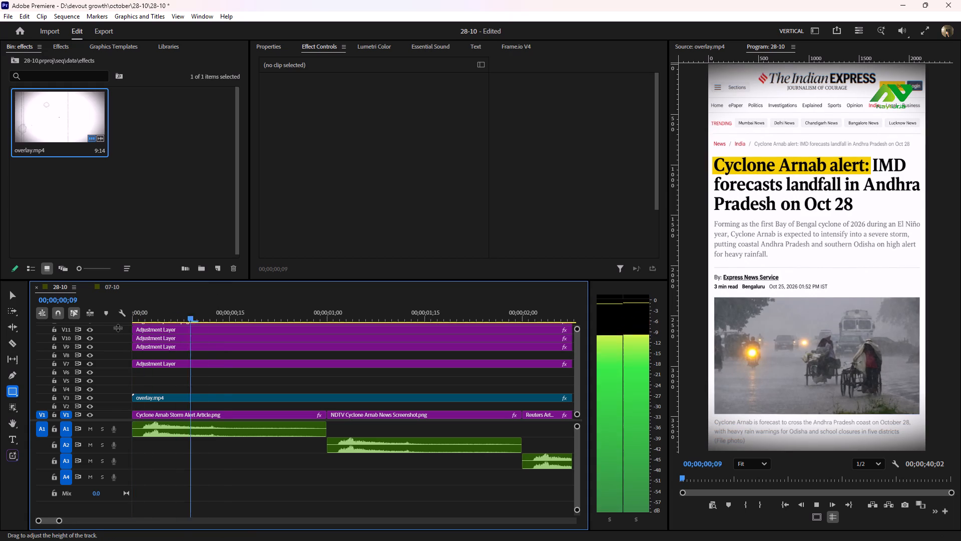
key(space)
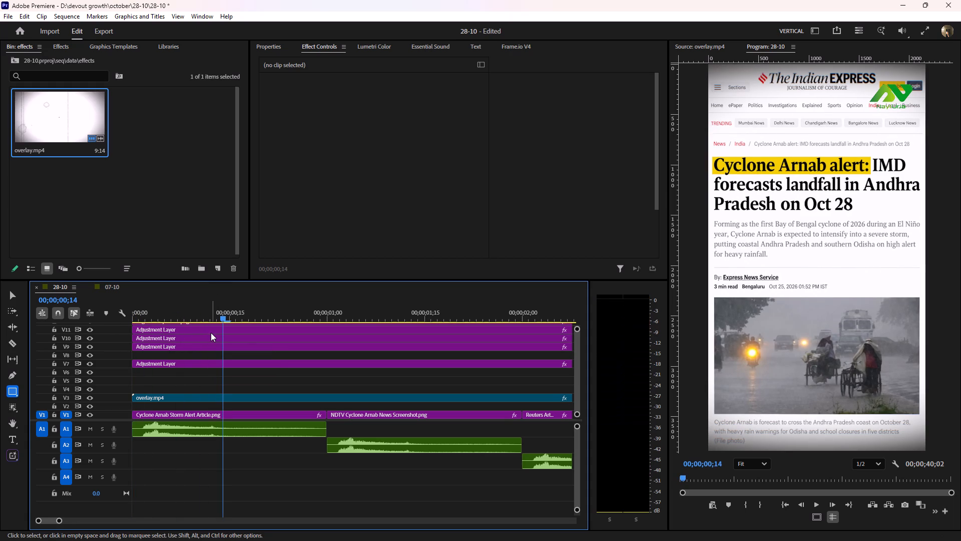
Enlarge the timeline area and move the highlight graphic from track V13 to V4, directly above overlay.mp4.
key(minus)
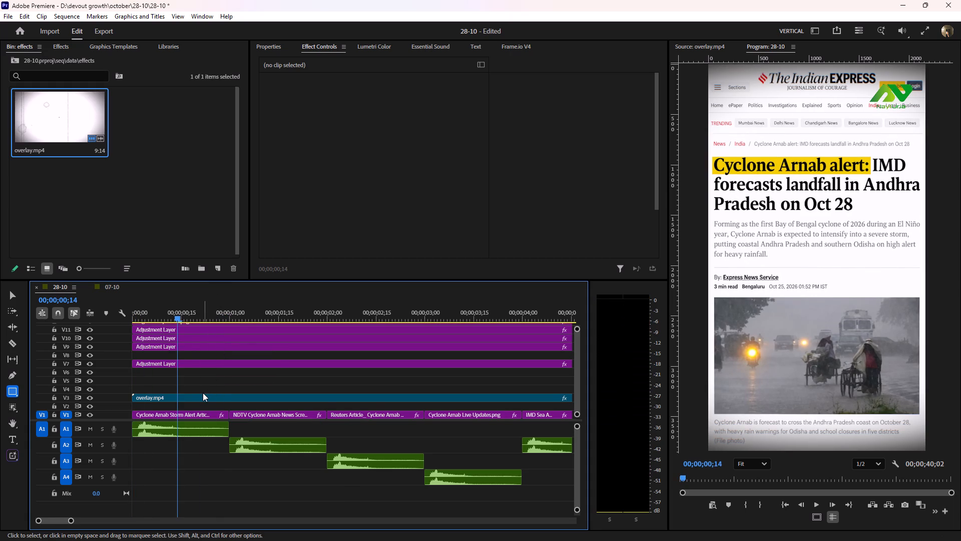
key(minus)
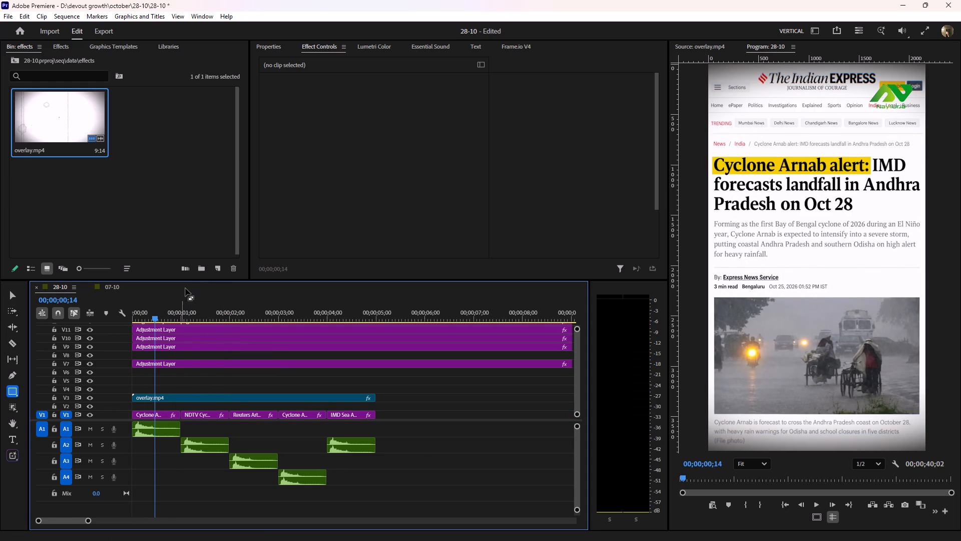
drag(187, 280, 198, 204)
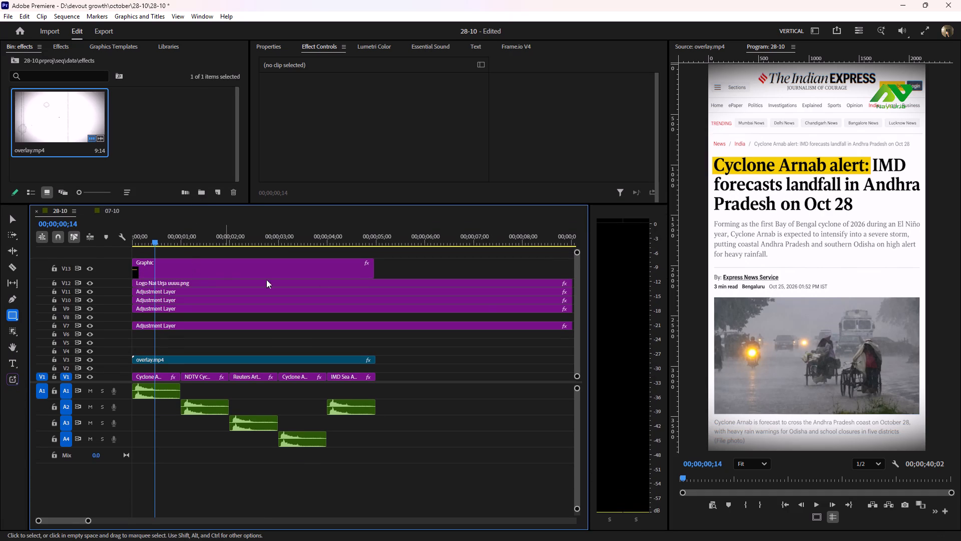
drag(253, 272, 253, 337)
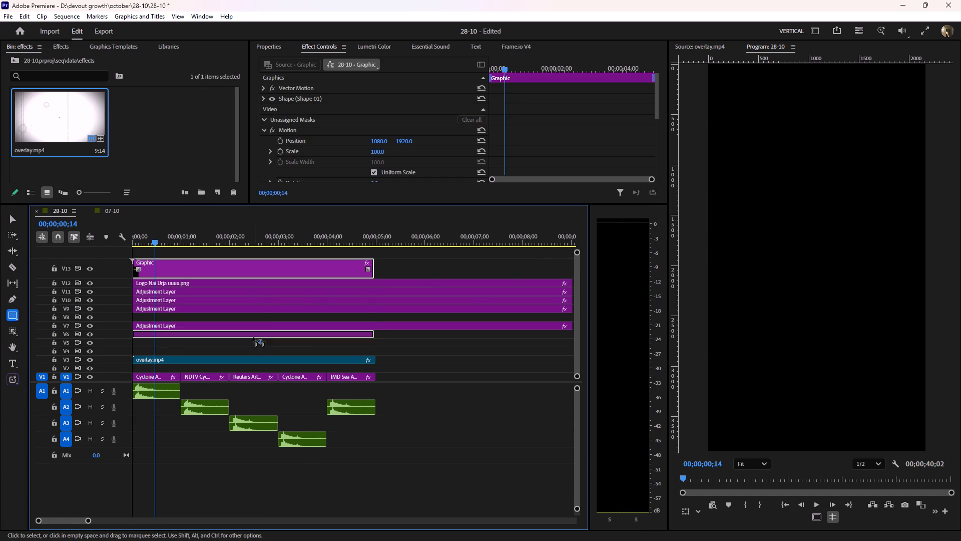
drag(253, 337, 253, 350)
Trim the highlight graphic on V4 to end with the first article screenshot at 00;00;01;00.
key(equal)
key(equal)
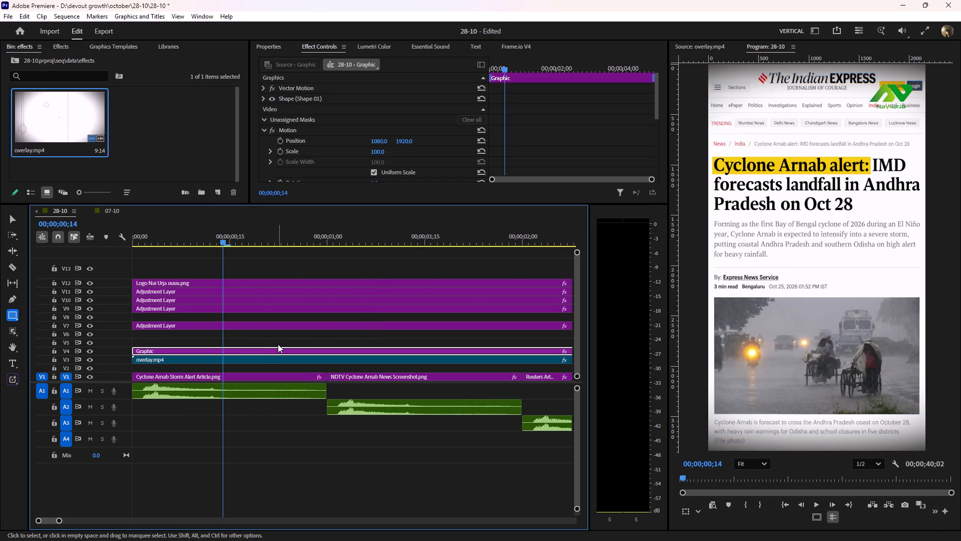
drag(224, 235, 147, 282)
key(minus)
key(minus)
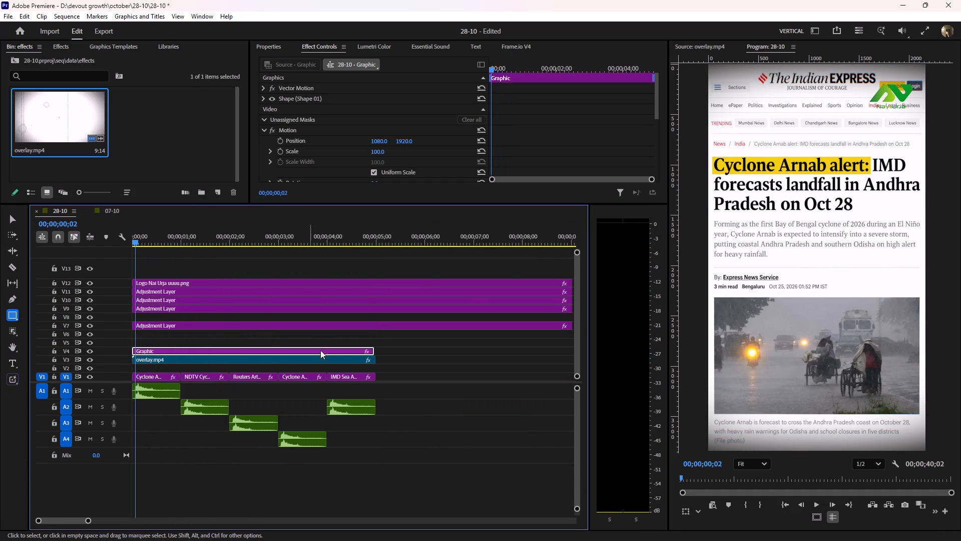
drag(374, 347, 180, 378)
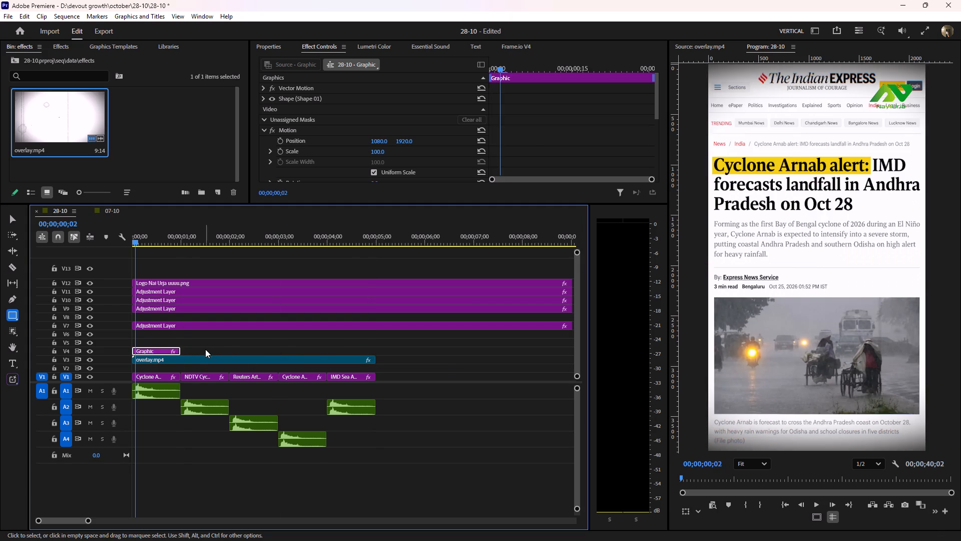
Scrub across the cut to the NDTV screenshot to check where the first highlight ends.
click(205, 348)
text(==)
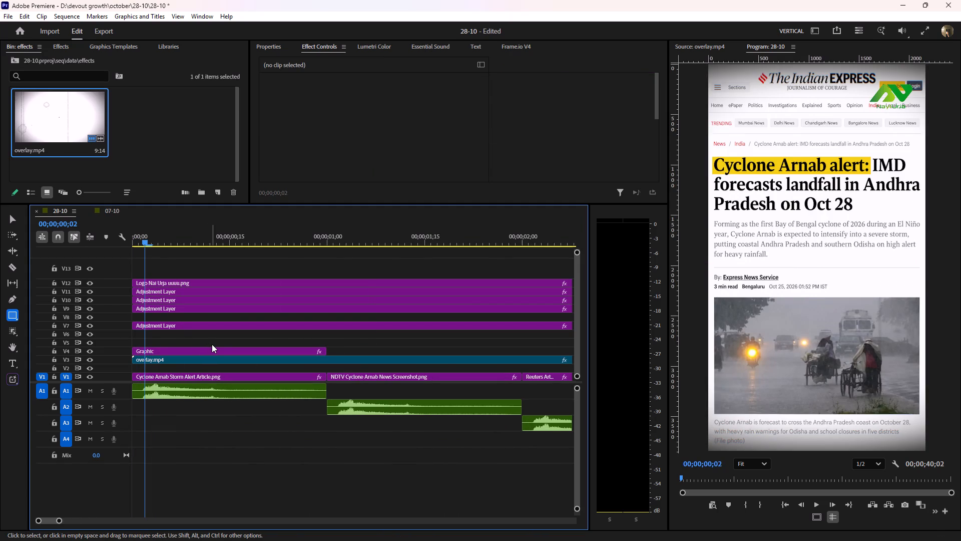
drag(293, 239, 323, 255)
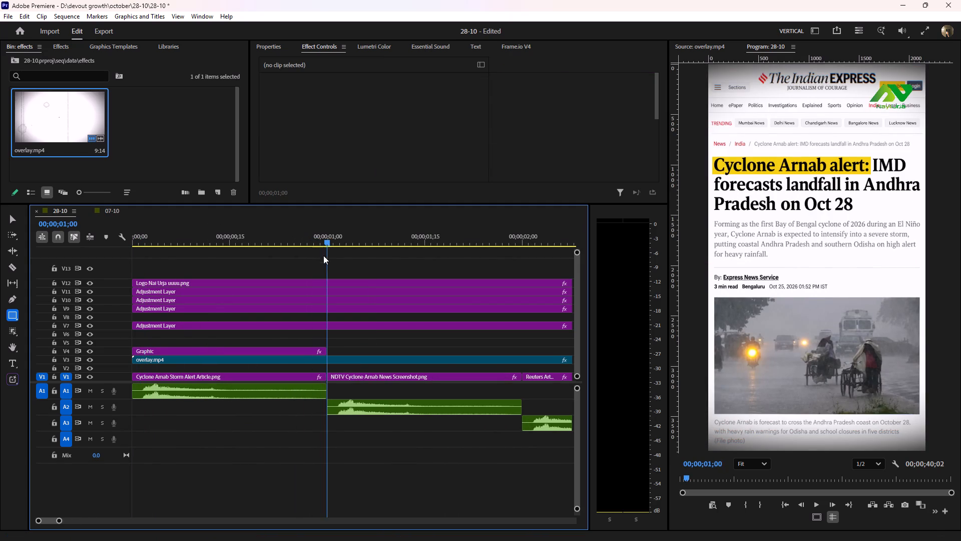
drag(323, 255, 333, 262)
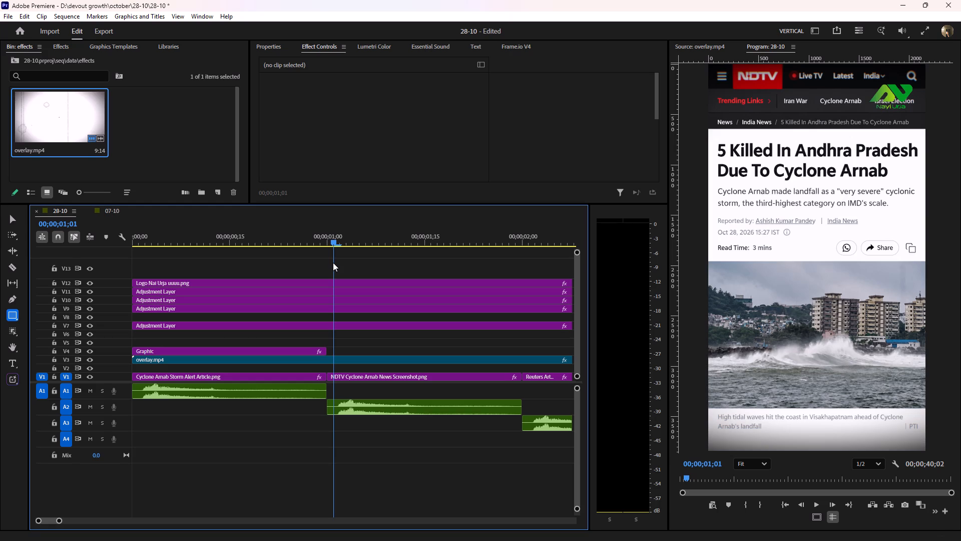
drag(333, 262, 300, 269)
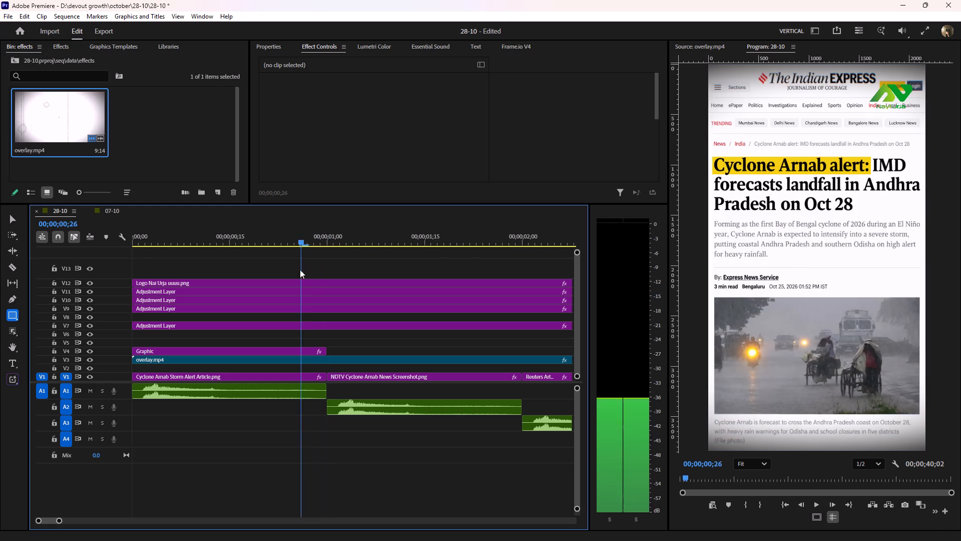
Replay the opening from the start to check the first highlight, enlarging the effect settings area for the V4 highlight graphic.
drag(300, 269, 120, 320)
key(space)
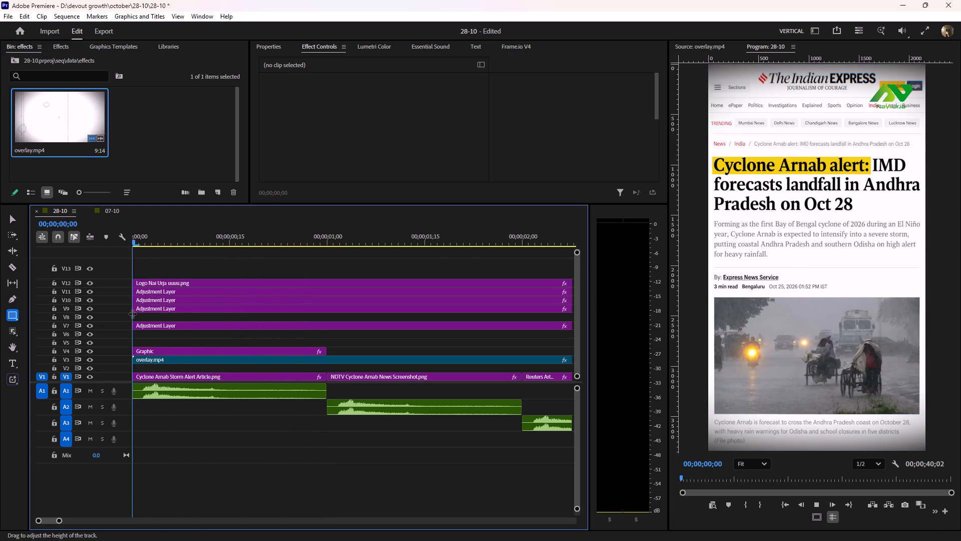
key(space)
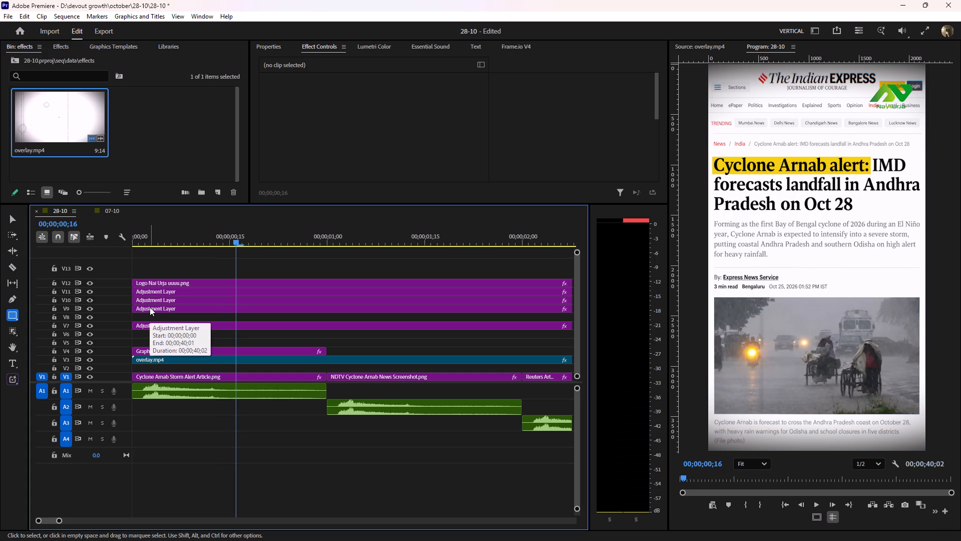
click(260, 350)
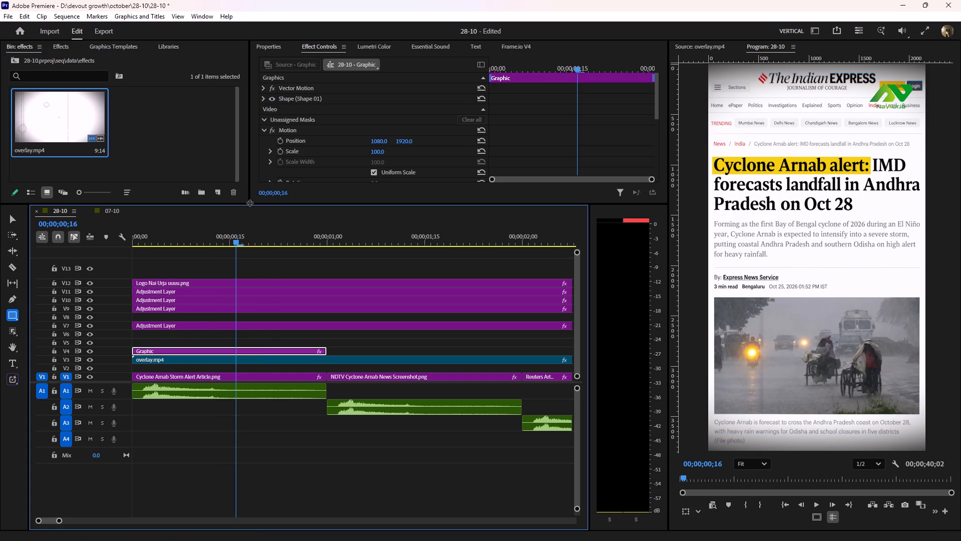
drag(250, 203, 283, 286)
drag(229, 314, 114, 338)
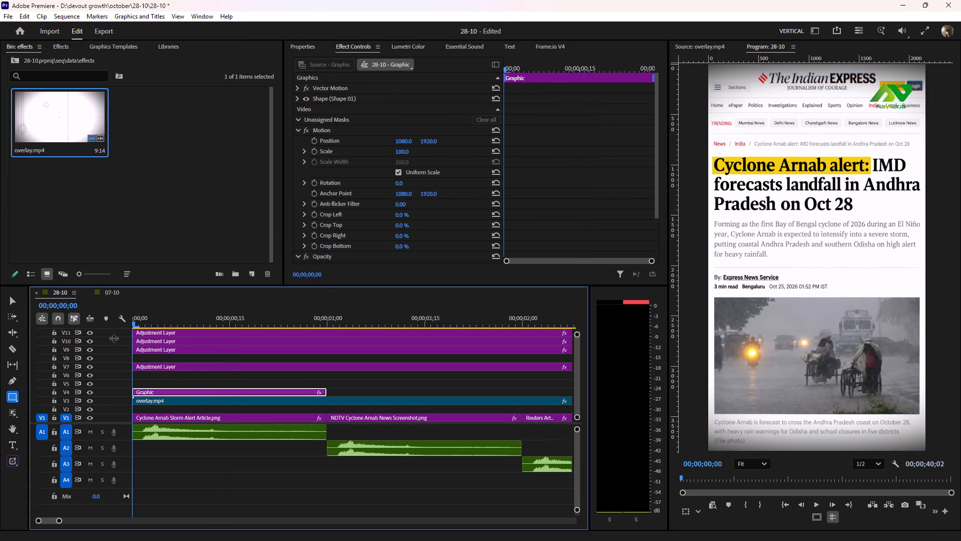
drag(114, 338, 115, 338)
key(space)
key(space)
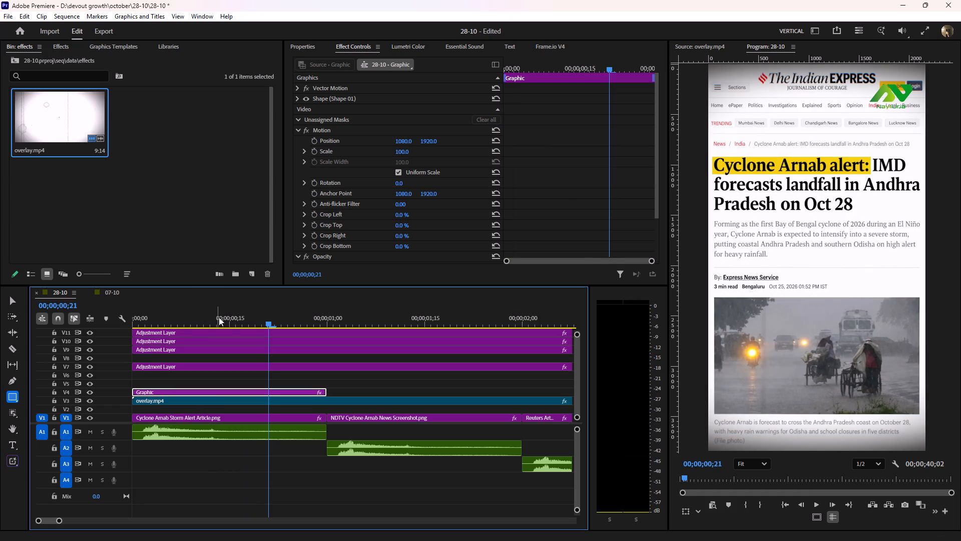
drag(237, 321, 100, 350)
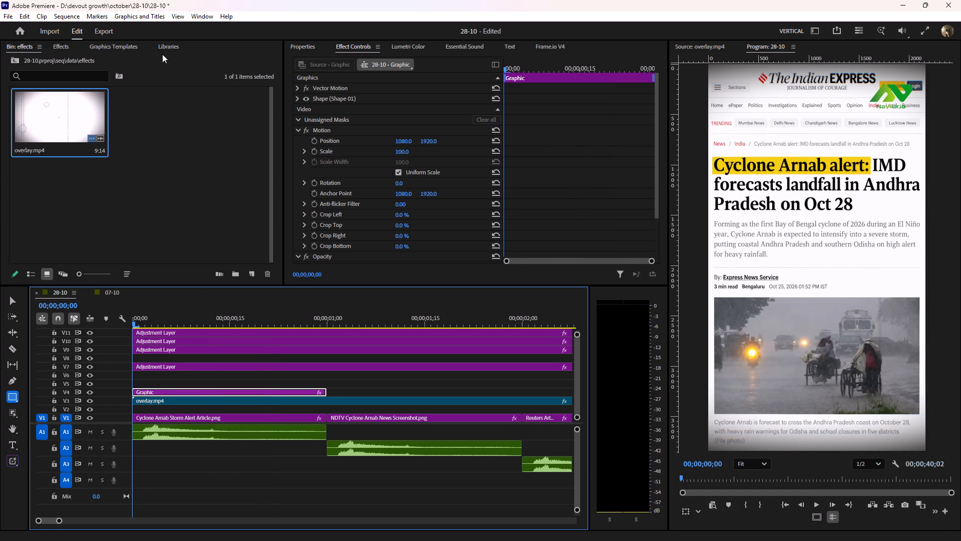
Find the legacy Crop effect and apply it to the highlight graphic on V4.
click(60, 47)
click(50, 64)
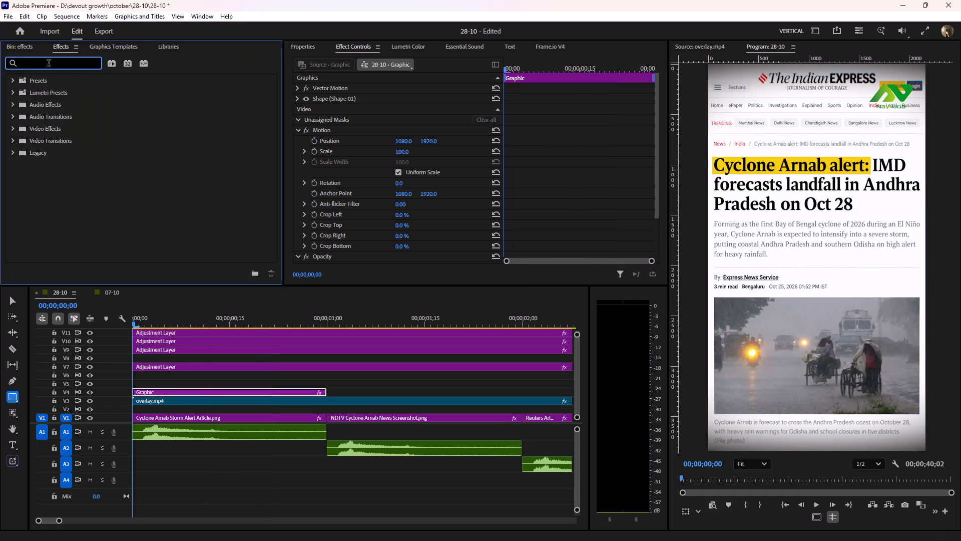
text(crop)
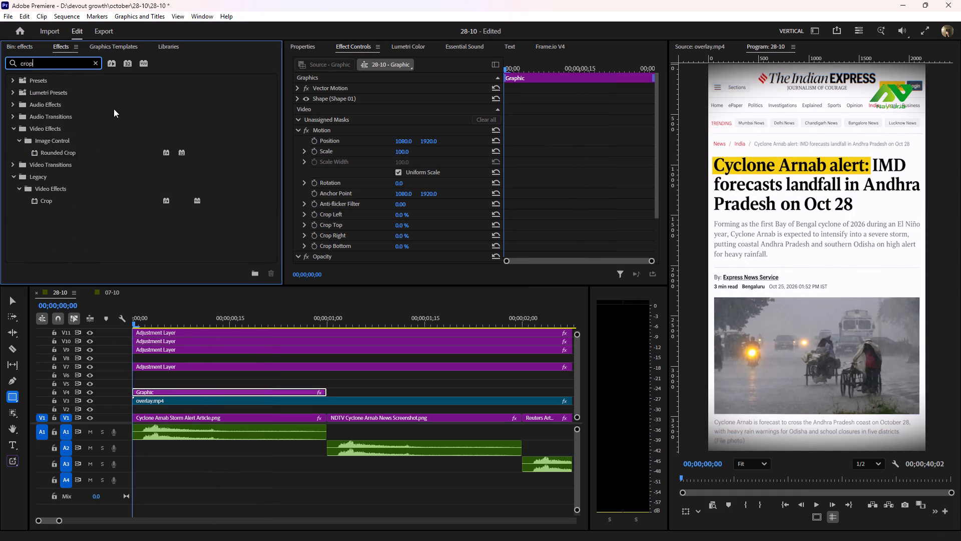
drag(48, 201, 176, 375)
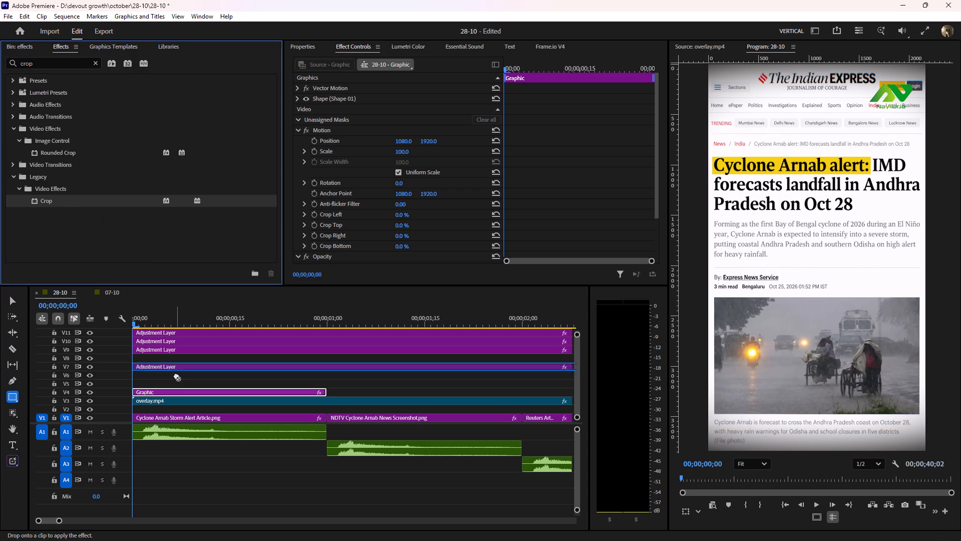
drag(176, 375, 176, 393)
At the graphic's first frame, crop its right side by 98.2% to hide the highlight, and start keyframing Crop Right there.
scroll(359, 193, down, 6)
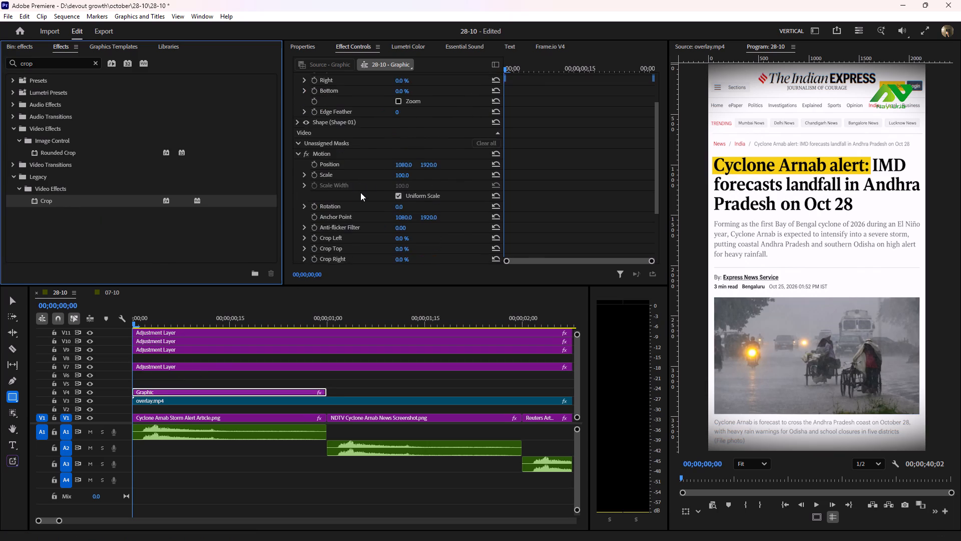
scroll(360, 192, down, 9)
scroll(352, 186, up, 18)
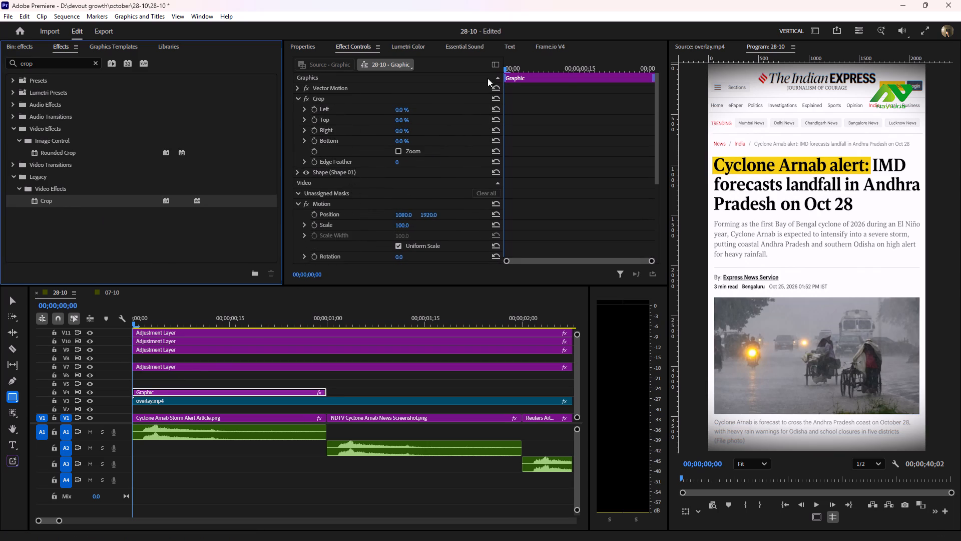
drag(510, 67, 490, 76)
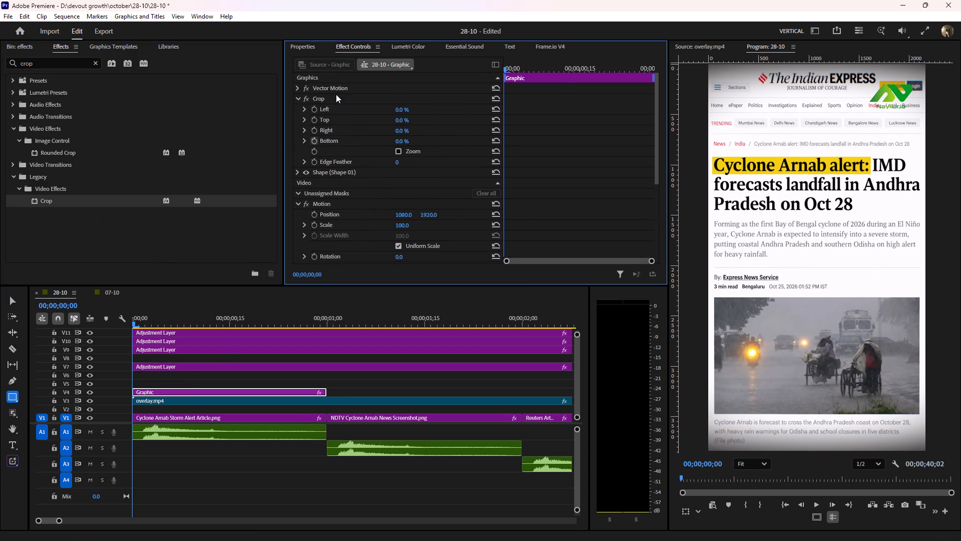
click(336, 95)
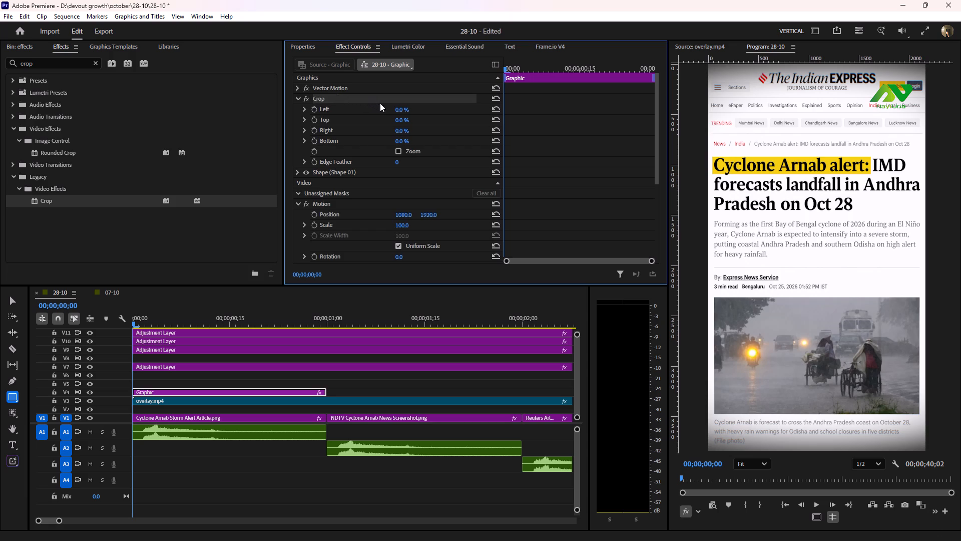
click(328, 100)
drag(400, 132, 407, 132)
key(ctrl+z)
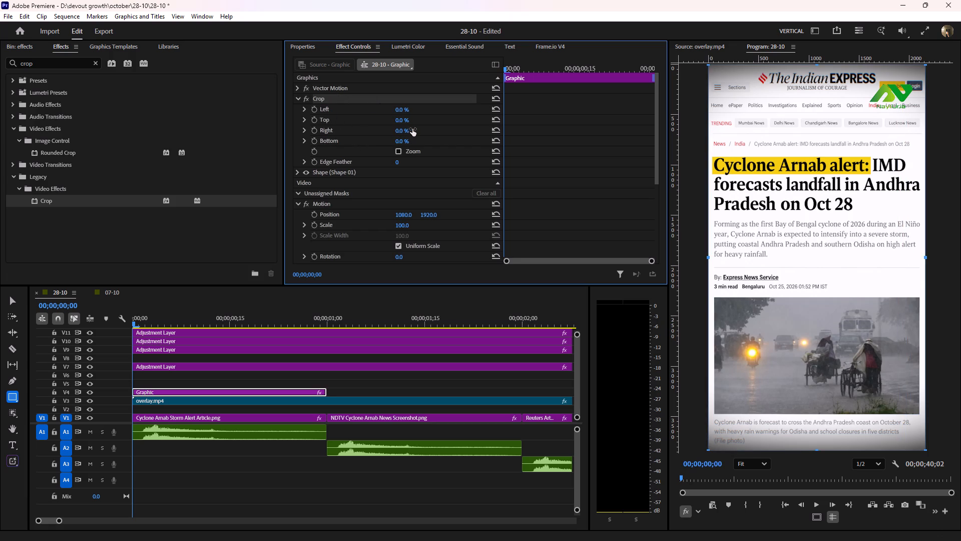
drag(925, 260, 781, 268)
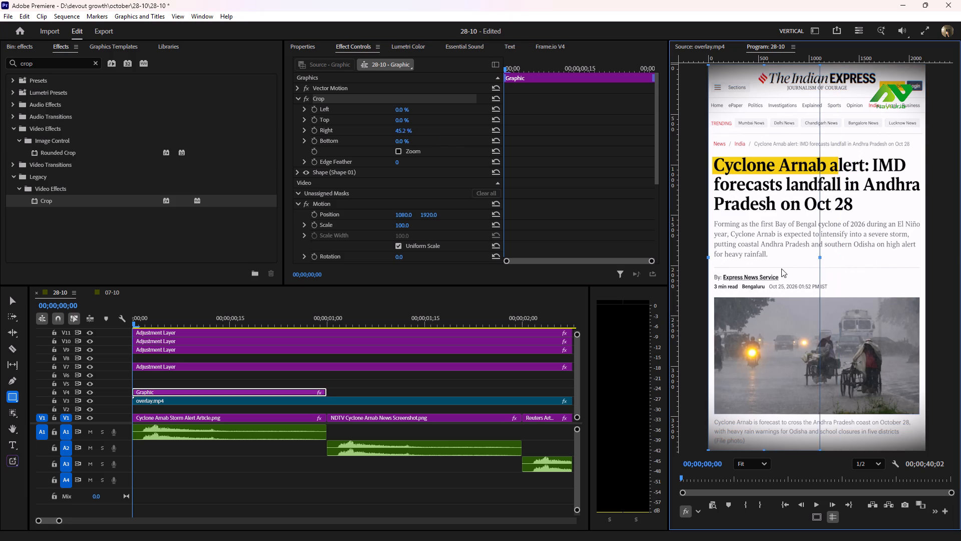
drag(781, 268, 717, 267)
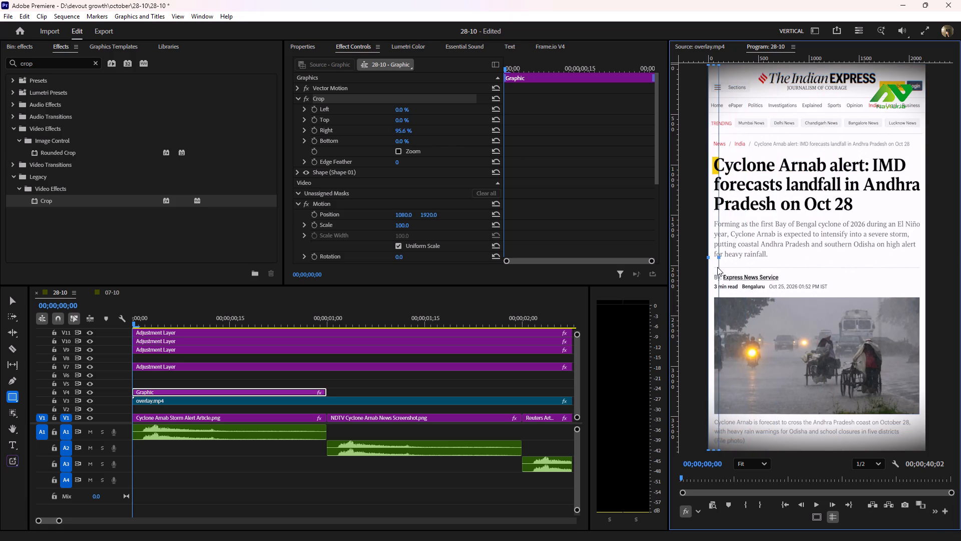
drag(717, 267, 712, 268)
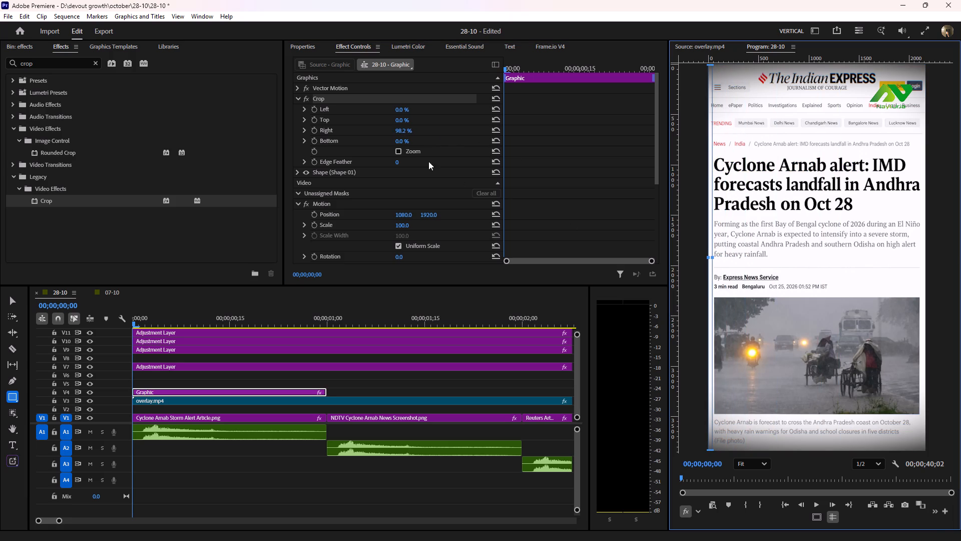
click(314, 132)
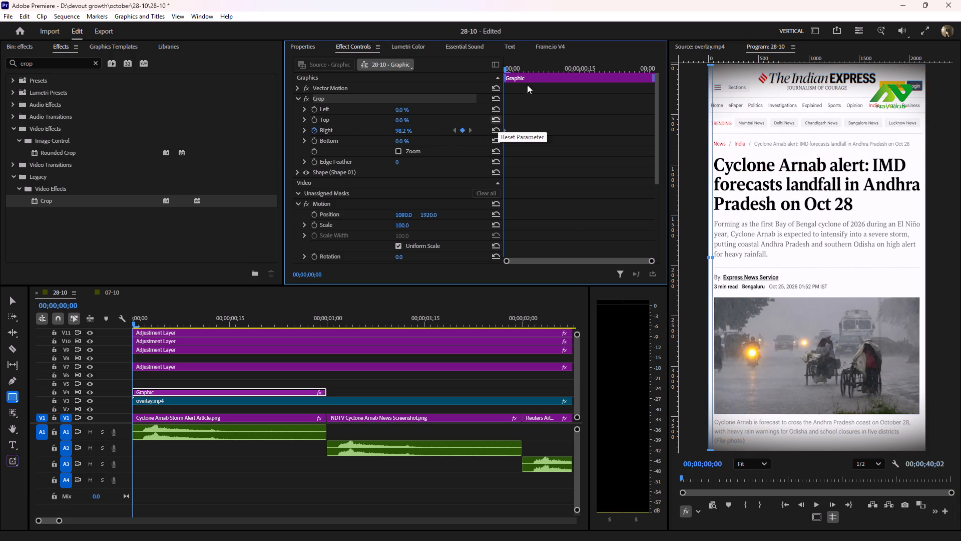
Move the playhead to 00;00;00;15 within the highlight graphic.
drag(535, 64, 582, 78)
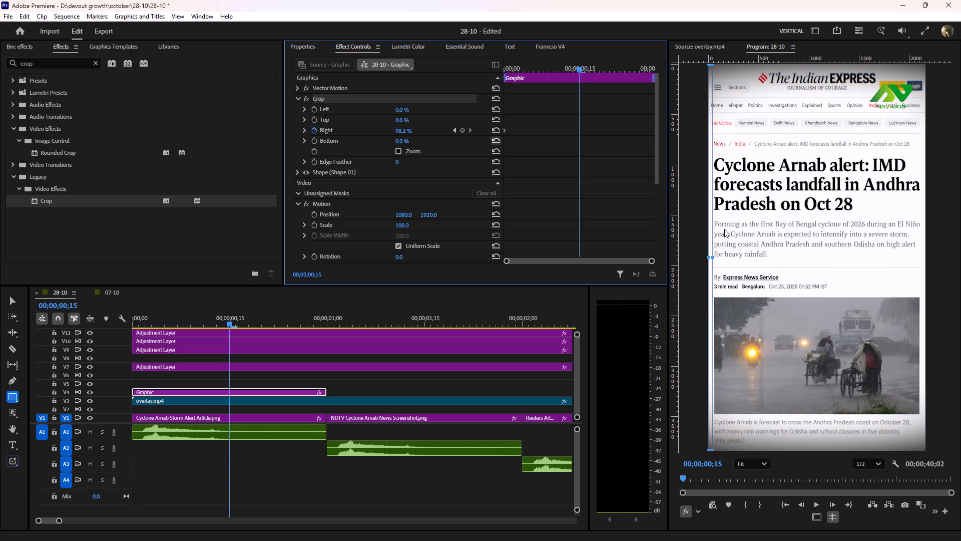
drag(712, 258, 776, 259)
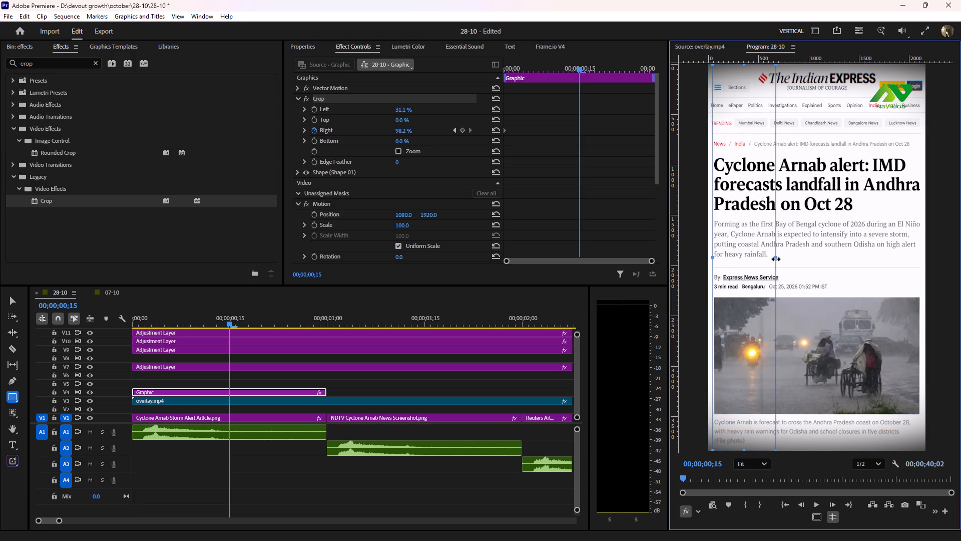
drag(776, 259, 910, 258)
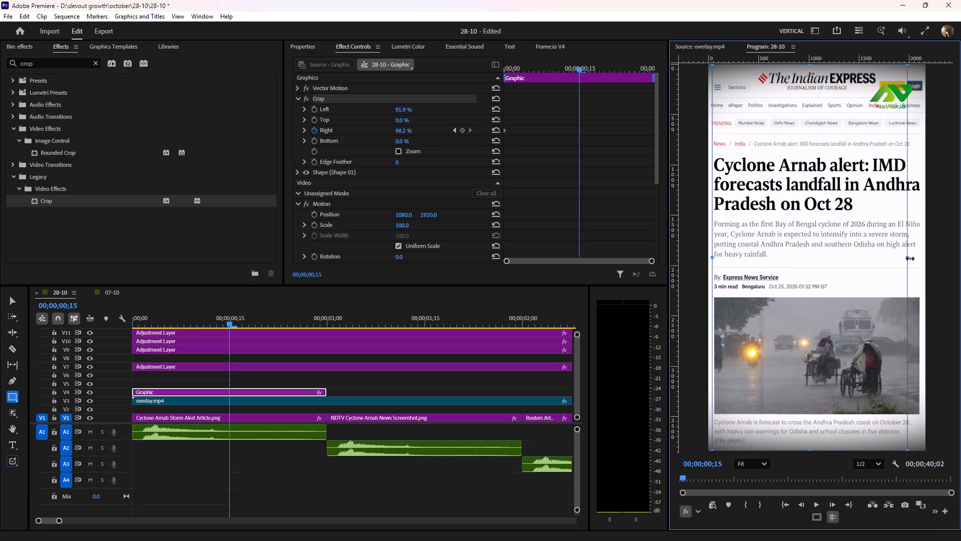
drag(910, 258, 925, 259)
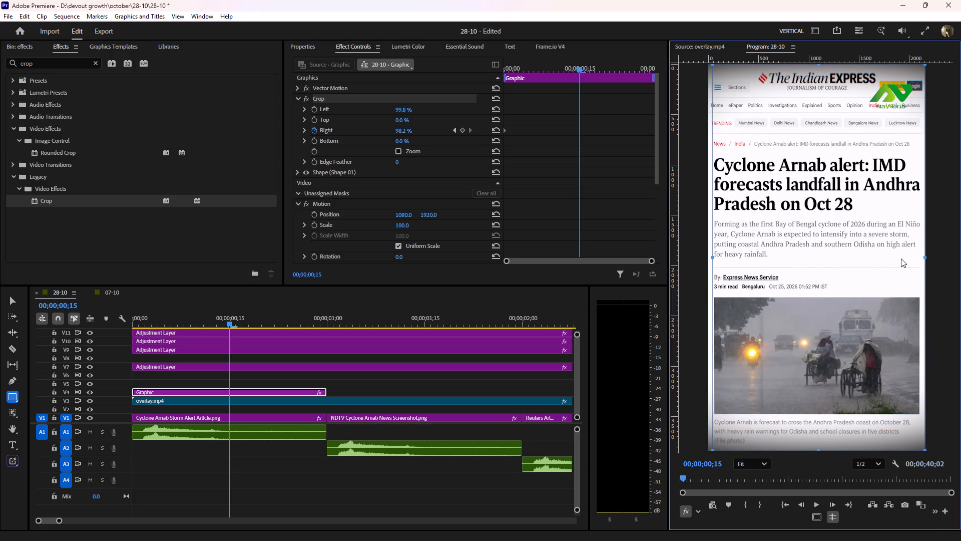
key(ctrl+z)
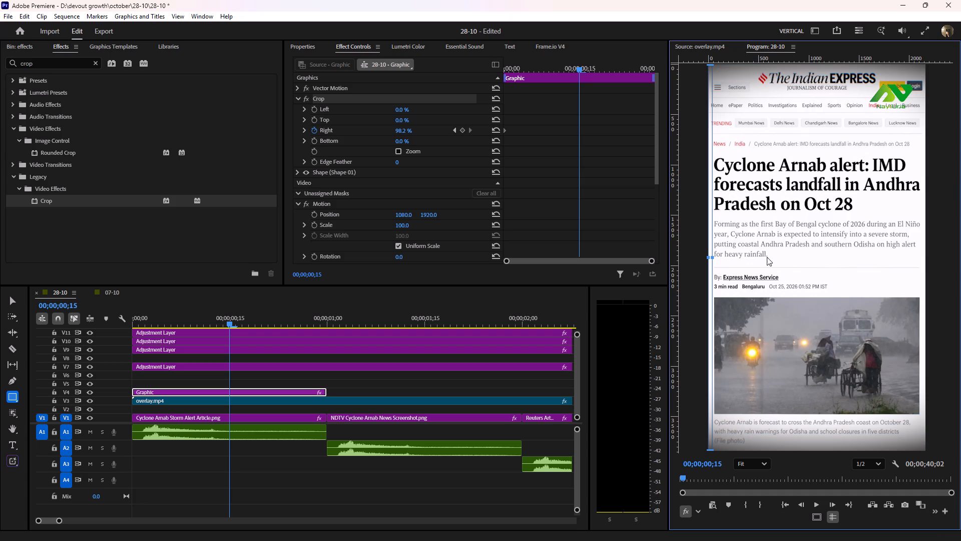
Reduce Crop Right to 18.2% at 00;00;00;15 so the whole "Cyclone Arnab alert:" highlight is revealed.
drag(716, 258, 856, 261)
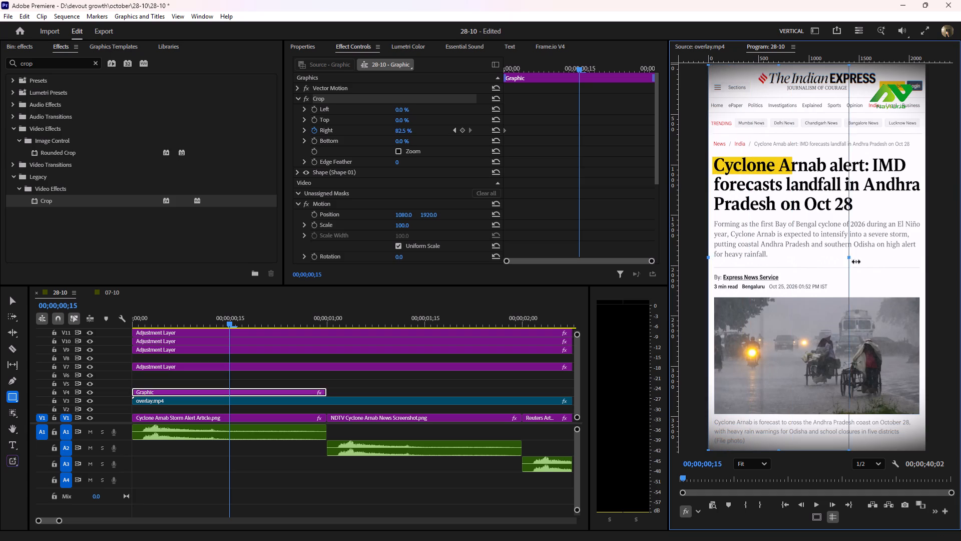
drag(856, 261, 871, 261)
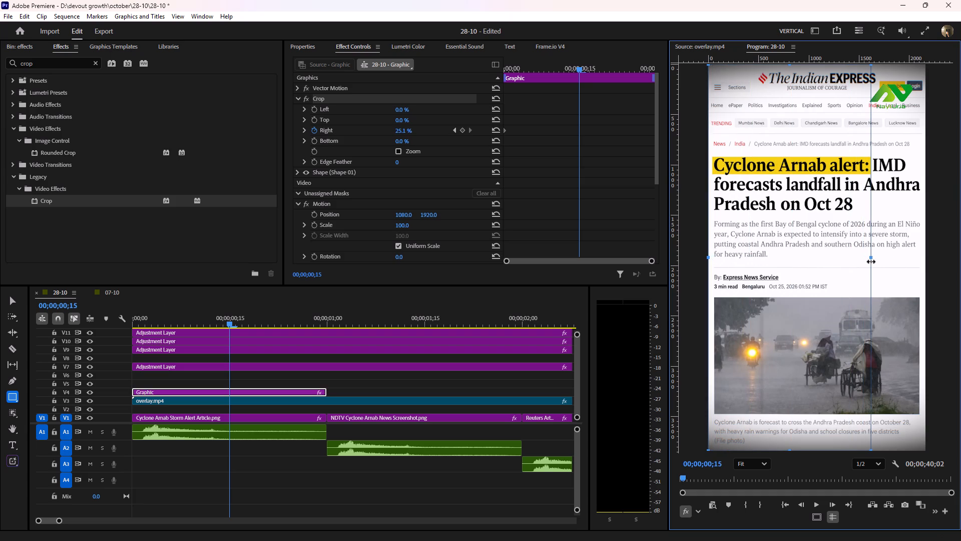
drag(871, 261, 886, 262)
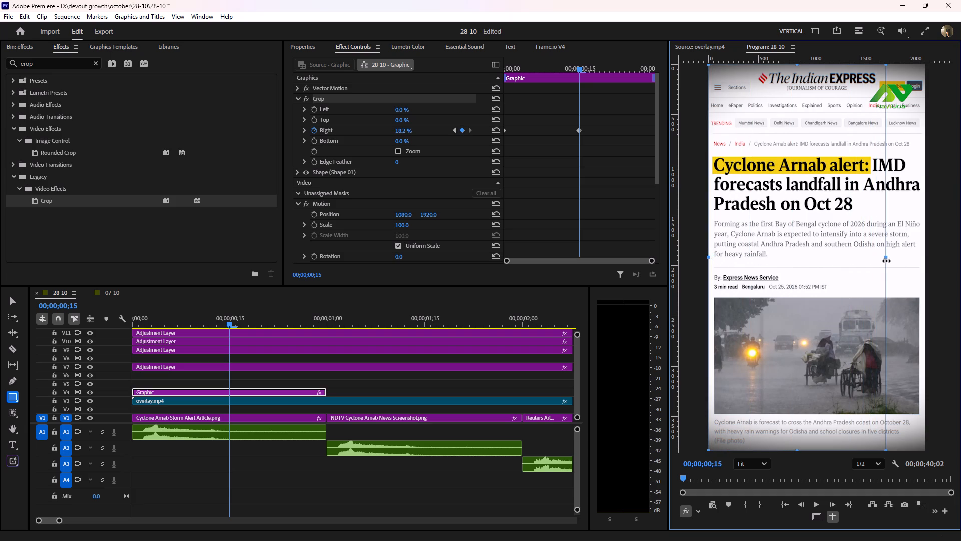
Play the opening from the first frame to check the highlight's reveal animation.
drag(552, 66, 467, 94)
key(space)
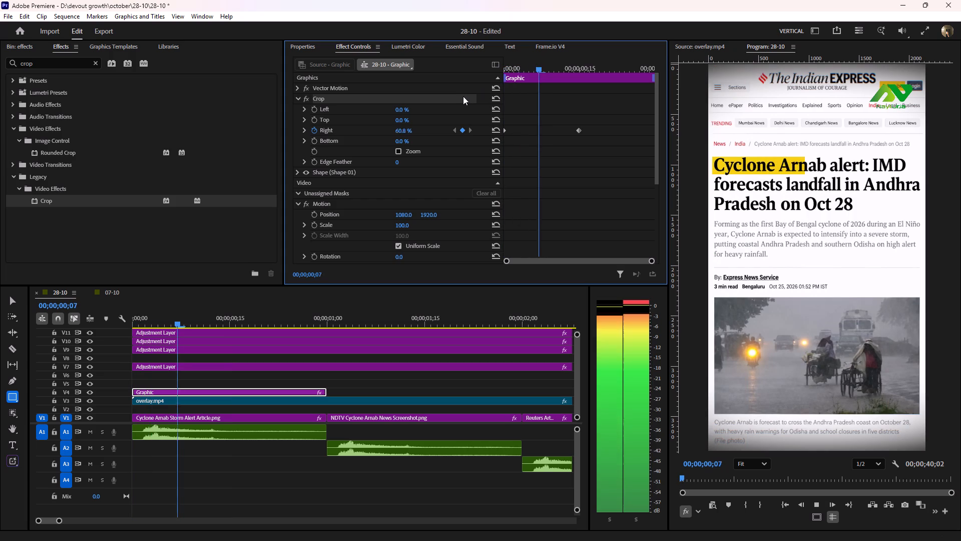
key(space)
Select both Crop Right keyframes on the highlight graphic and ease them in and out.
drag(613, 125, 467, 159)
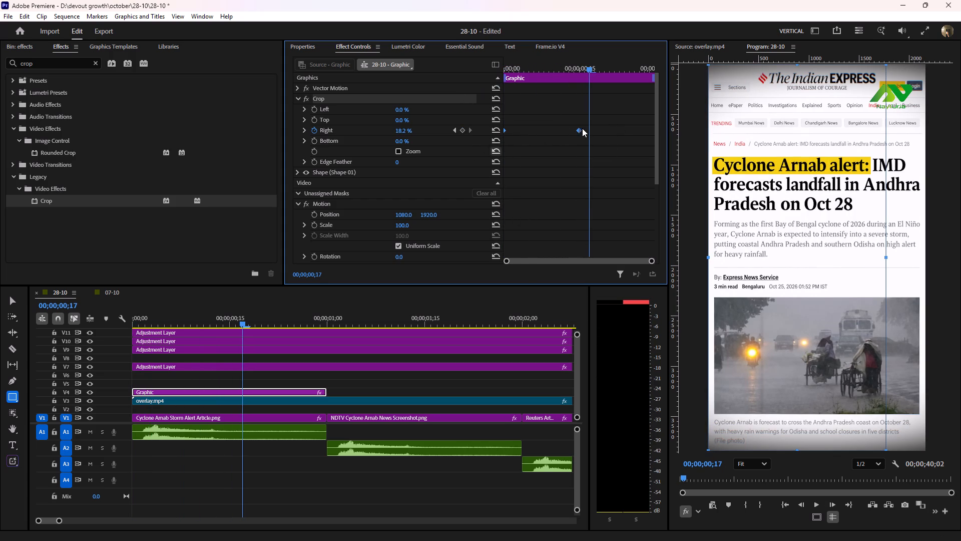
right_click(581, 131)
click(615, 257)
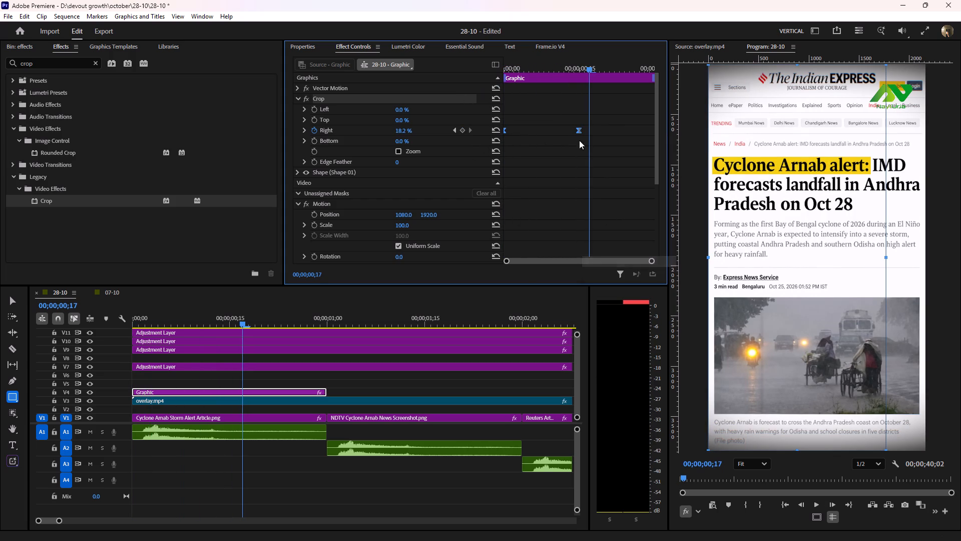
right_click(578, 130)
click(614, 273)
Expand the Crop Right graph and lengthen the second keyframe's incoming velocity handle for a softer finish.
click(305, 131)
drag(567, 182, 534, 182)
Play the opening from the start with the graphic selected and again deselected to check the eased highlight reveal.
drag(190, 313, 107, 329)
key(space)
key(space)
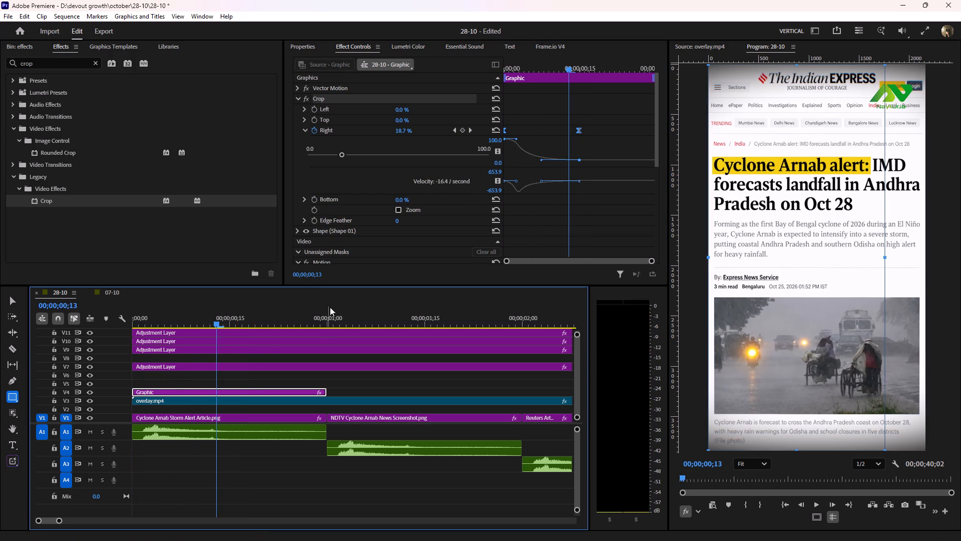
click(251, 383)
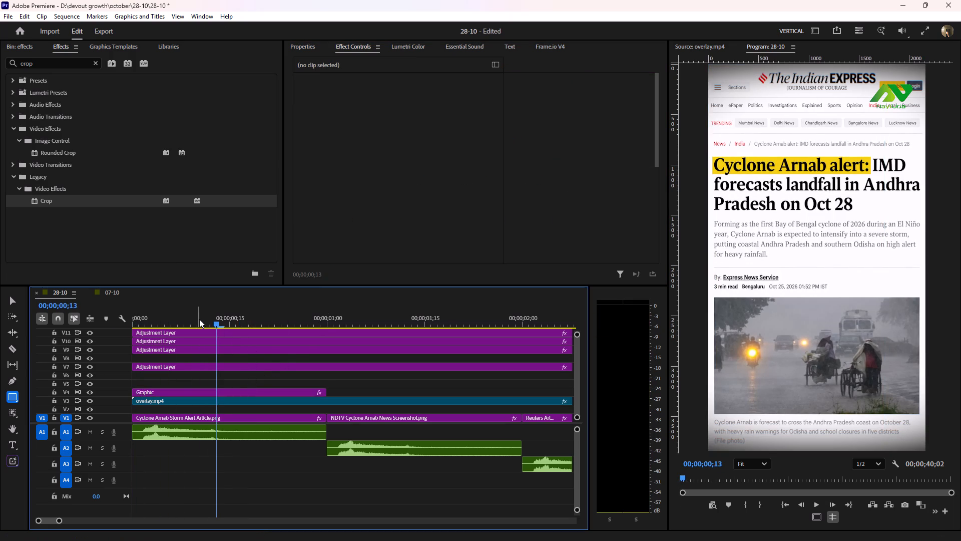
drag(197, 317, 89, 331)
key(space)
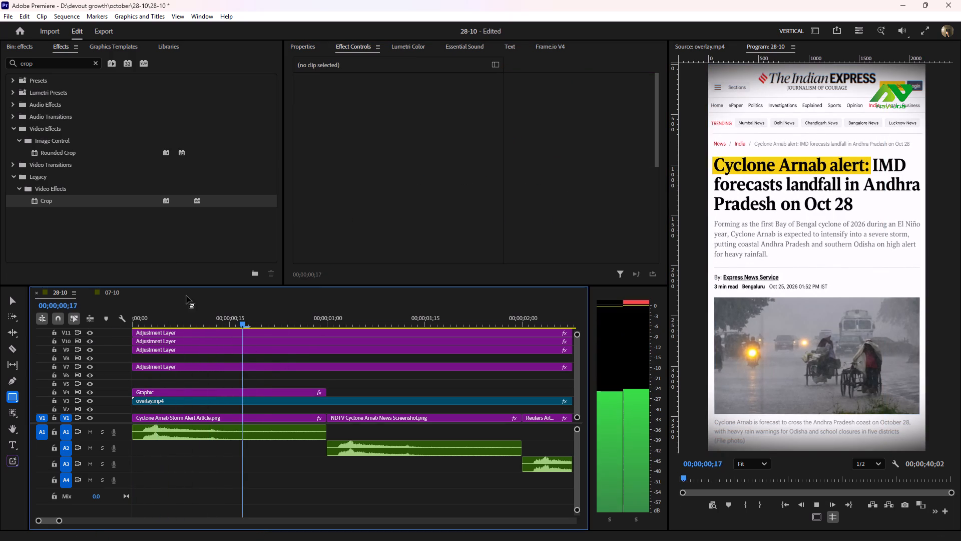
key(space)
Move the highlight graphic's second Crop Right keyframe to 00;00;00;21 to slow the reveal.
click(251, 392)
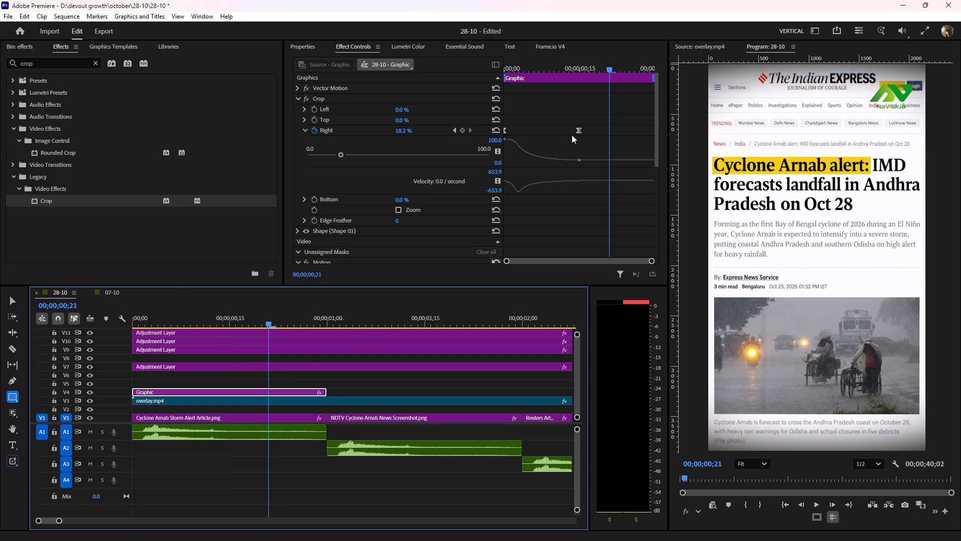
drag(578, 130, 607, 131)
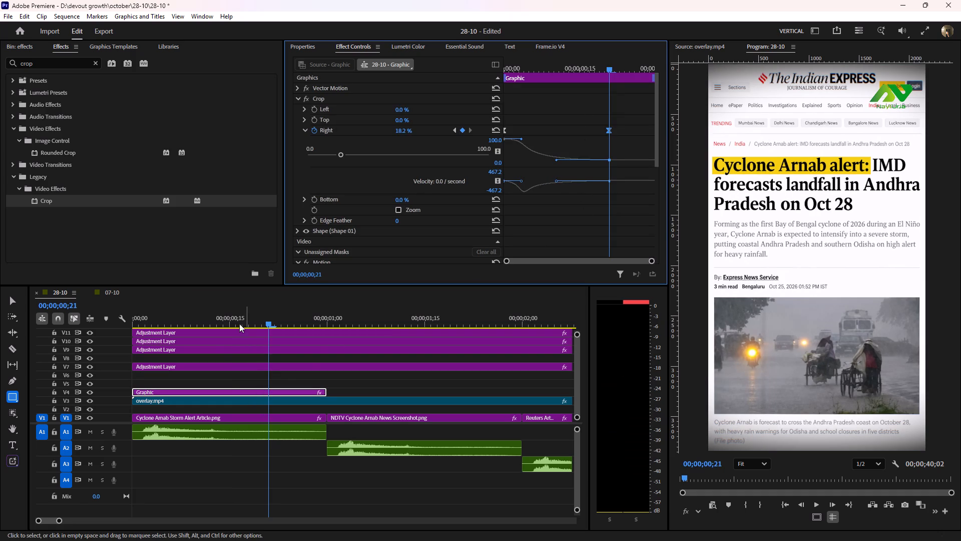
Play the opening from the start several times with the graphic deselected to check the slower highlight reveal.
drag(224, 319, 85, 343)
click(232, 383)
key(space)
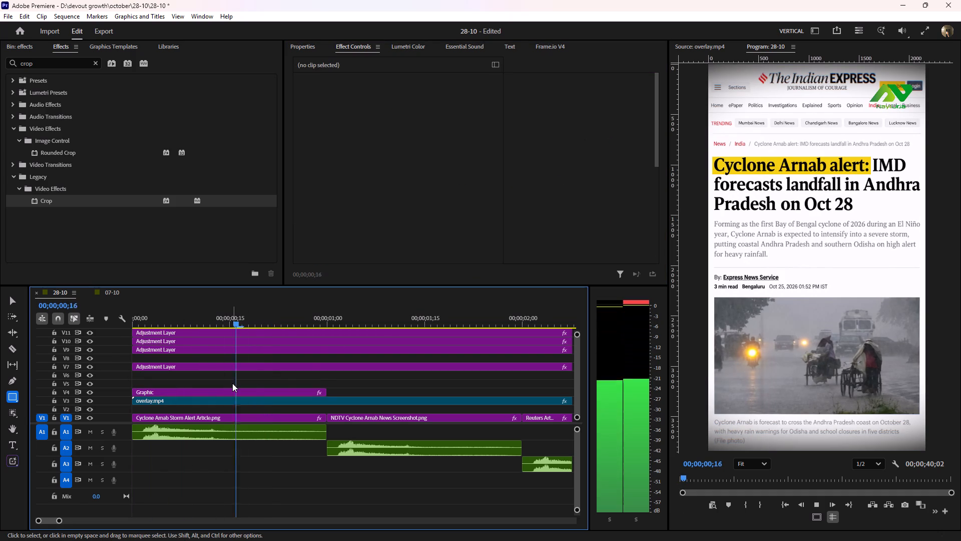
key(space)
drag(223, 318, 141, 326)
key(space)
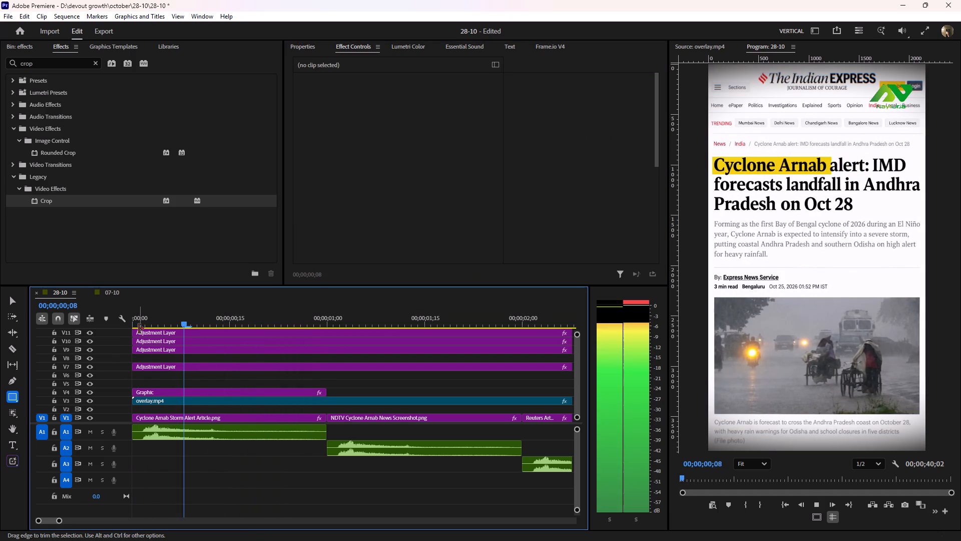
key(space)
drag(193, 317, 67, 344)
key(space)
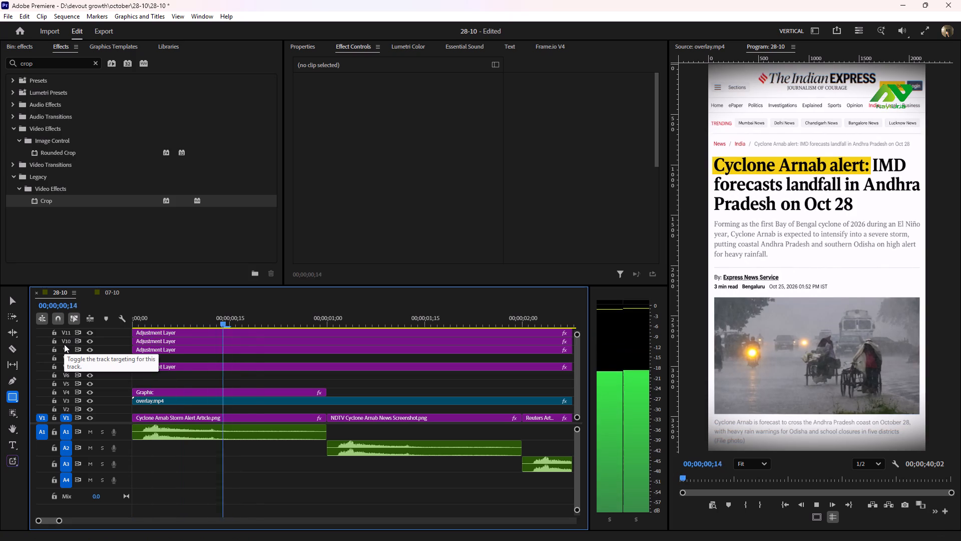
key(space)
drag(161, 319, 67, 319)
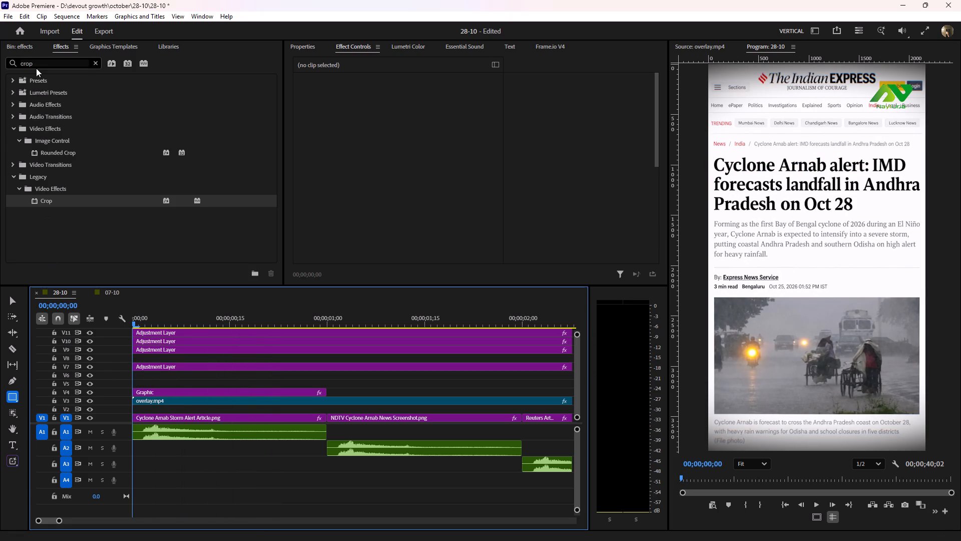
Find the Roughen Edges effect and apply it to the highlight graphic on V4.
drag(36, 66, 0, 66)
key(r)
text(ou)
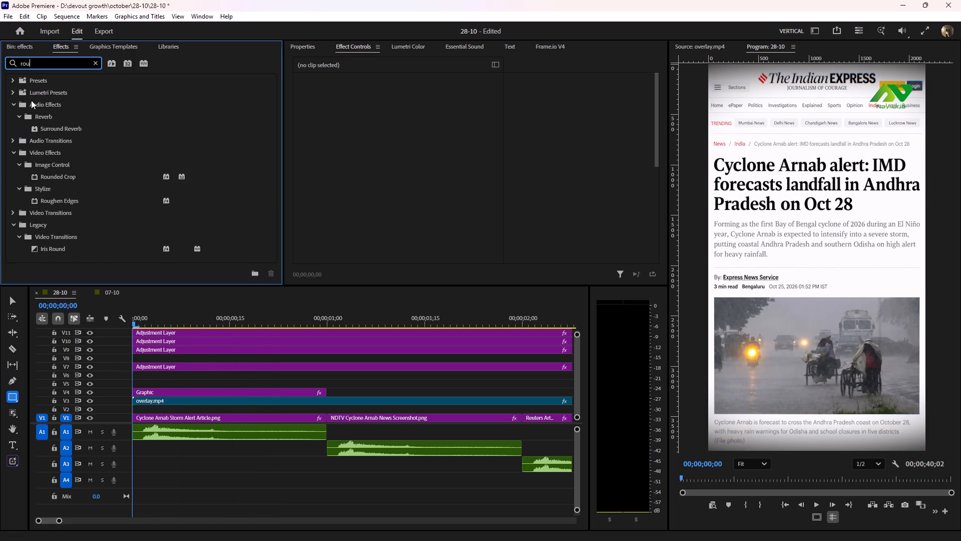
drag(59, 200, 220, 393)
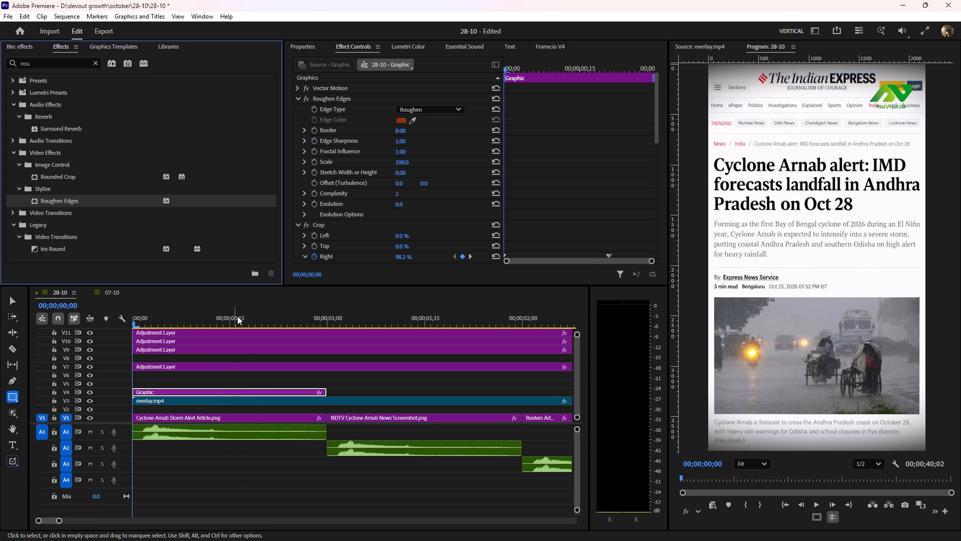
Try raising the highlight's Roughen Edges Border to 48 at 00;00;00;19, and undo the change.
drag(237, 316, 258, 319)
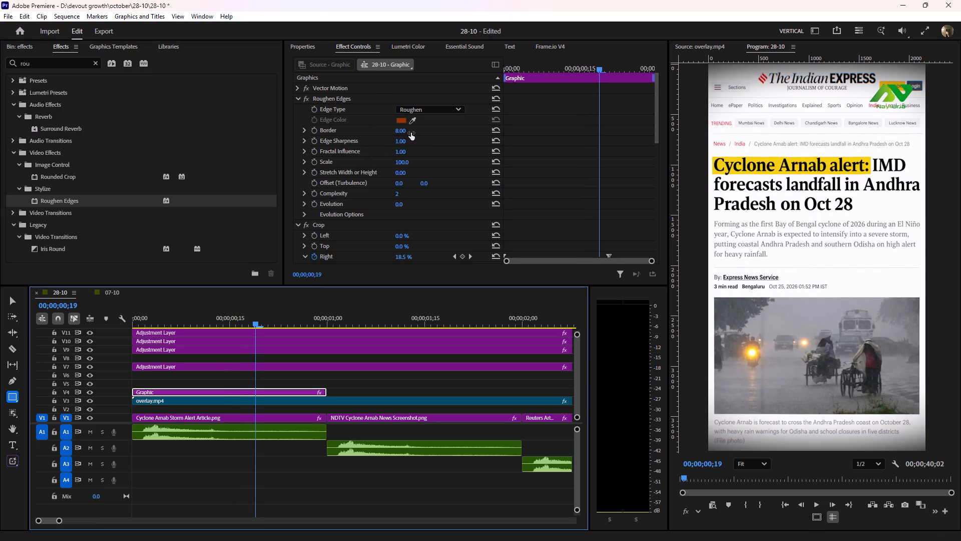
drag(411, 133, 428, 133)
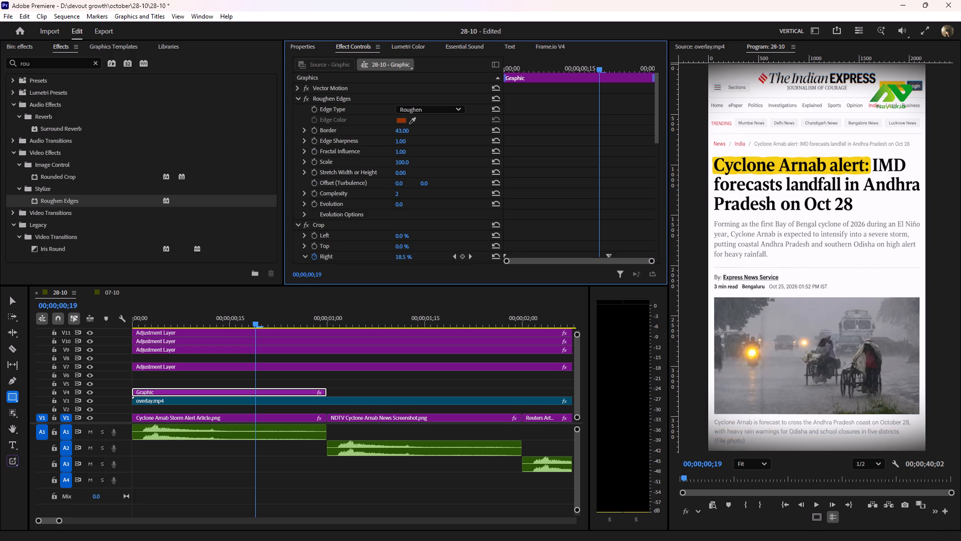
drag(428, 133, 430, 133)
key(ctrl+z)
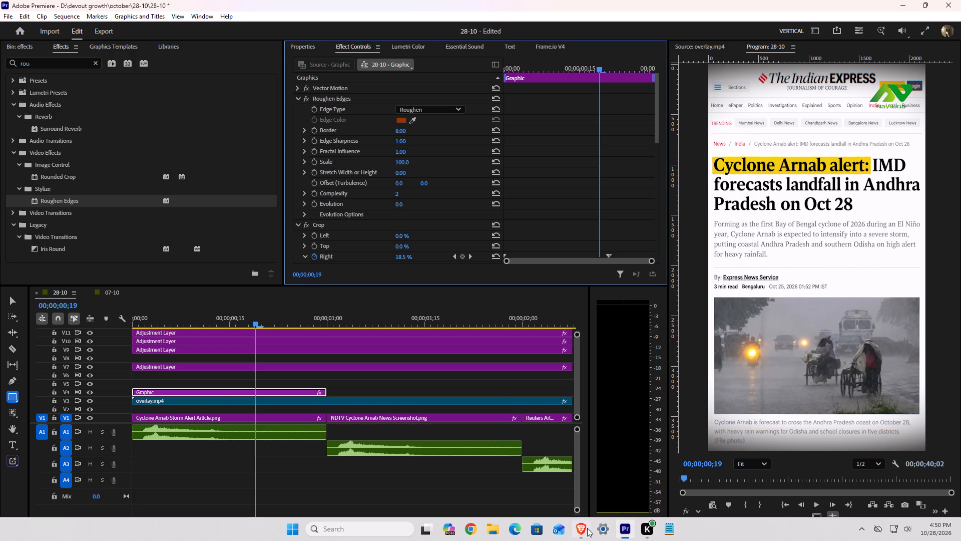
Switch to the browser and replay the text-highlight tutorial's Roughen Edges section to read its recommended settings.
click(587, 528)
key(Left)
key(Left)
key(Left)
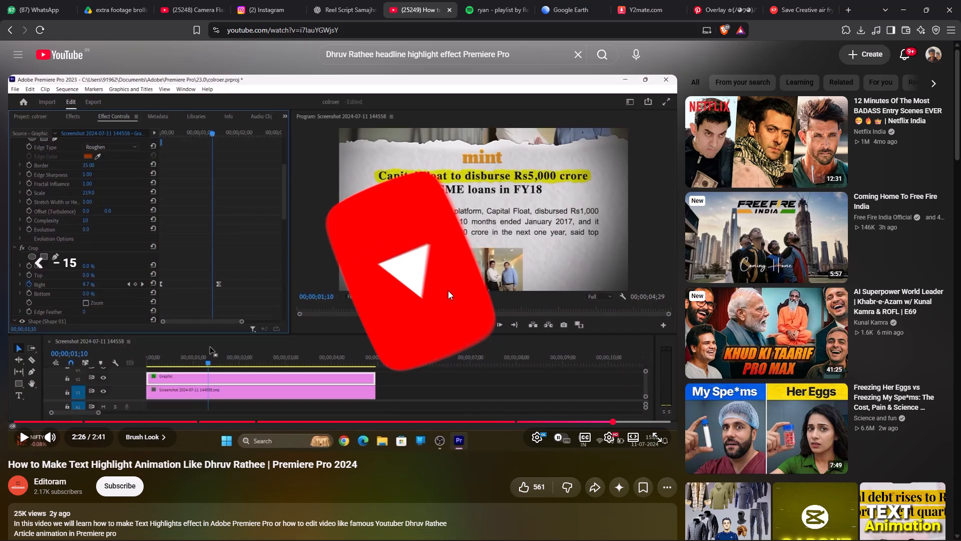
click(448, 291)
key(Left)
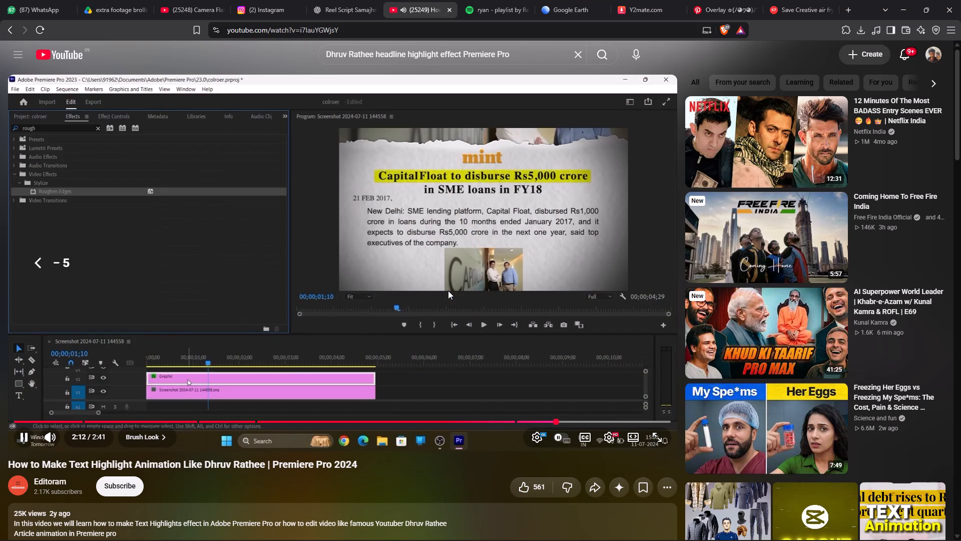
key(Right)
key(Right)
key(space)
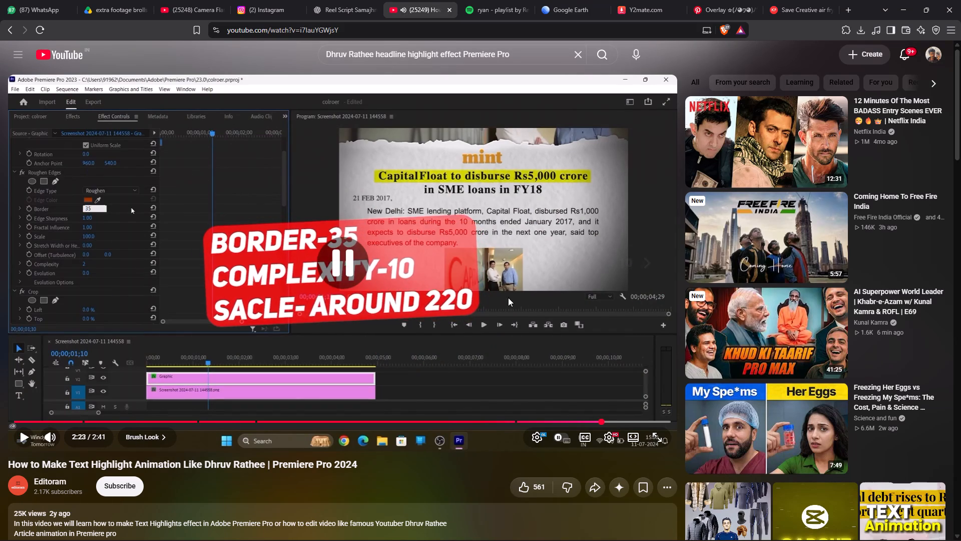
click(900, 0)
In Premiere, set the highlight's Roughen Edges to Border 35, Complexity 10 and Scale 220, rechecking the browser tutorial before the scale.
click(406, 132)
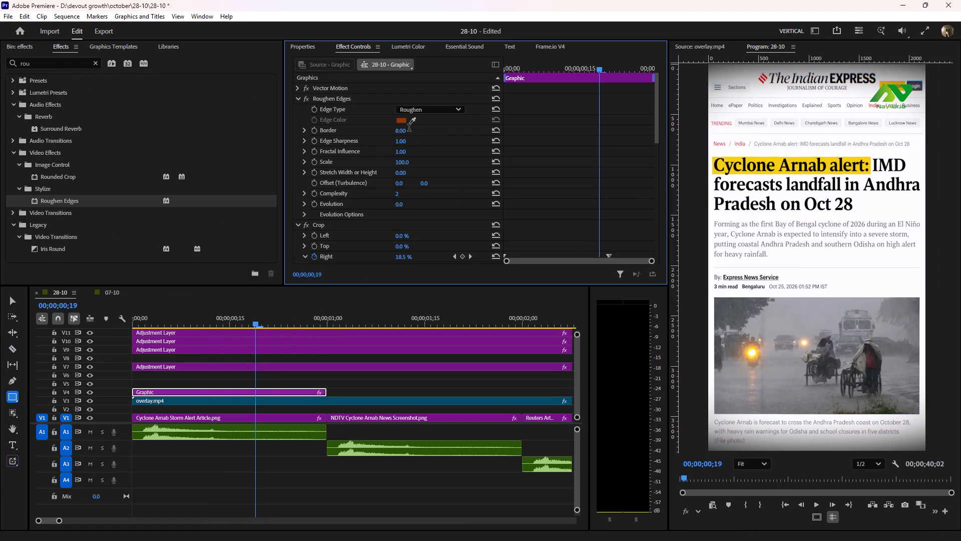
text(354)
key(BackSpace)
key(Return)
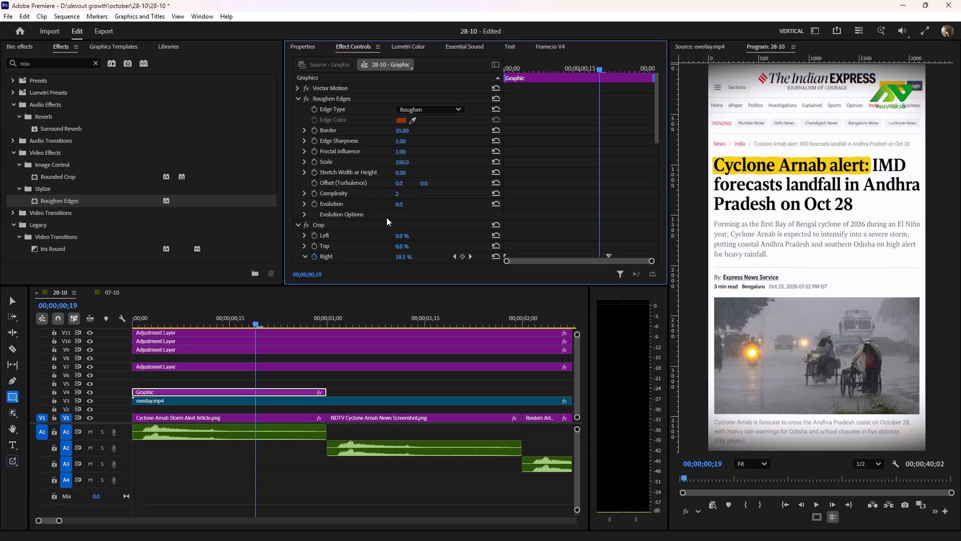
click(402, 190)
key(1)
key(0)
key(Return)
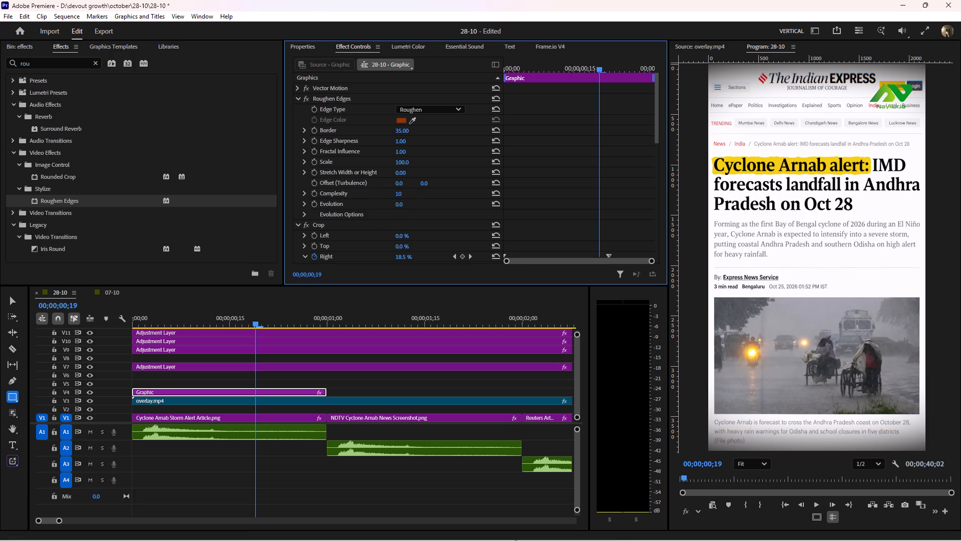
click(581, 525)
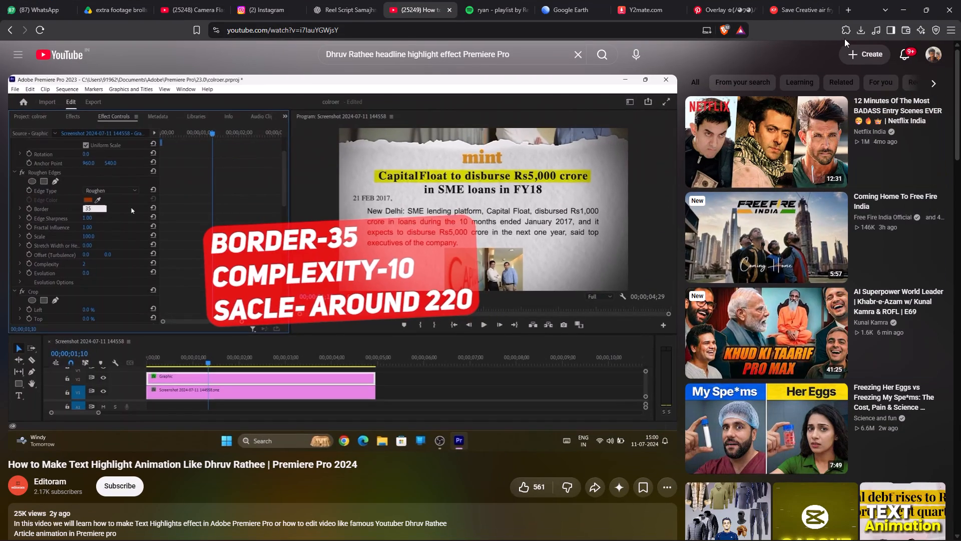
click(897, 10)
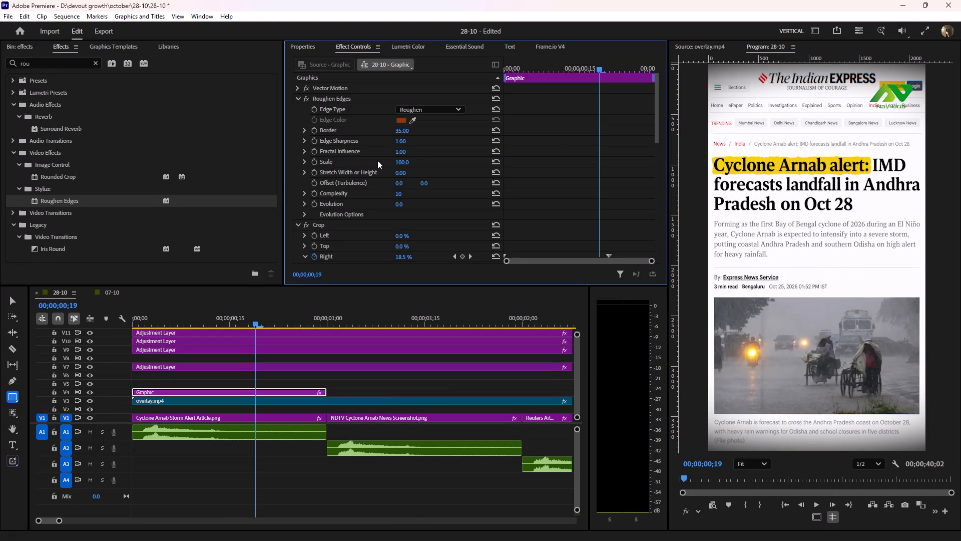
click(413, 163)
text(220)
key(Return)
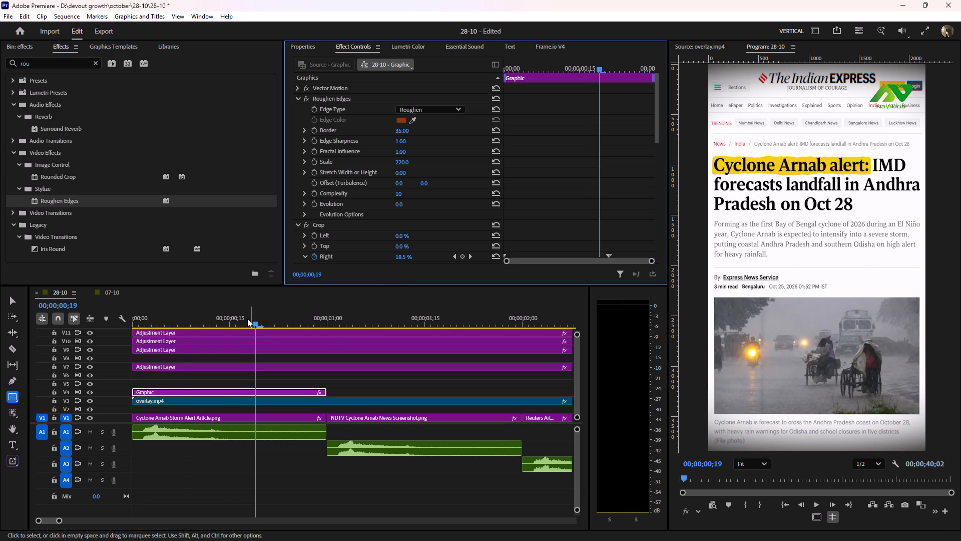
Play the opening from the first frame to check the rough-edged highlight reveal.
drag(239, 313, 102, 356)
click(178, 373)
key(space)
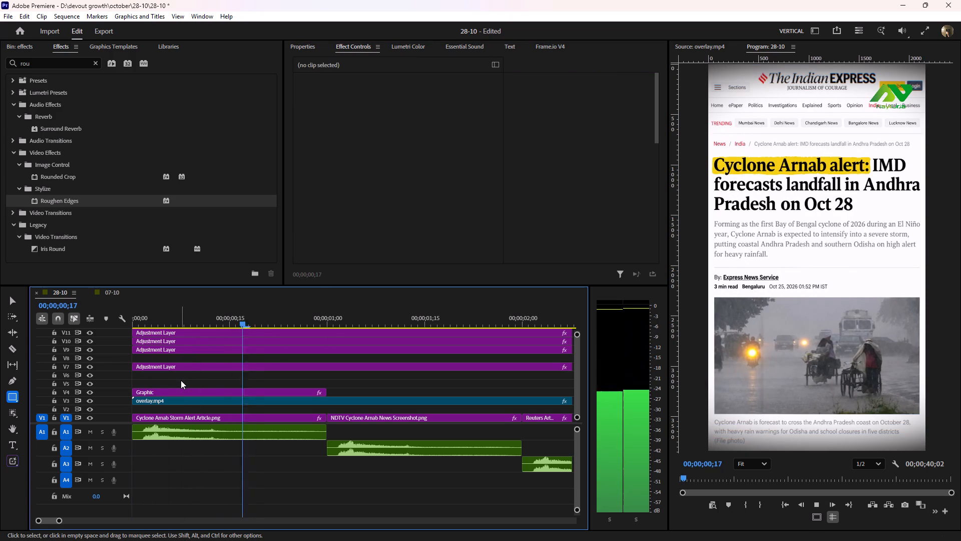
key(space)
drag(211, 311, 103, 335)
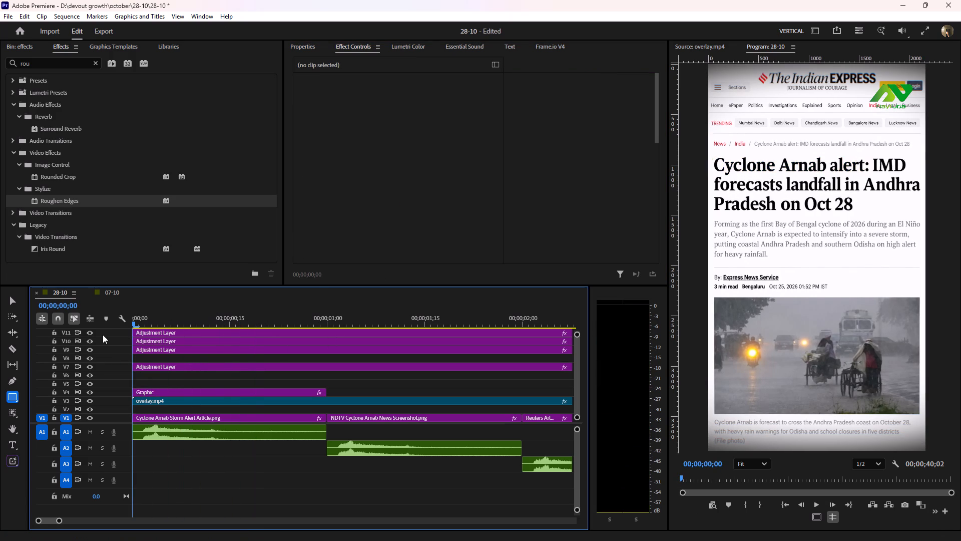
drag(103, 335, 103, 335)
key(space)
key(space)
drag(173, 320, 106, 333)
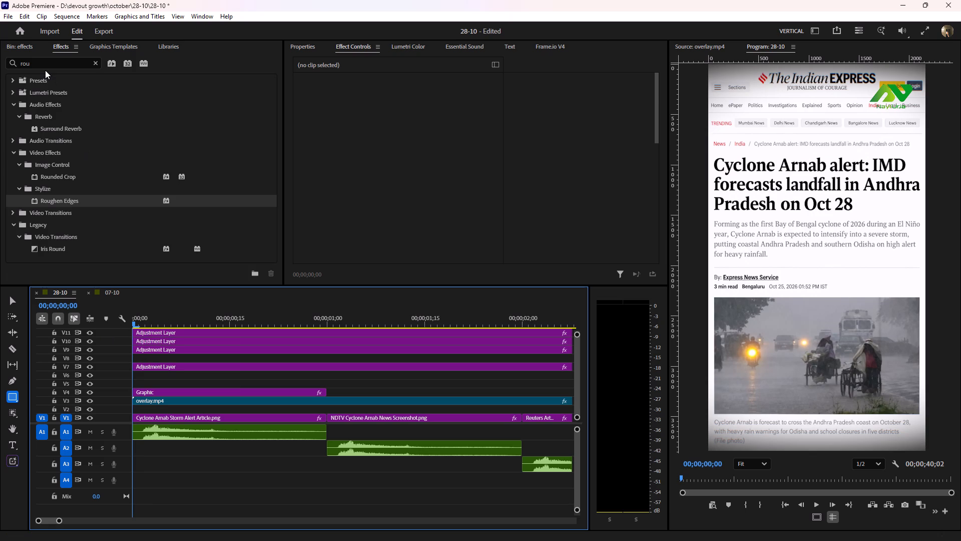
Search the effects library for flash.
drag(35, 64, 0, 71)
key(f)
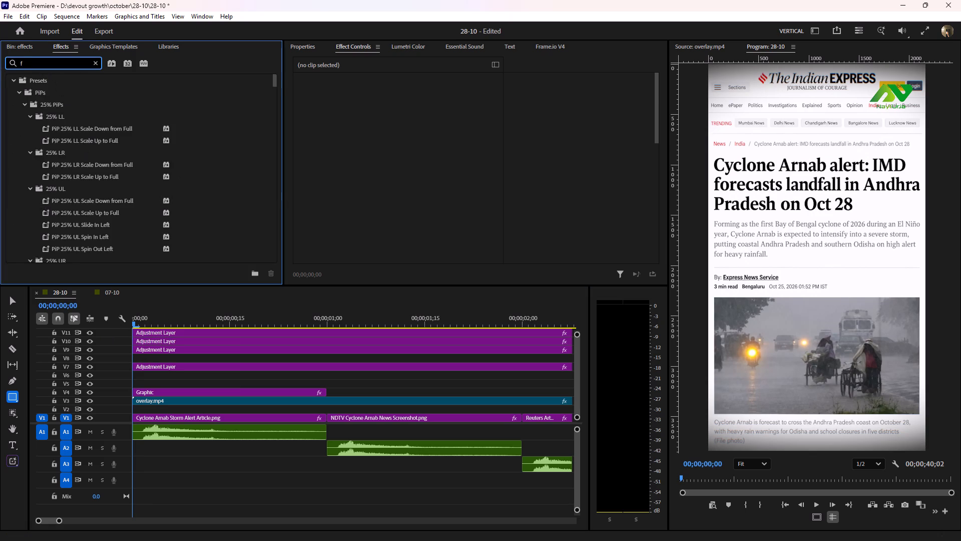
key(l)
text(as)
key(h)
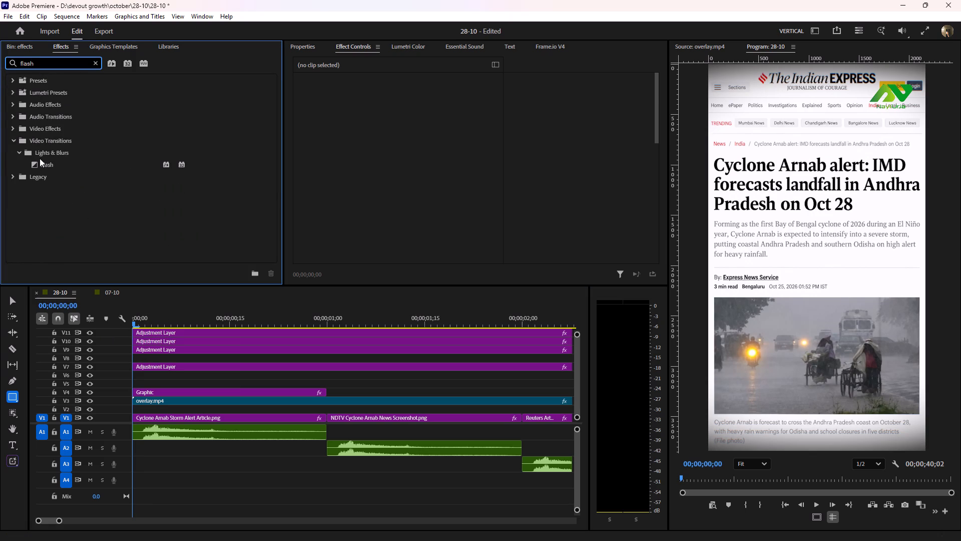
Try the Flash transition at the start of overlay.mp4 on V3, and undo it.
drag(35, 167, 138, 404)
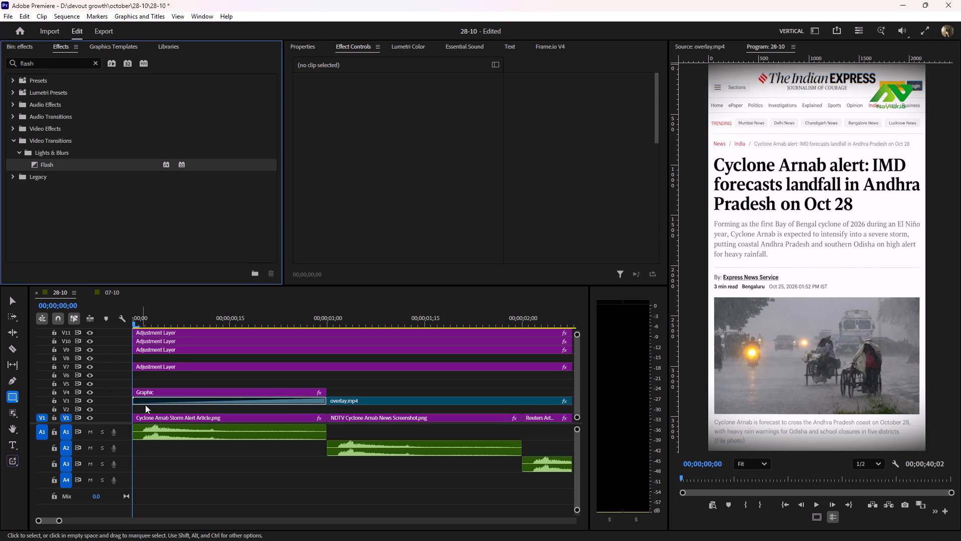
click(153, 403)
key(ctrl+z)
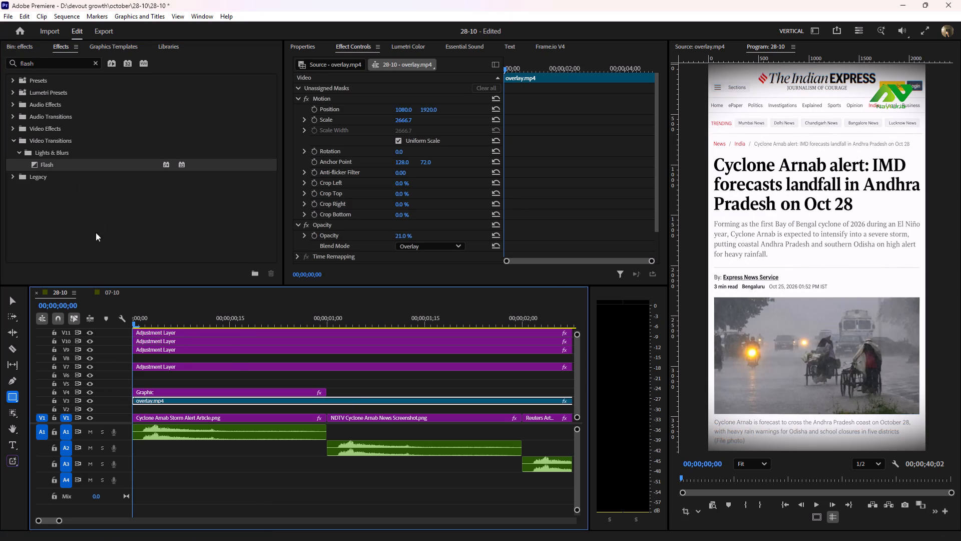
Add the Flash transition to the start of Cyclone Arnab Storm Alert Article.png on V1 and shorten it to 3 frames.
drag(36, 165, 140, 416)
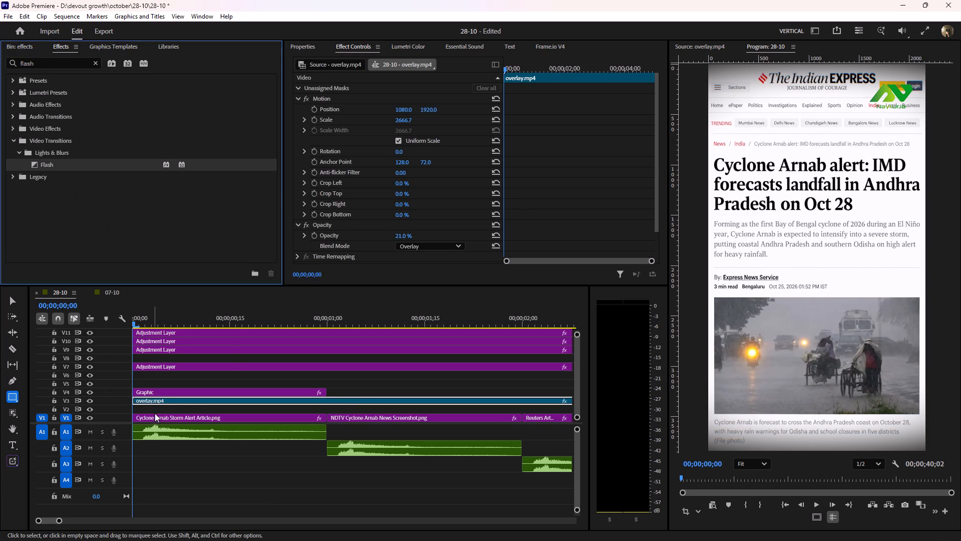
drag(36, 166, 153, 402)
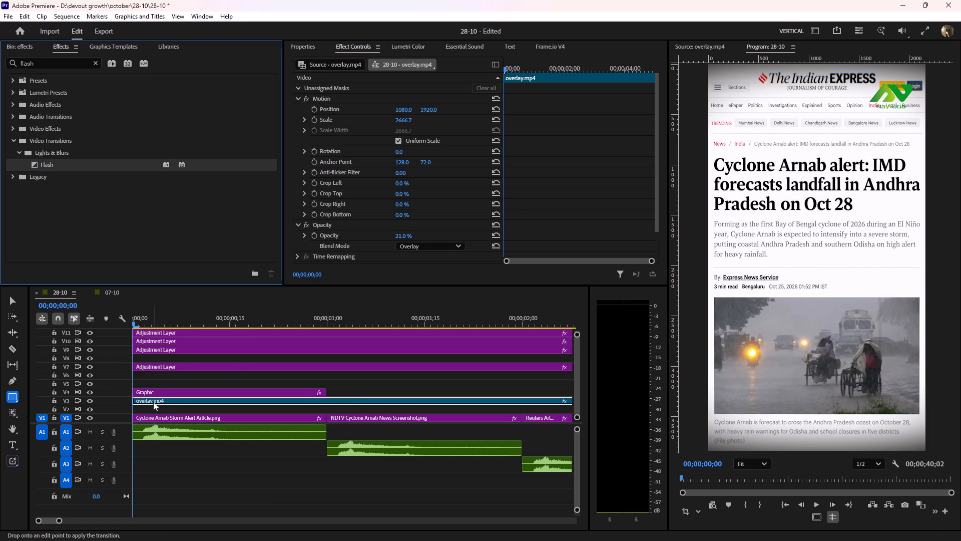
drag(153, 402, 138, 417)
click(264, 417)
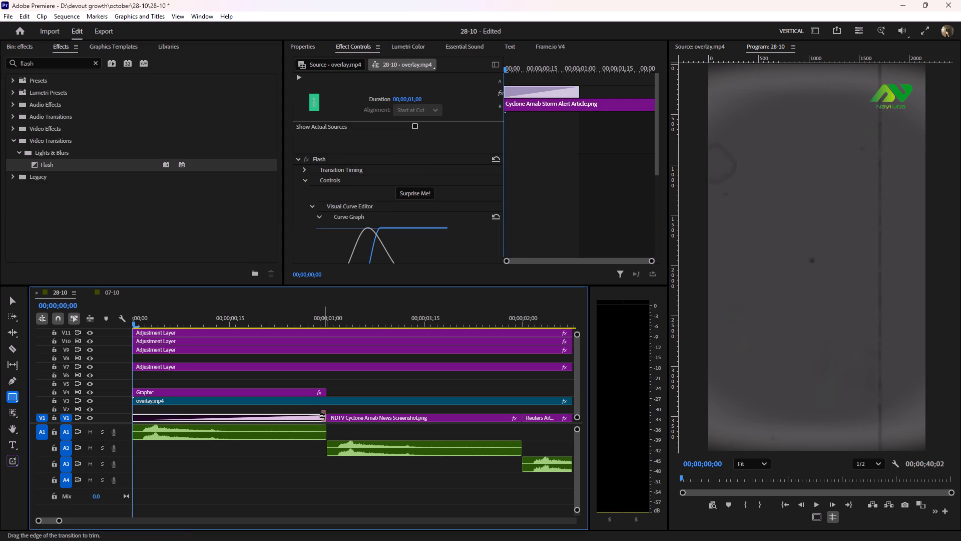
drag(321, 416, 146, 432)
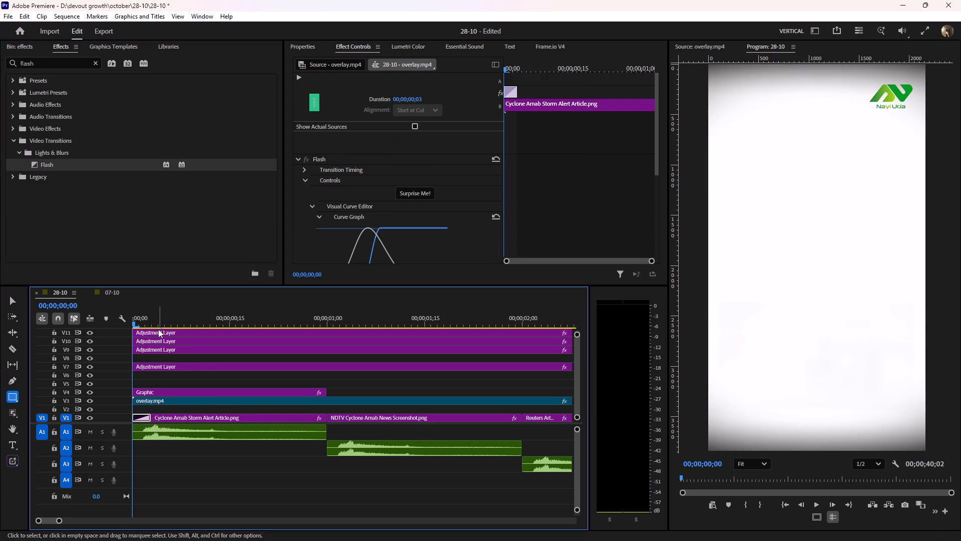
Replay the opening repeatedly from the first frame to check the Flash transition on the first article.
drag(158, 319, 131, 328)
key(space)
key(space)
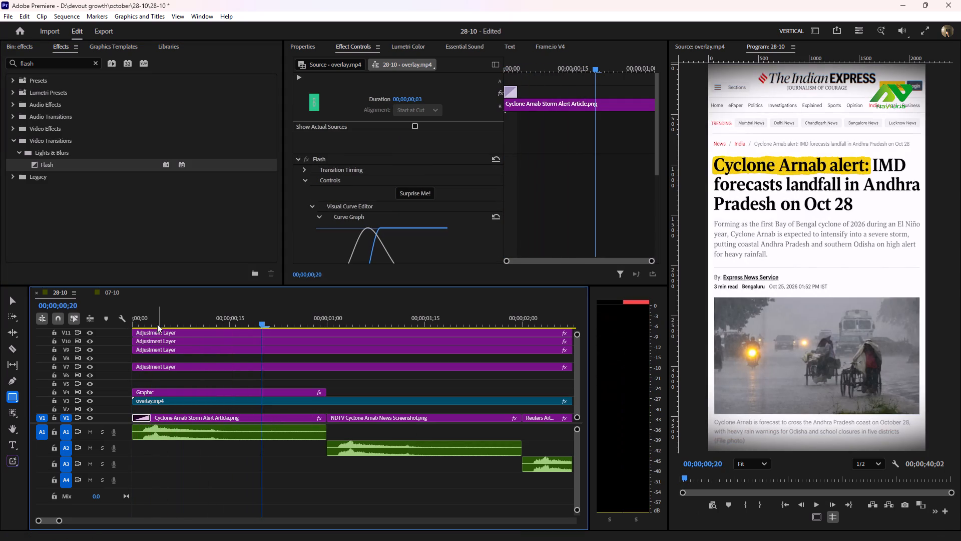
drag(167, 319, 94, 336)
key(space)
key(space)
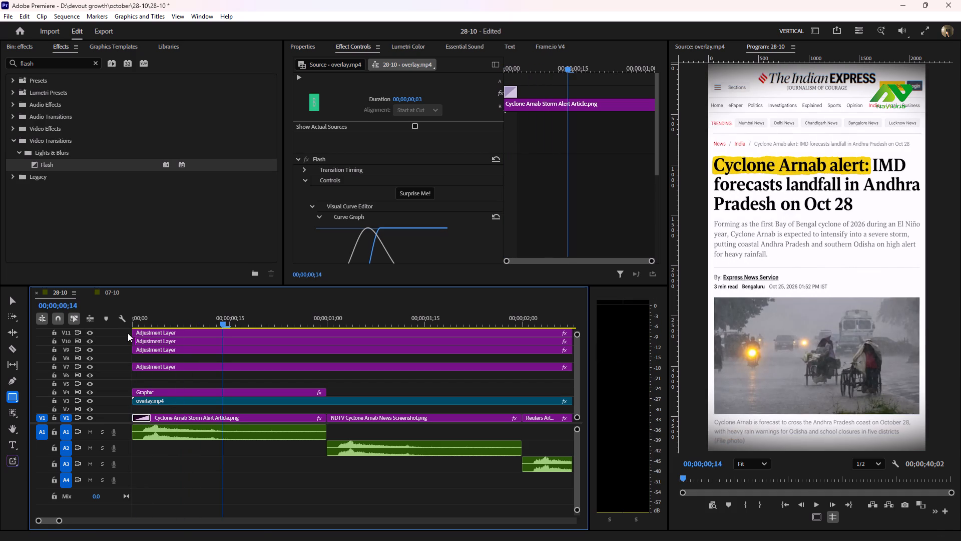
drag(177, 318, 96, 335)
key(space)
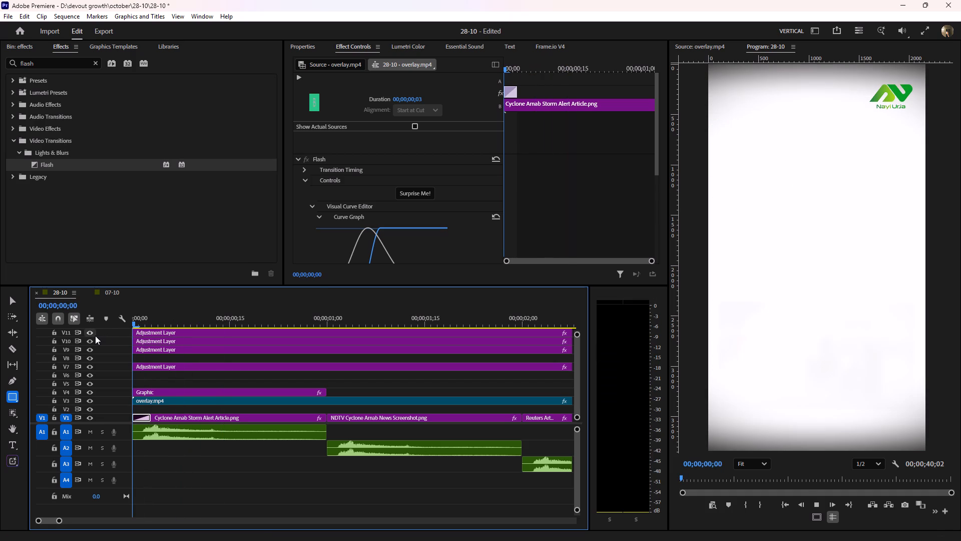
key(space)
drag(177, 318, 106, 342)
key(space)
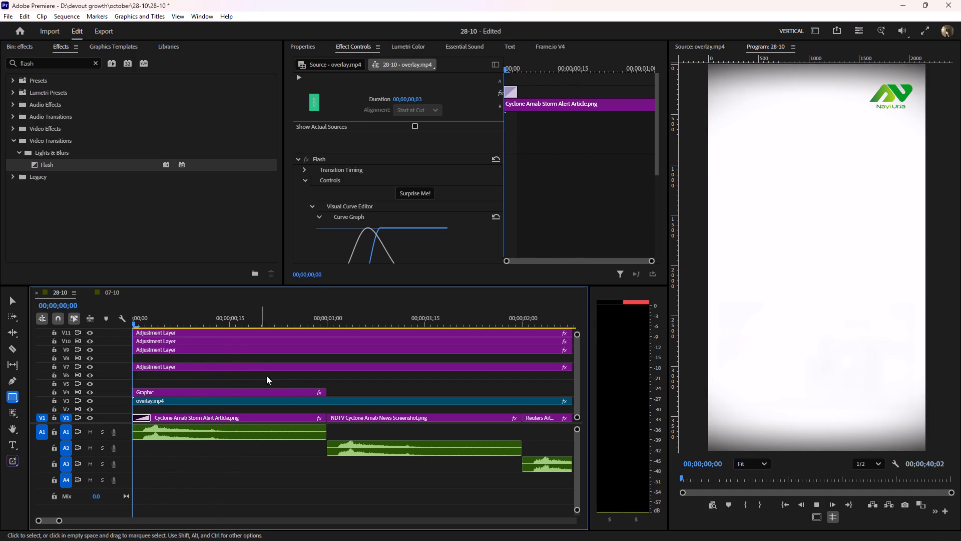
click(294, 378)
scroll(302, 377, down, 4)
key(space)
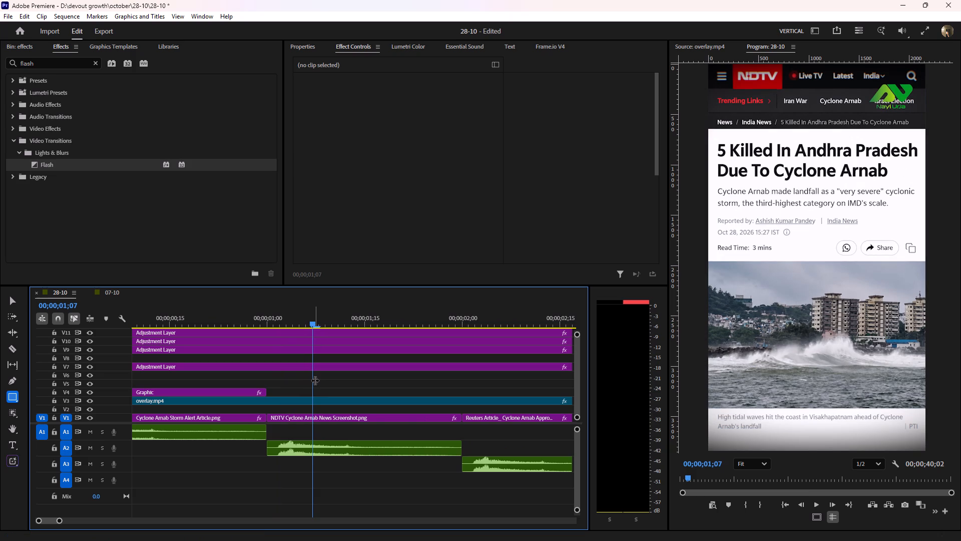
Move the adjustment layer on V7 up to V8, keeping its timing.
drag(315, 368, 316, 364)
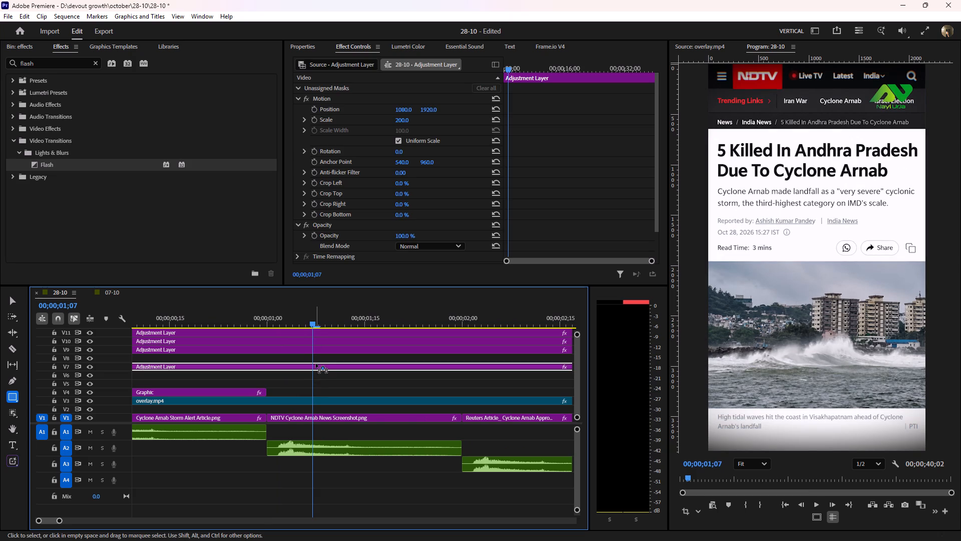
drag(316, 364, 316, 362)
click(324, 377)
Play the opening again from the first frame to check the picture with the highlight.
drag(294, 318, 103, 345)
key(space)
key(space)
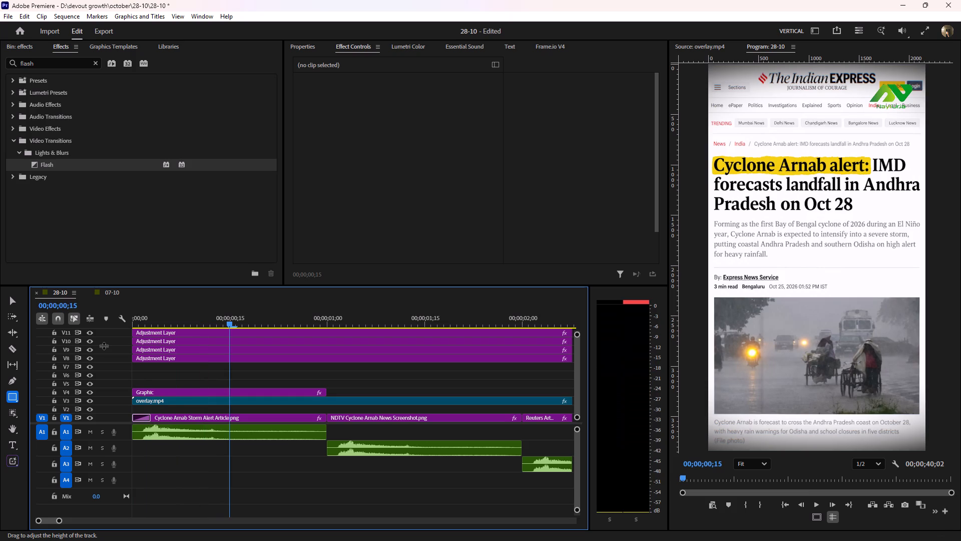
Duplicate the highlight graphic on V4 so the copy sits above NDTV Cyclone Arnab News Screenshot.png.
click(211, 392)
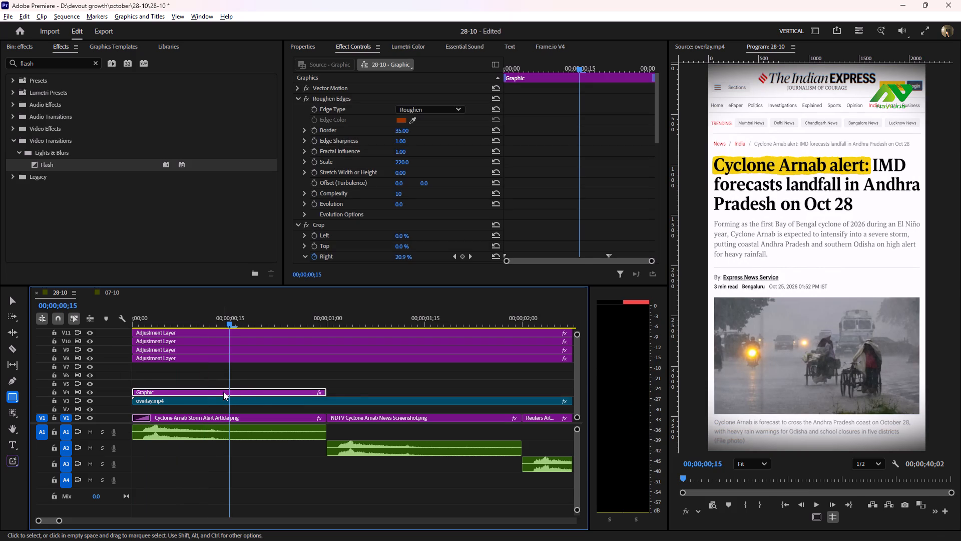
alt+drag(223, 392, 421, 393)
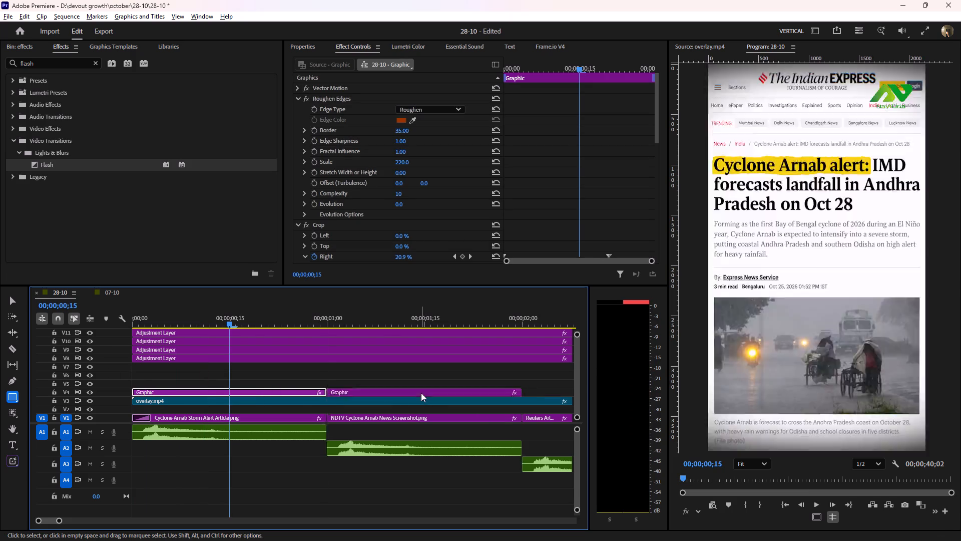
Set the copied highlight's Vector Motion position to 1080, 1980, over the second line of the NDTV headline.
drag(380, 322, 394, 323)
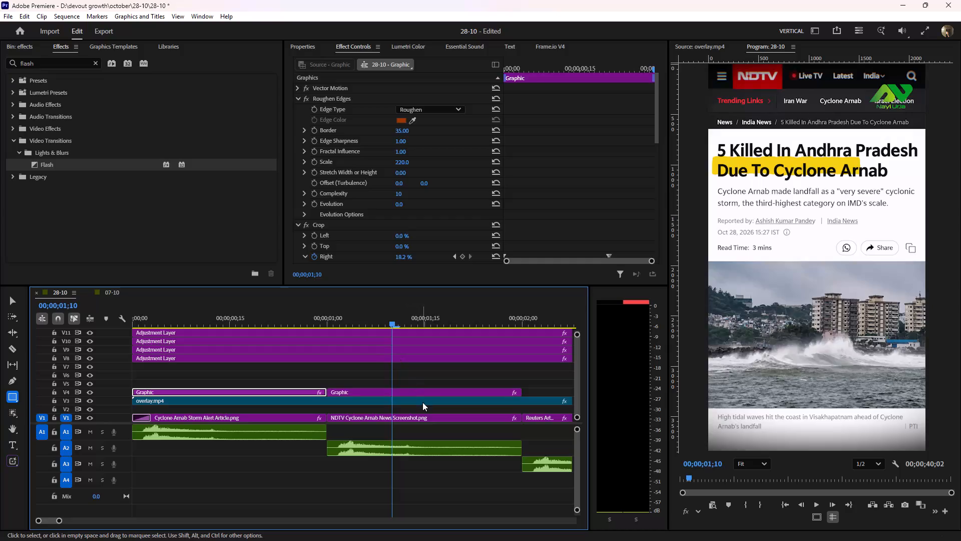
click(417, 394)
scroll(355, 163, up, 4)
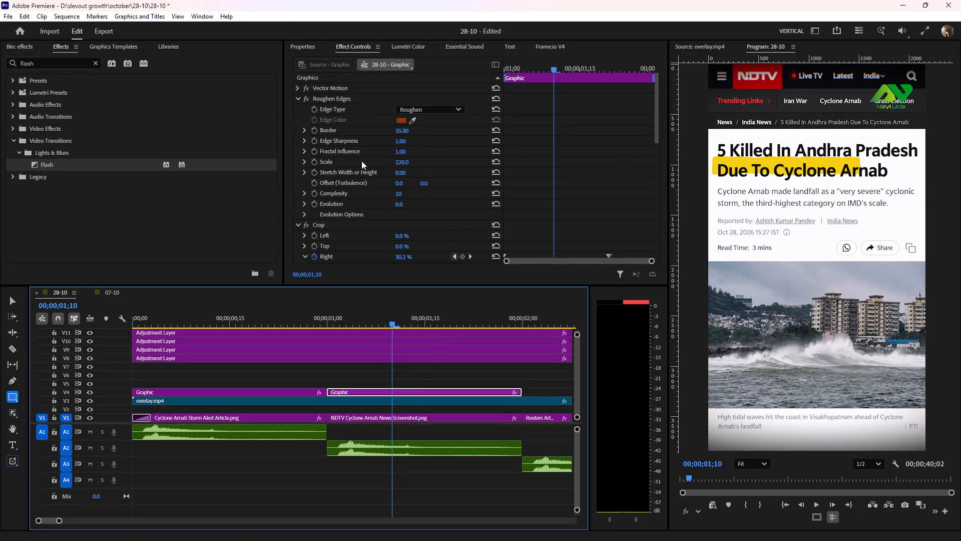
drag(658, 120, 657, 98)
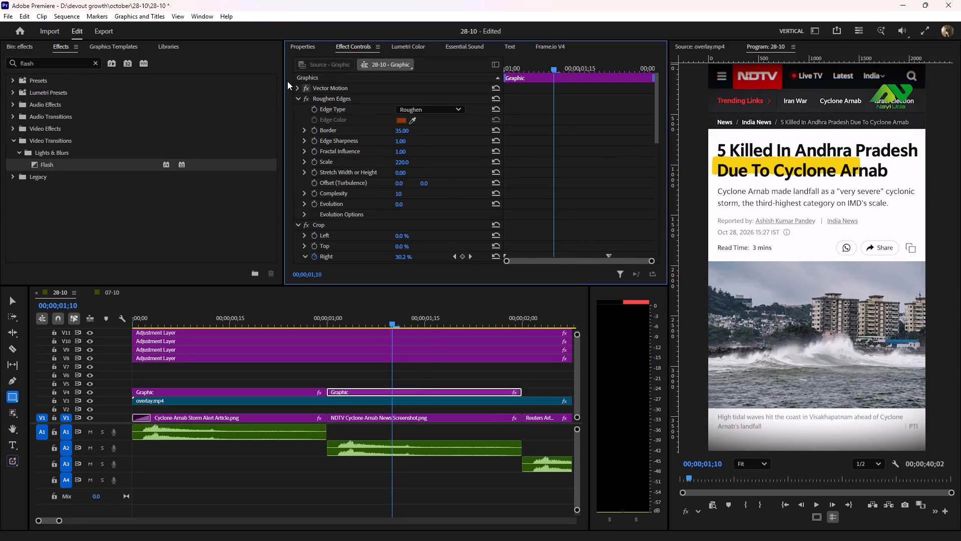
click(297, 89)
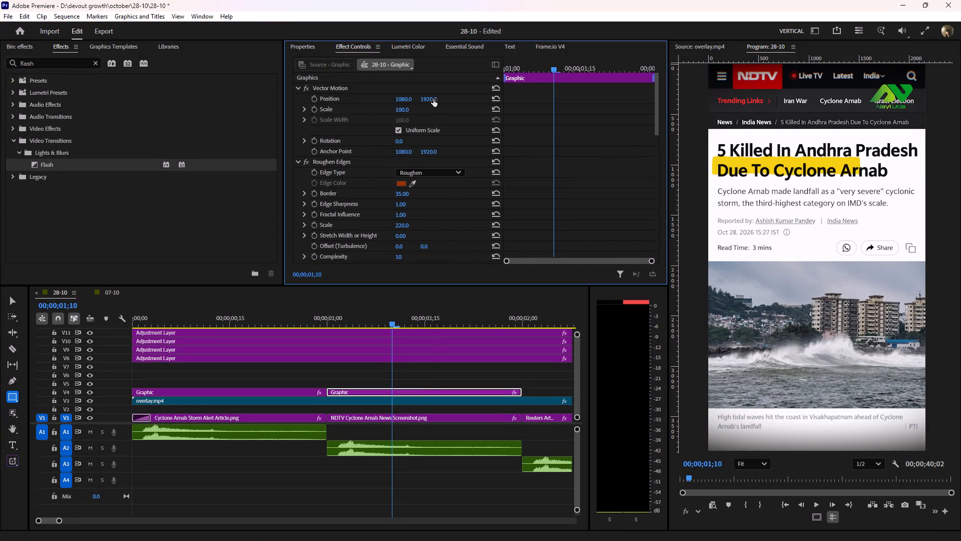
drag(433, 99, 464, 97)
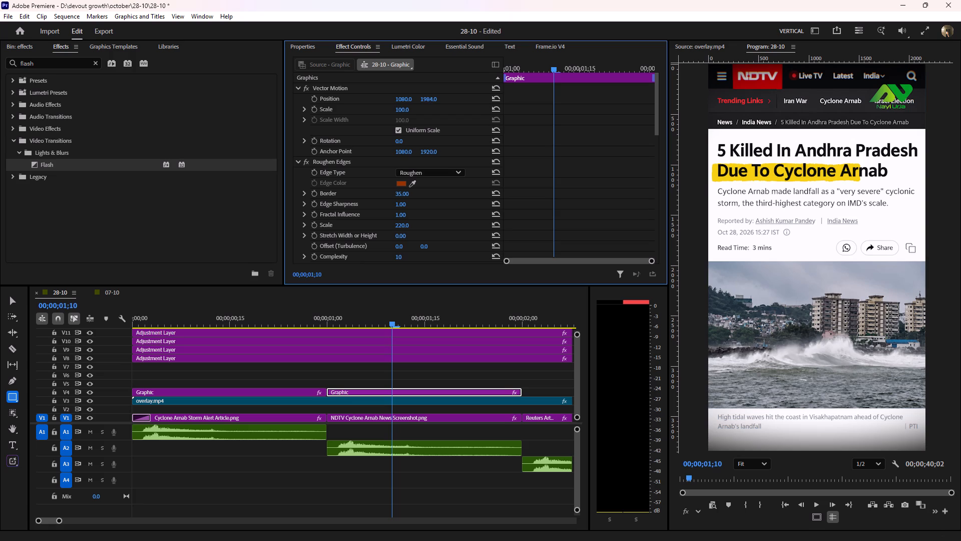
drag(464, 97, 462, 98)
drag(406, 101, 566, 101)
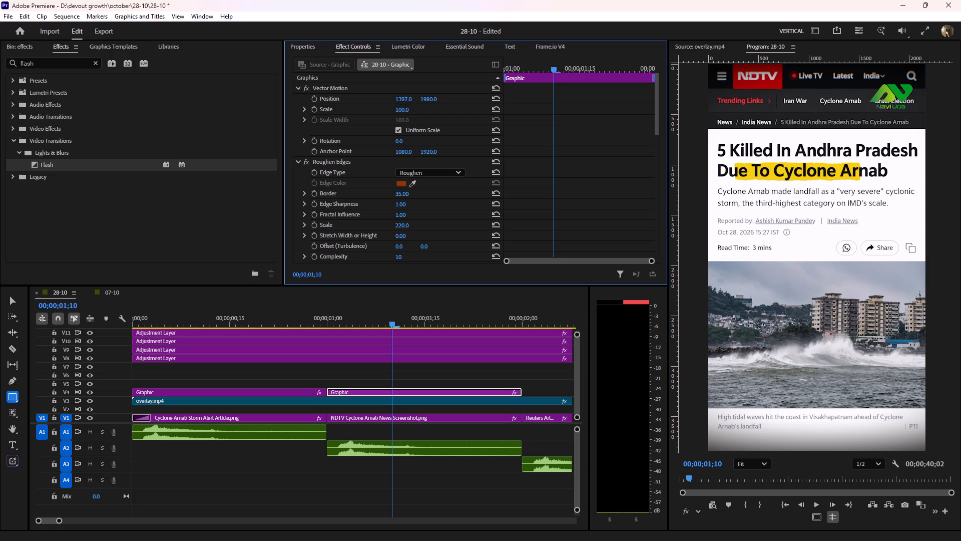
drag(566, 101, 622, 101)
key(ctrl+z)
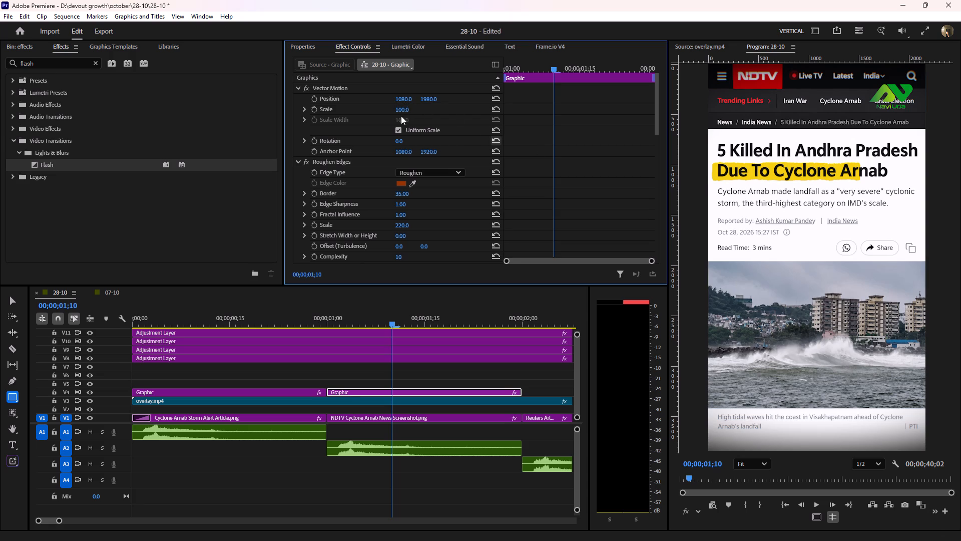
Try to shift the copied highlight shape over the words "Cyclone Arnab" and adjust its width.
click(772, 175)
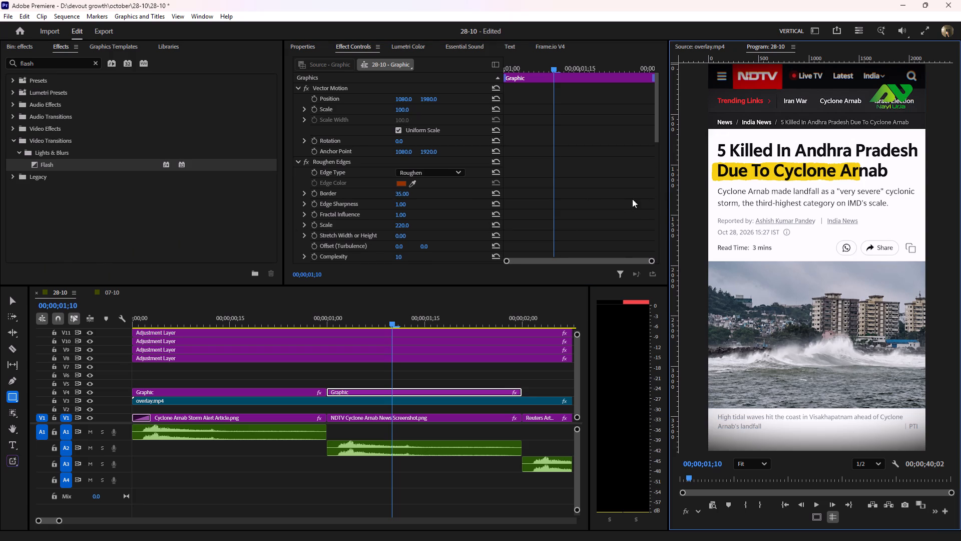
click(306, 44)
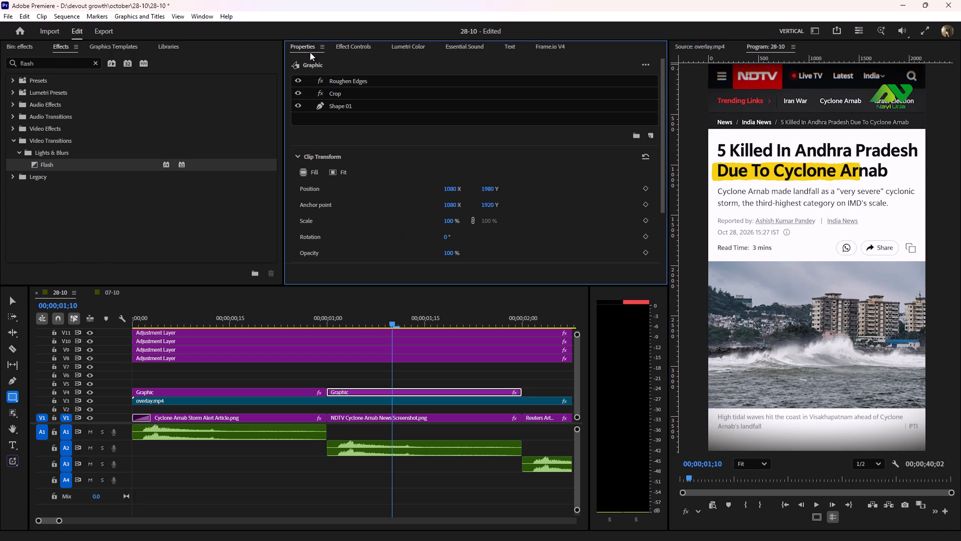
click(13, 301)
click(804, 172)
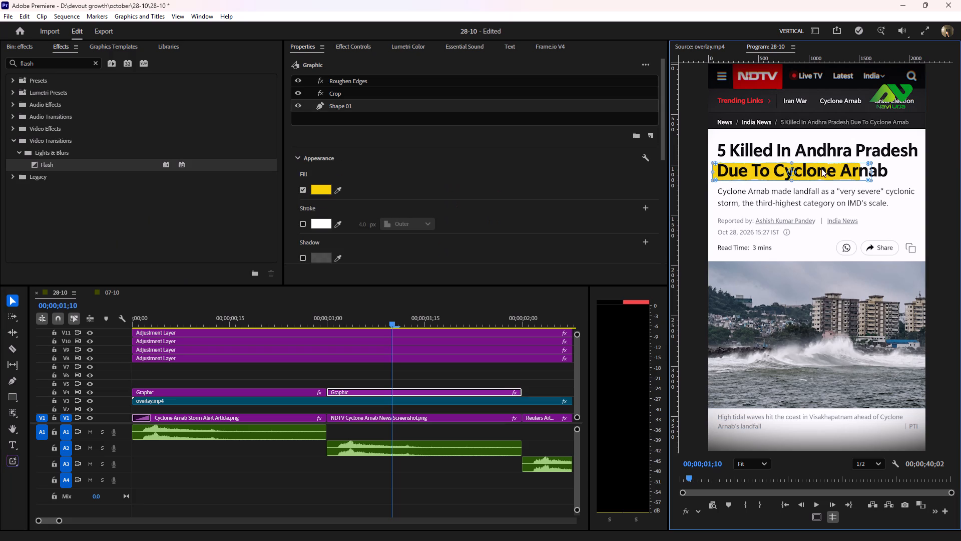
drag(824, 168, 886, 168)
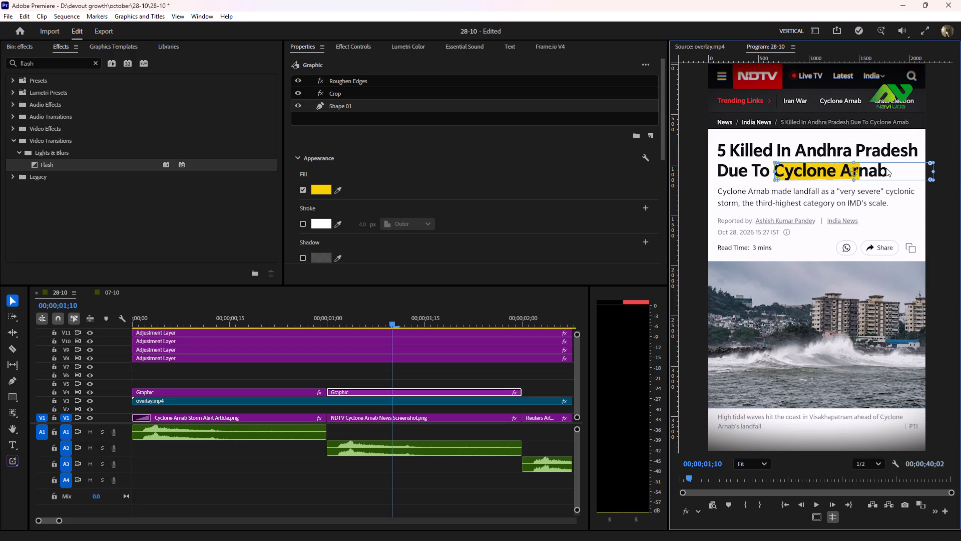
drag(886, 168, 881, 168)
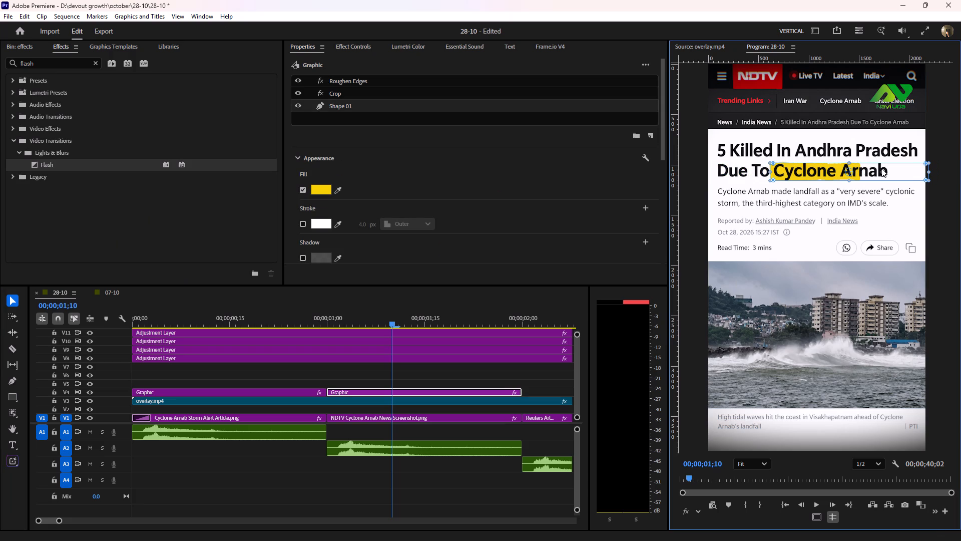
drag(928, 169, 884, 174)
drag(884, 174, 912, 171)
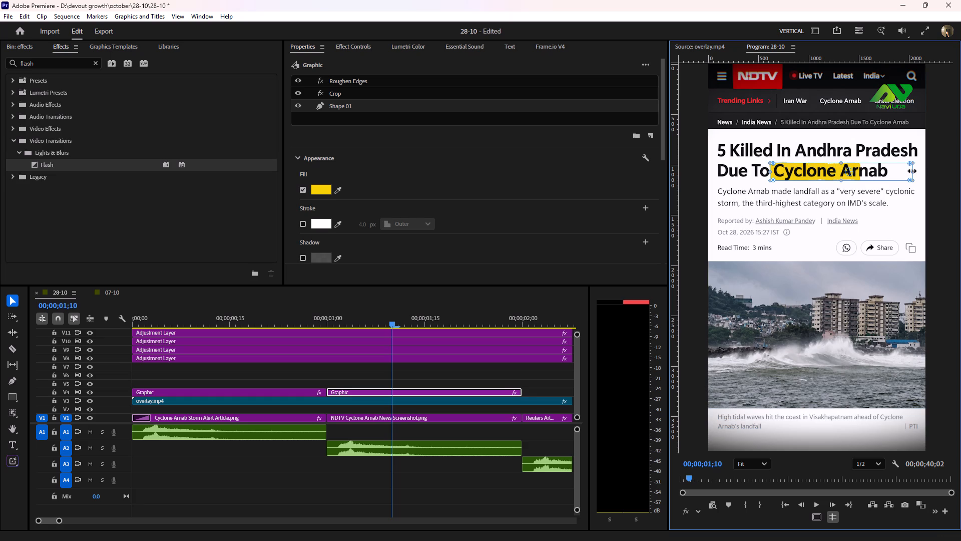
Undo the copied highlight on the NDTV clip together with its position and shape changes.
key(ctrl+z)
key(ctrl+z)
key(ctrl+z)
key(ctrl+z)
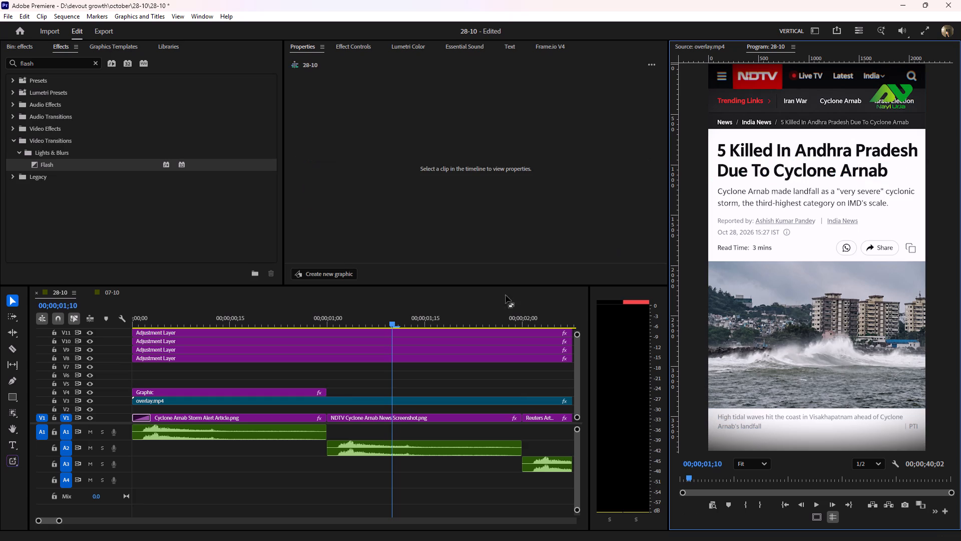
Play the opening from the first frame to review the first article's highlight.
drag(363, 317, 73, 343)
key(space)
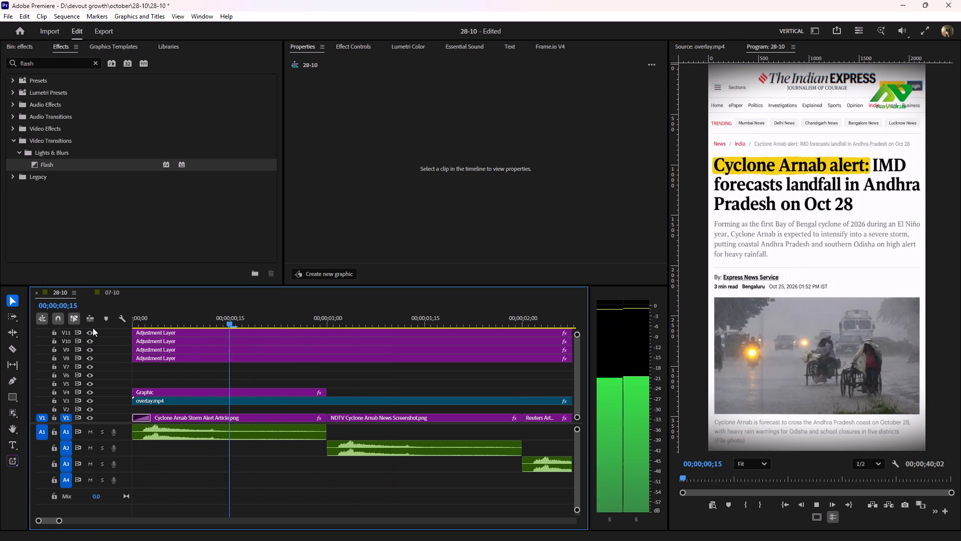
key(space)
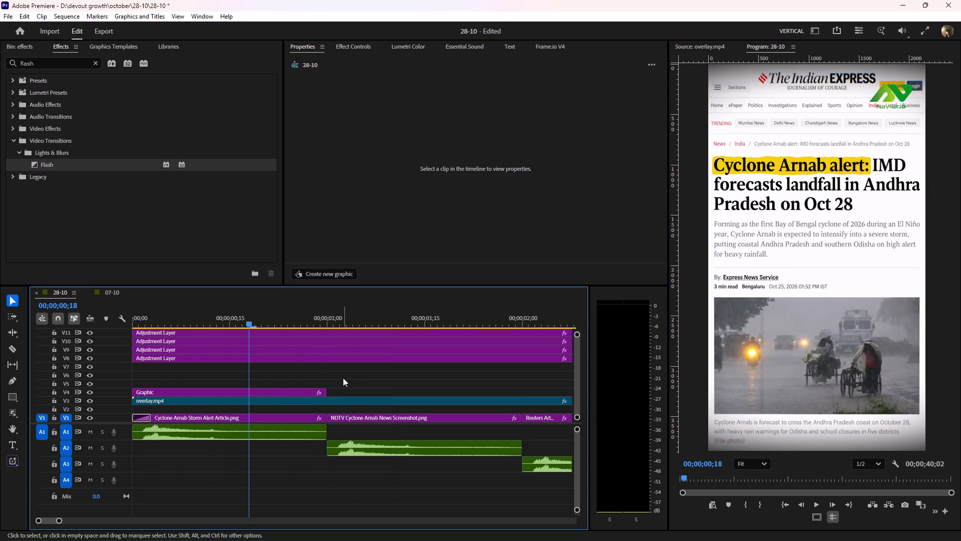
Draw a new yellow rectangle over "Cyclone Arnab" in the NDTV headline, starting at 00;00;01;00.
click(329, 320)
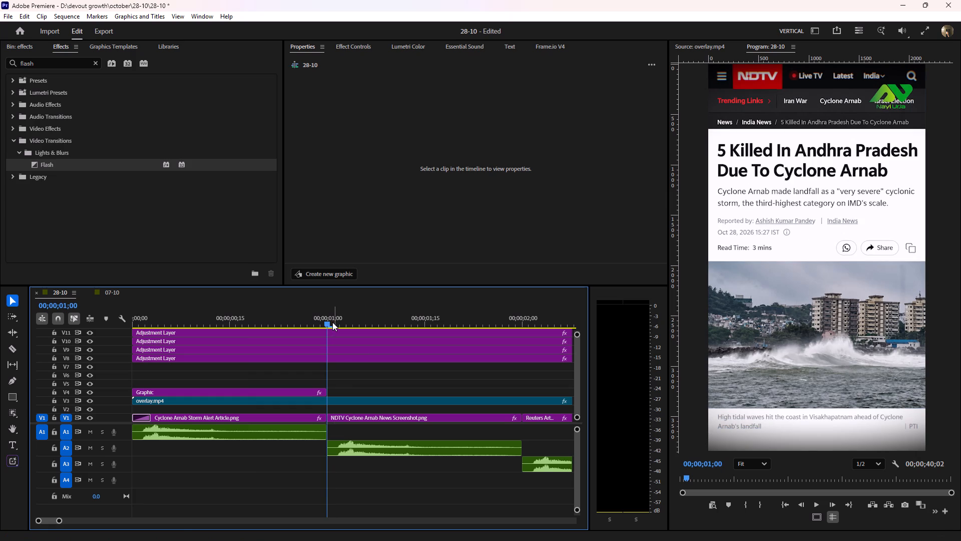
click(13, 397)
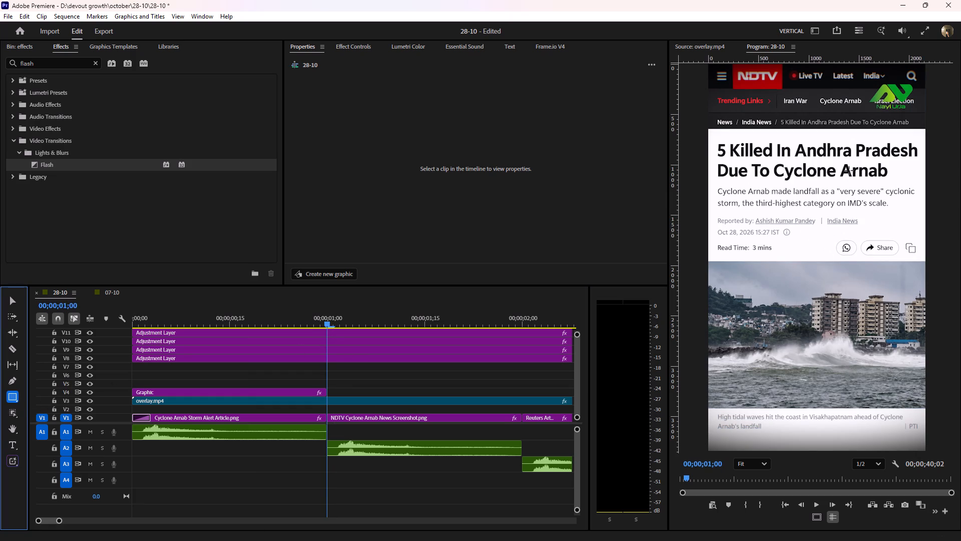
drag(771, 162, 821, 178)
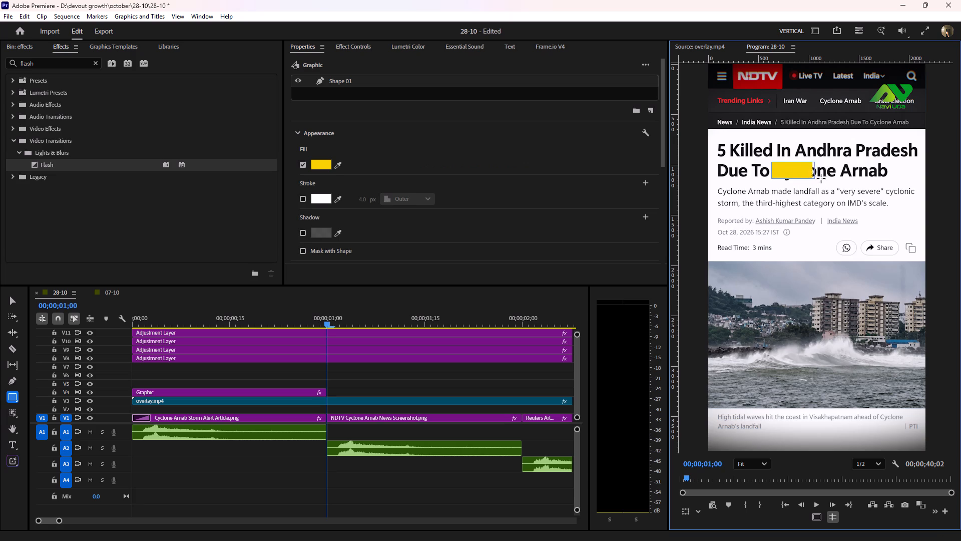
drag(821, 178, 892, 181)
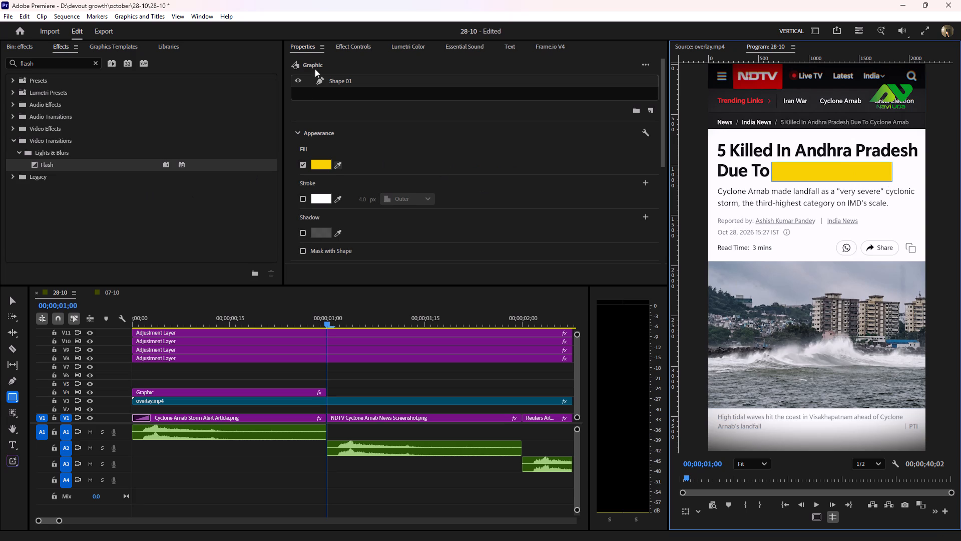
Move the new rectangle graphic from V13 down to V6, keeping its start at 00;00;01;00.
click(356, 46)
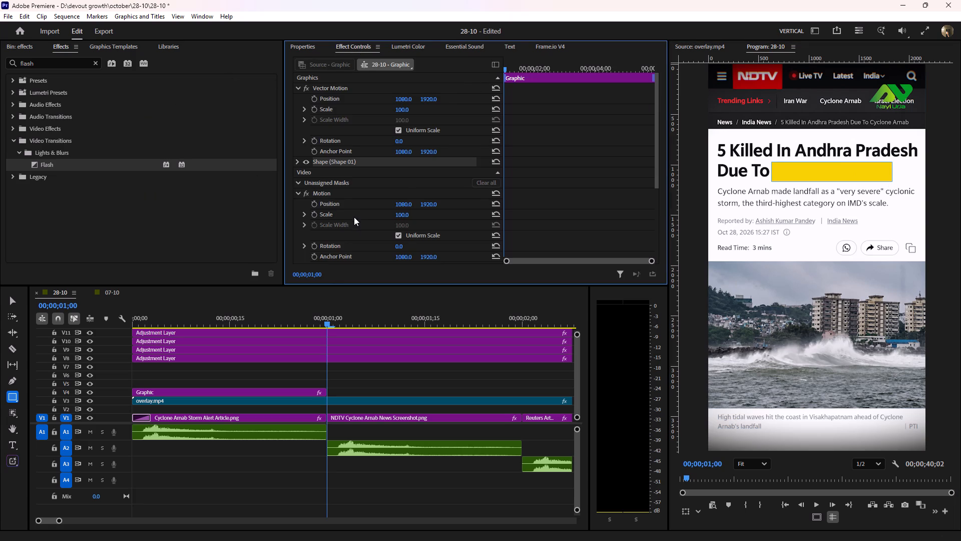
scroll(355, 210, down, 10)
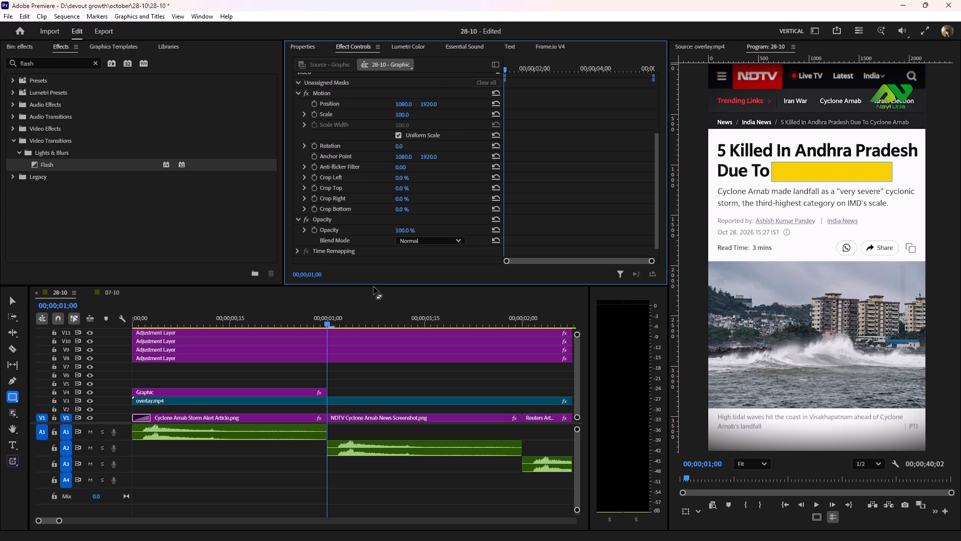
drag(374, 285, 389, 145)
drag(397, 245, 403, 301)
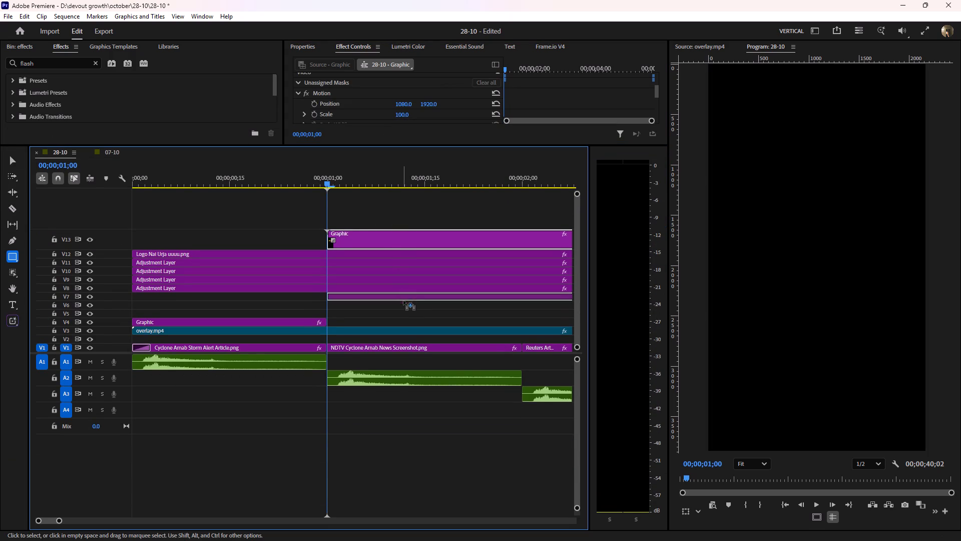
drag(403, 301, 405, 309)
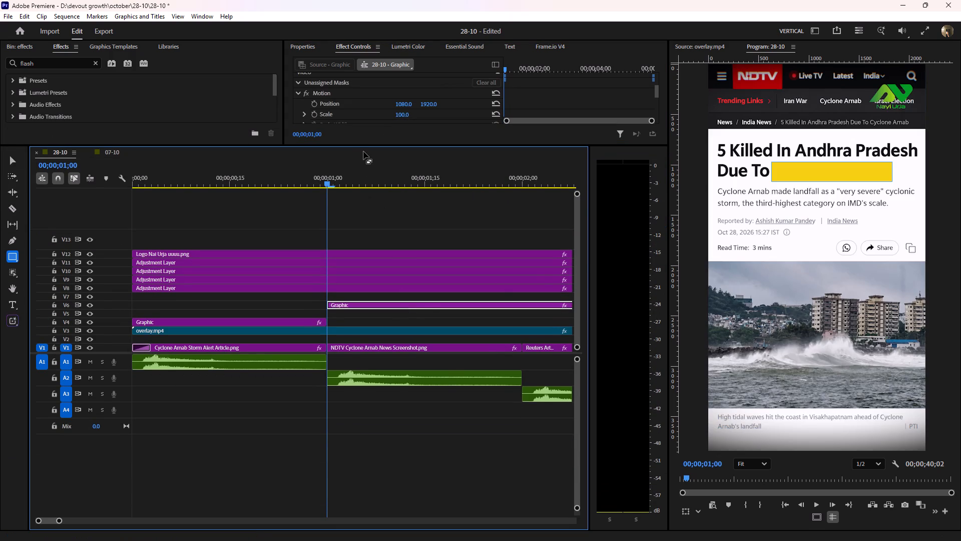
drag(364, 145, 364, 227)
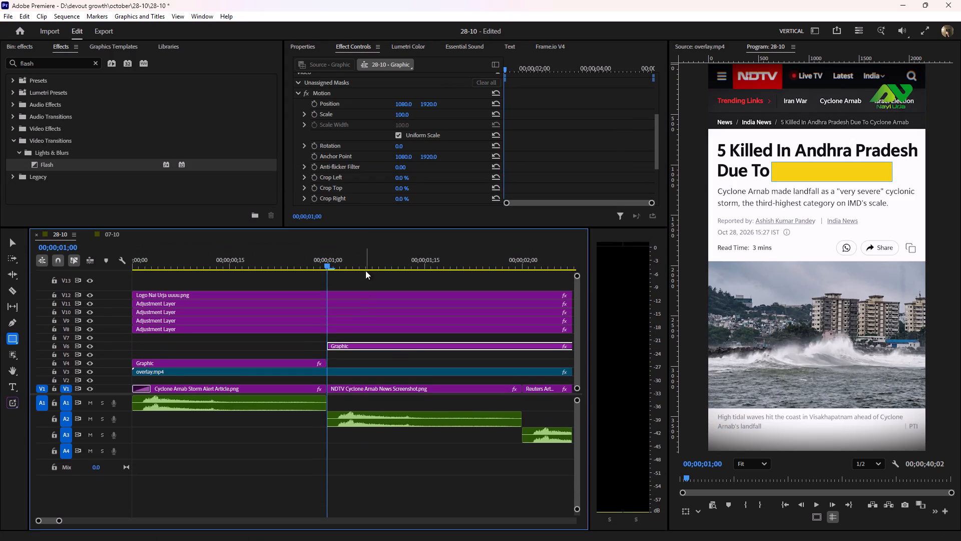
Set the blend mode of the yellow rectangle over "Cyclone Arnab" in the NDTV headline to Multiply.
drag(330, 264, 319, 276)
drag(355, 344, 360, 344)
drag(325, 265, 363, 267)
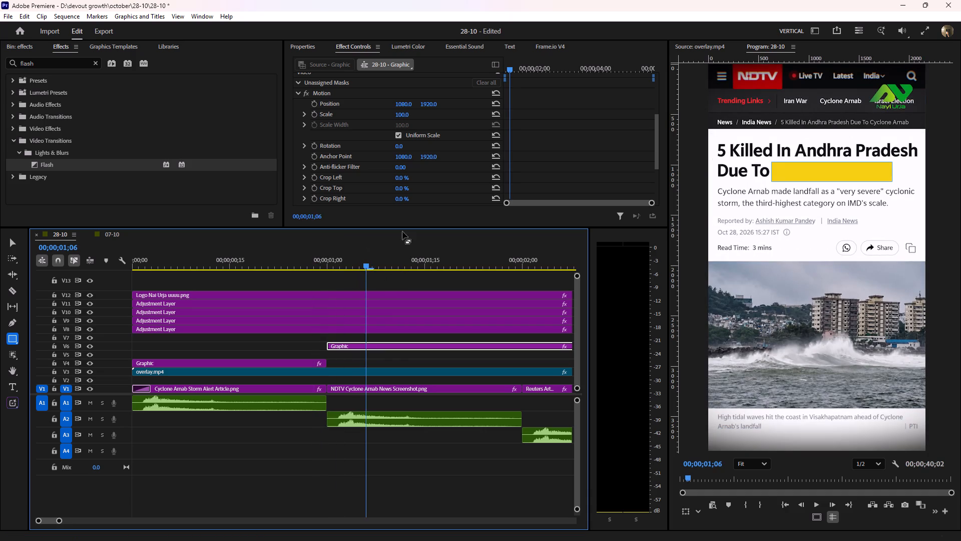
scroll(329, 144, down, 9)
click(439, 167)
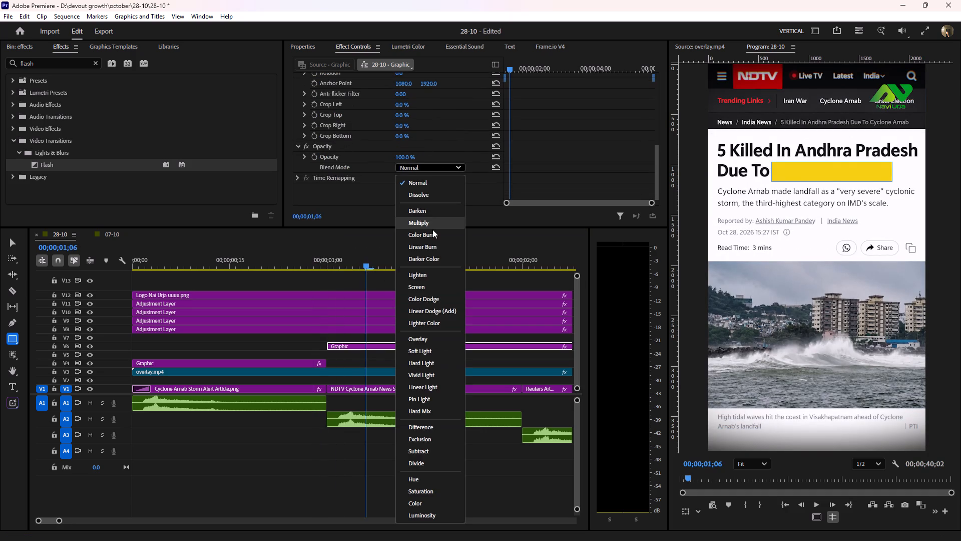
click(431, 221)
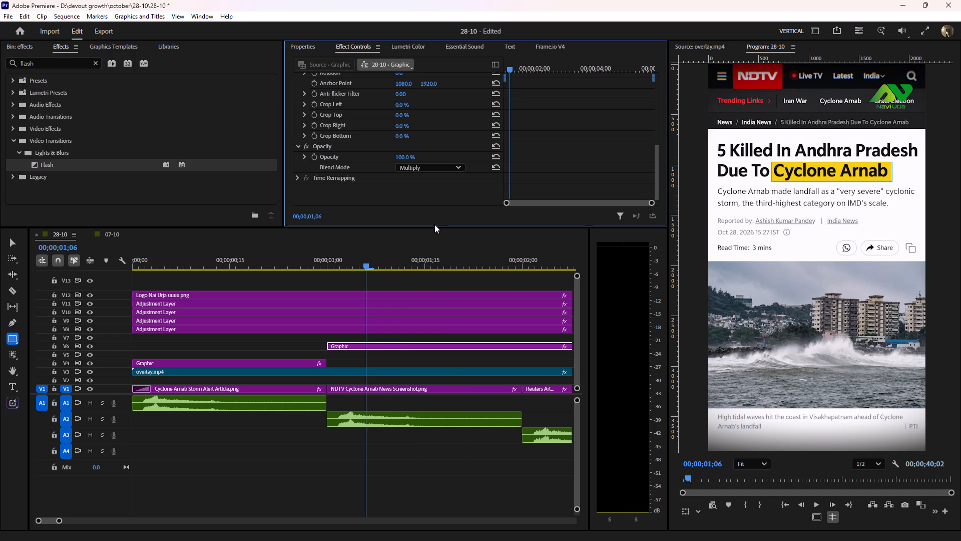
Move the NDTV highlight graphic from V6 down to V5, keeping its start at 00;00;01;00.
drag(375, 343, 375, 352)
drag(365, 263, 352, 265)
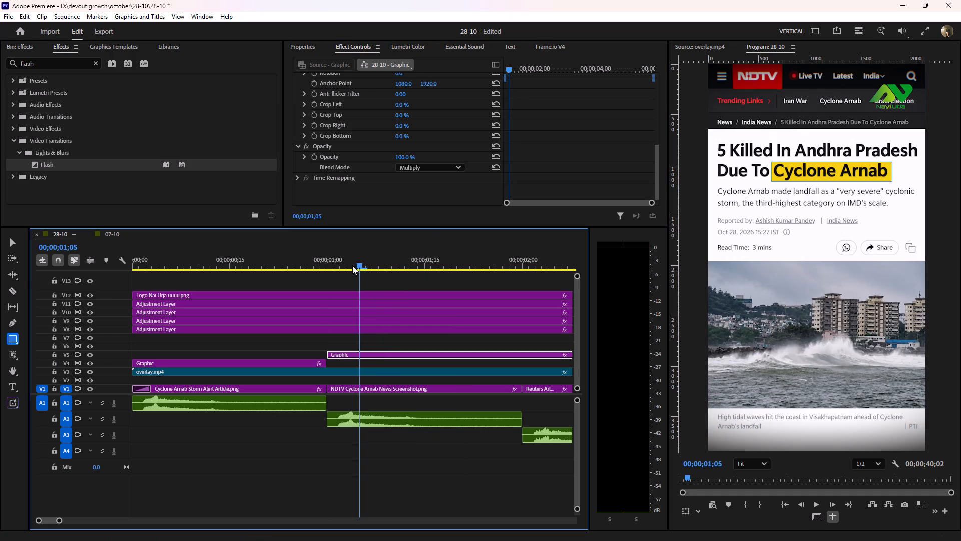
drag(352, 265, 346, 268)
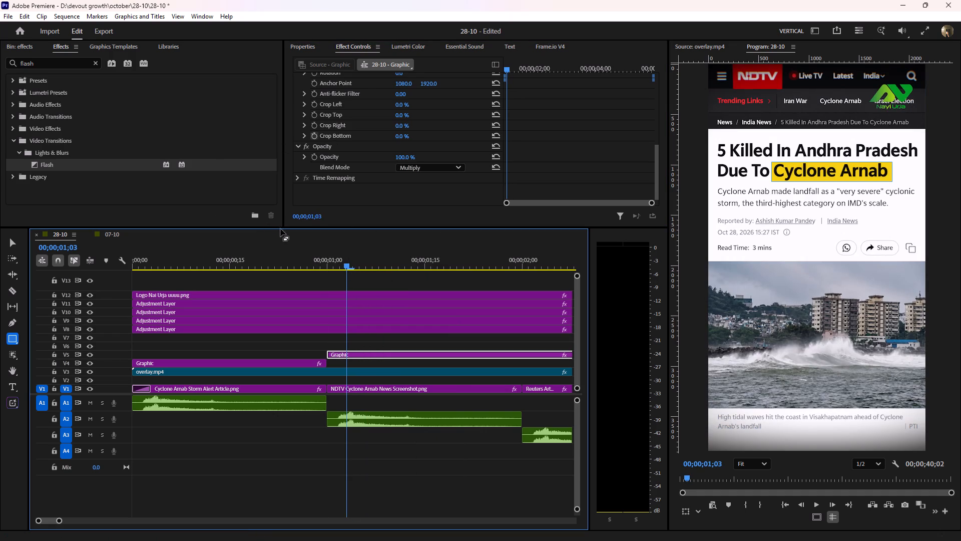
Enlarge the effects area and search for "crop" to pick the legacy Crop video effect.
drag(283, 227, 278, 283)
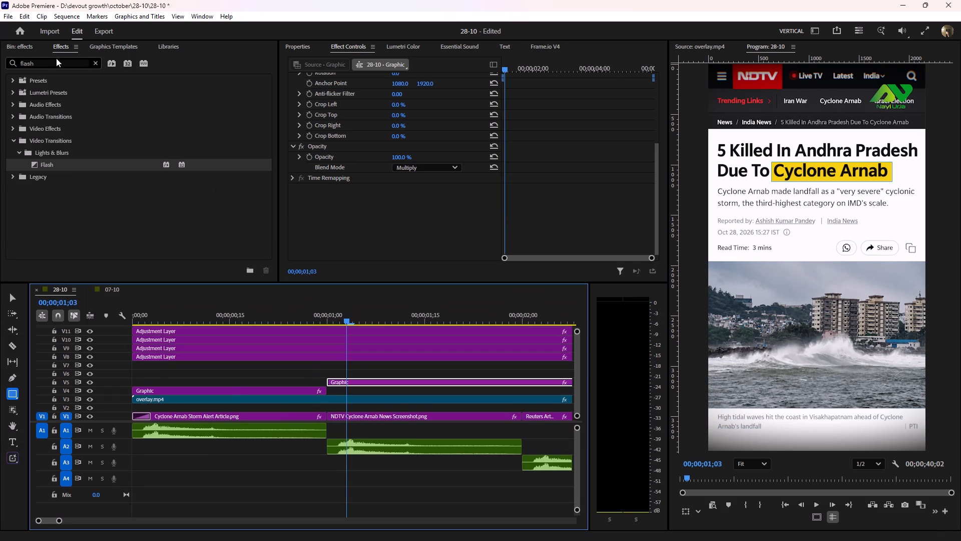
drag(45, 62, 2, 71)
text(cr)
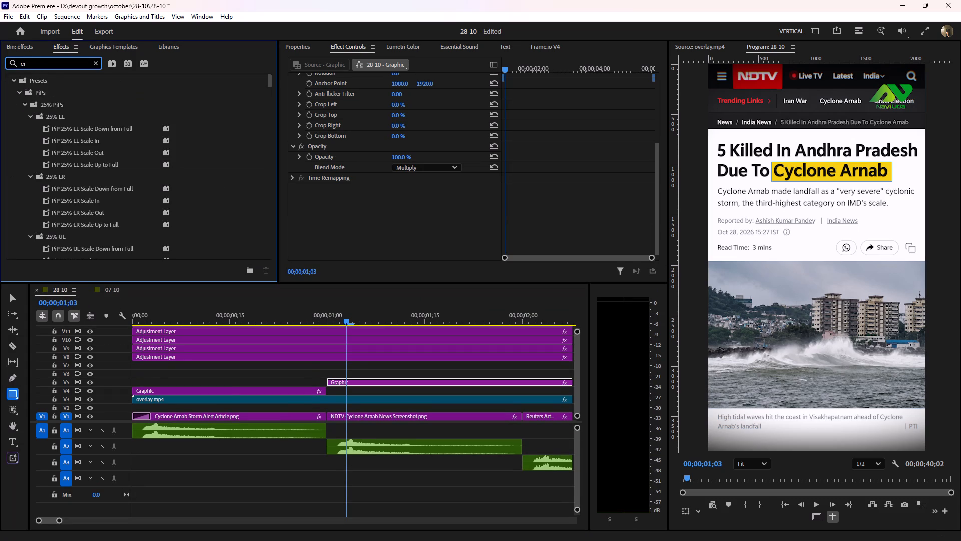
key(o)
key(p)
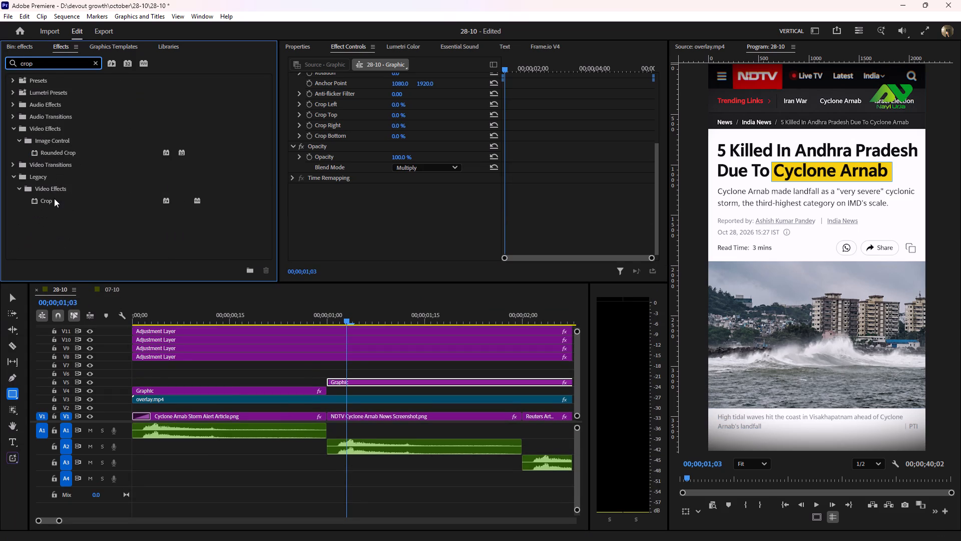
click(54, 198)
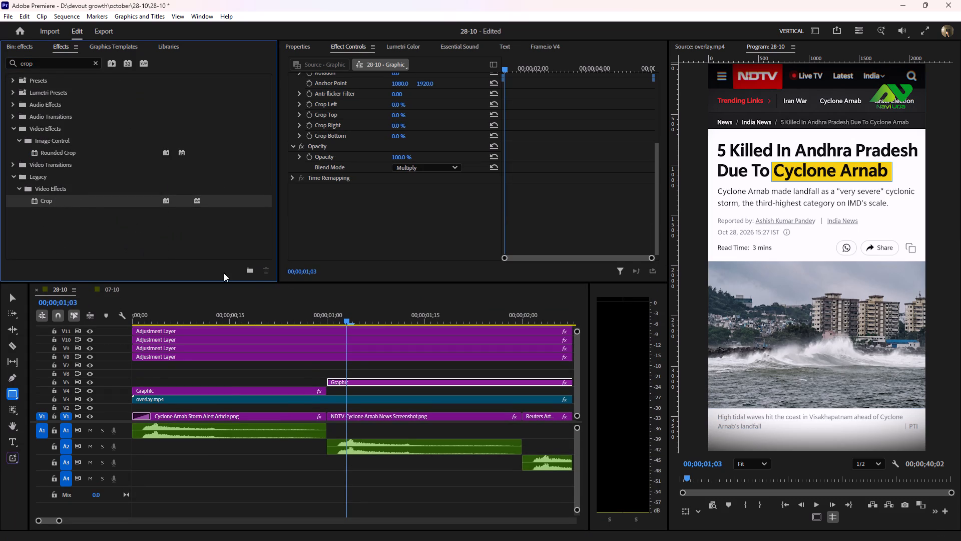
Trim the end of the NDTV highlight graphic on V5 to the end of the NDTV clip at 00;00;02;00.
click(355, 315)
key(minus)
key(minus)
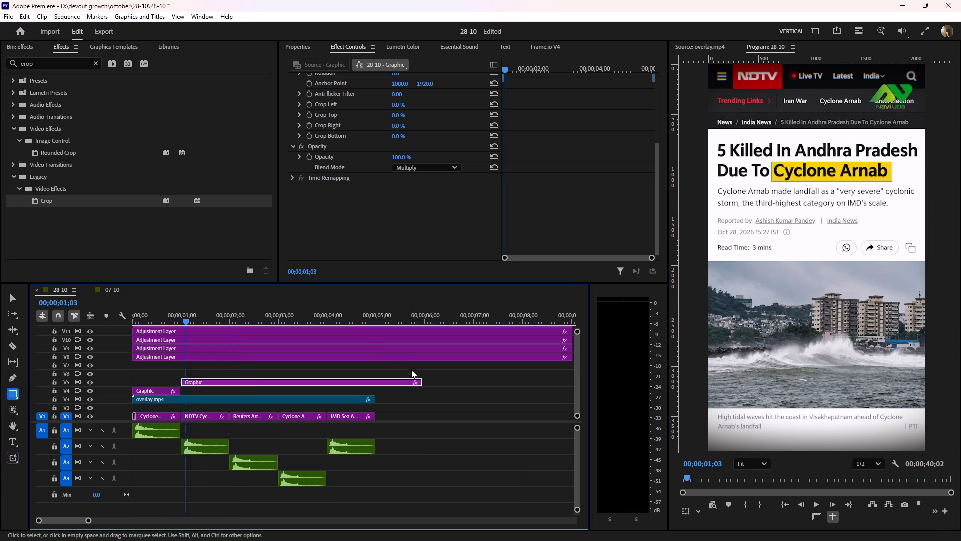
drag(428, 380, 237, 400)
key(equal)
key(equal)
click(378, 365)
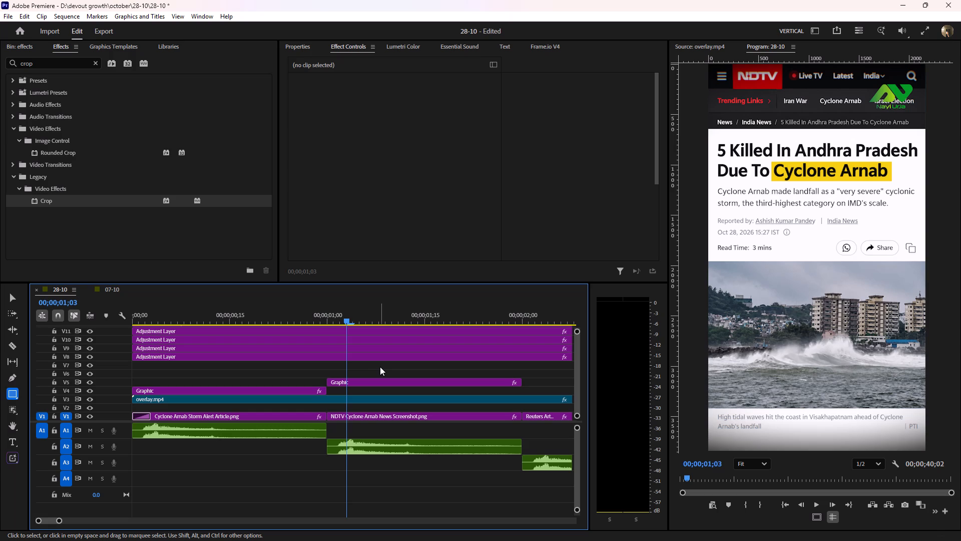
Play the sequence from the first frame and replay the opening to compare the first two articles' highlights.
drag(327, 317, 95, 351)
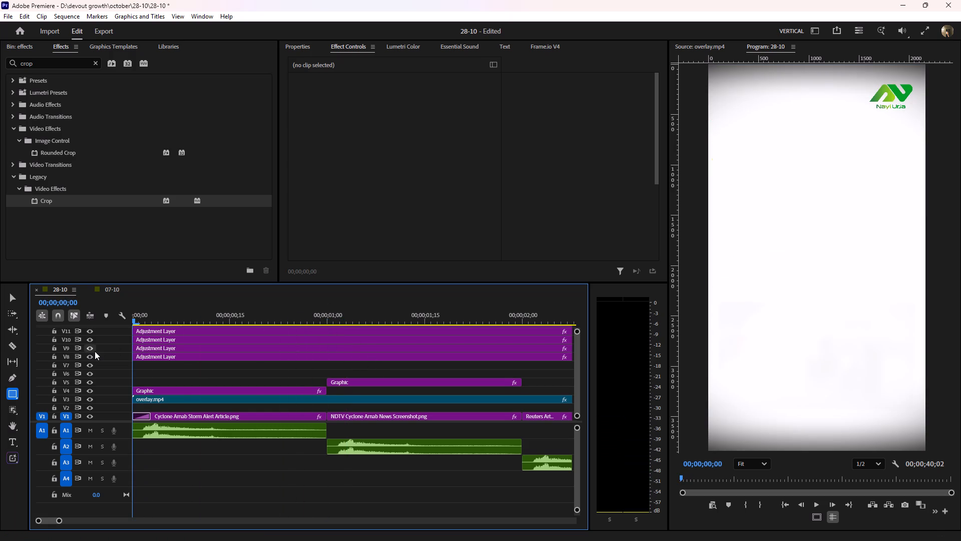
key(space)
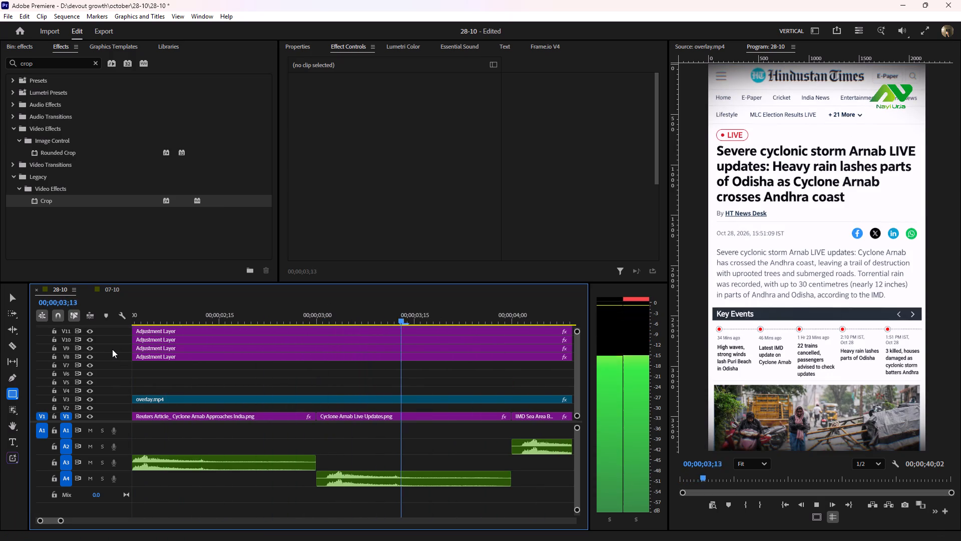
key(space)
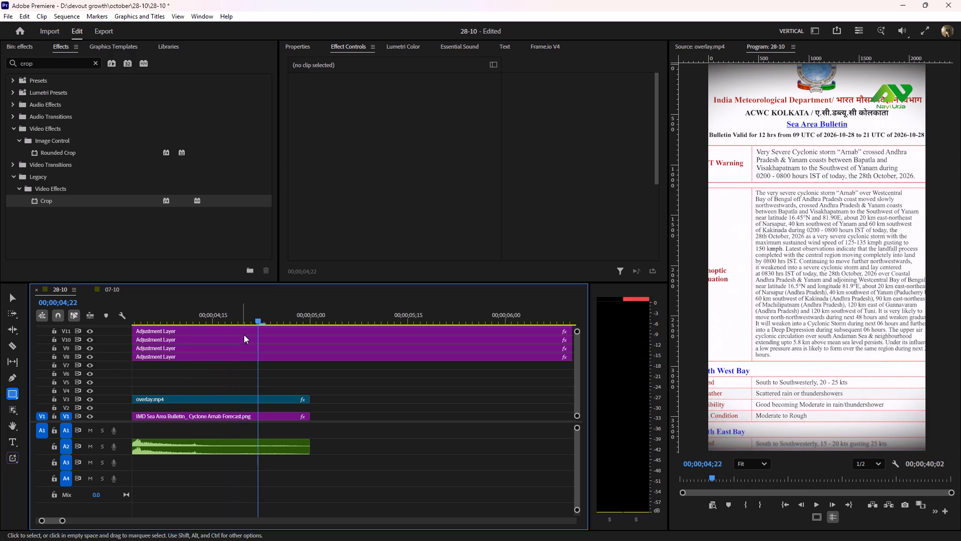
drag(258, 318, 38, 364)
key(space)
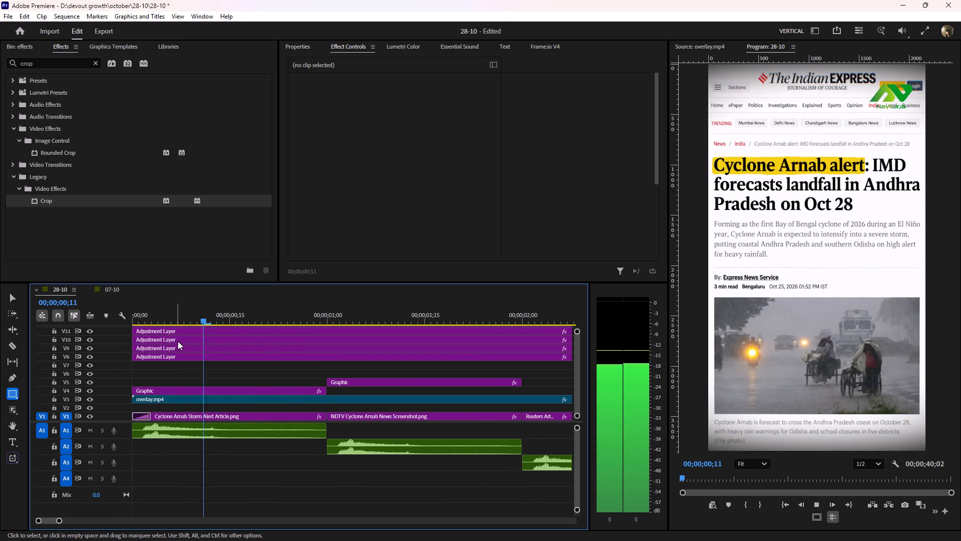
key(space)
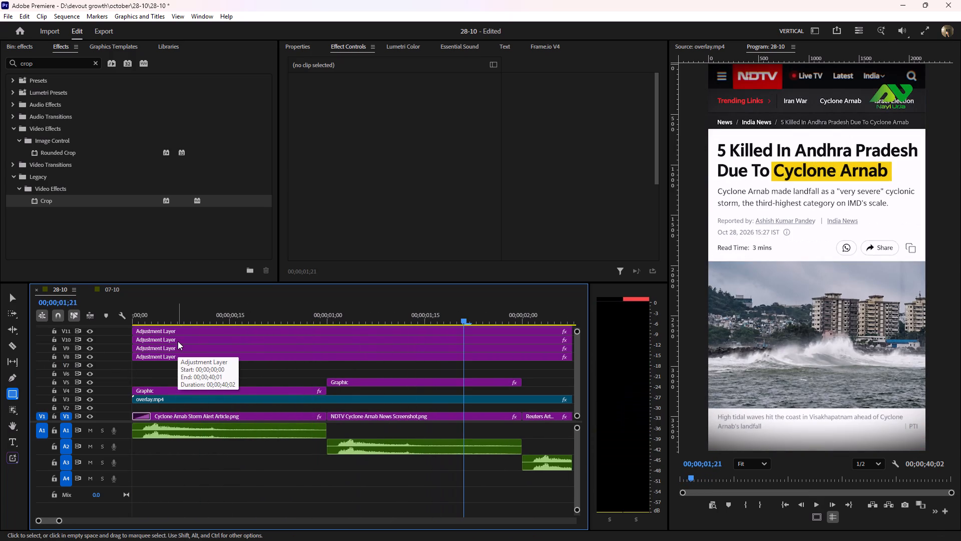
drag(344, 318, 298, 322)
key(space)
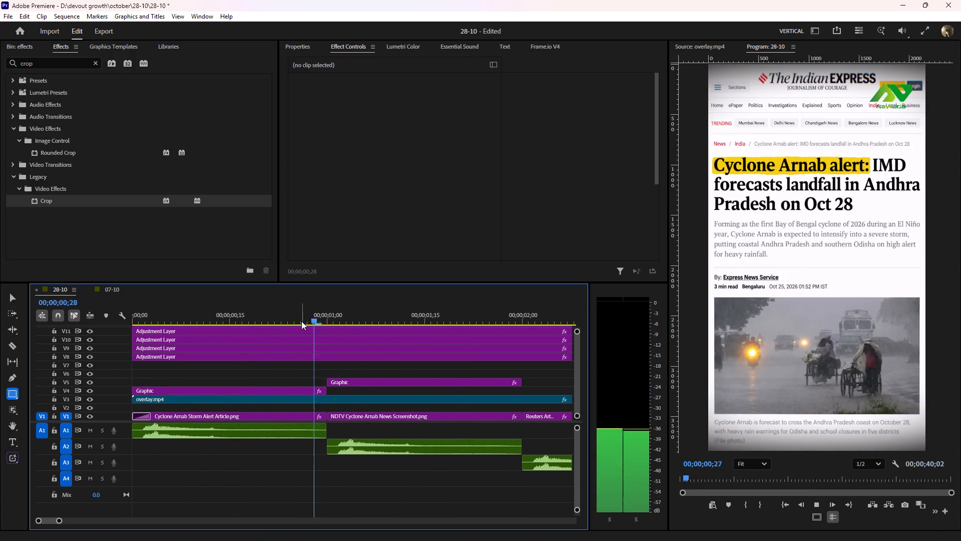
key(space)
Apply the Crop effect to the NDTV highlight graphic on V5.
drag(35, 201, 319, 342)
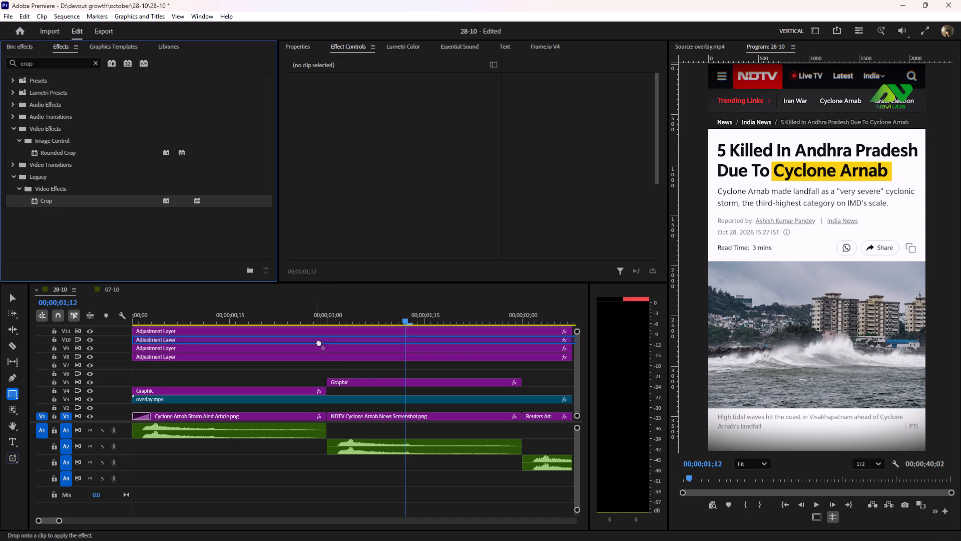
drag(319, 342, 363, 385)
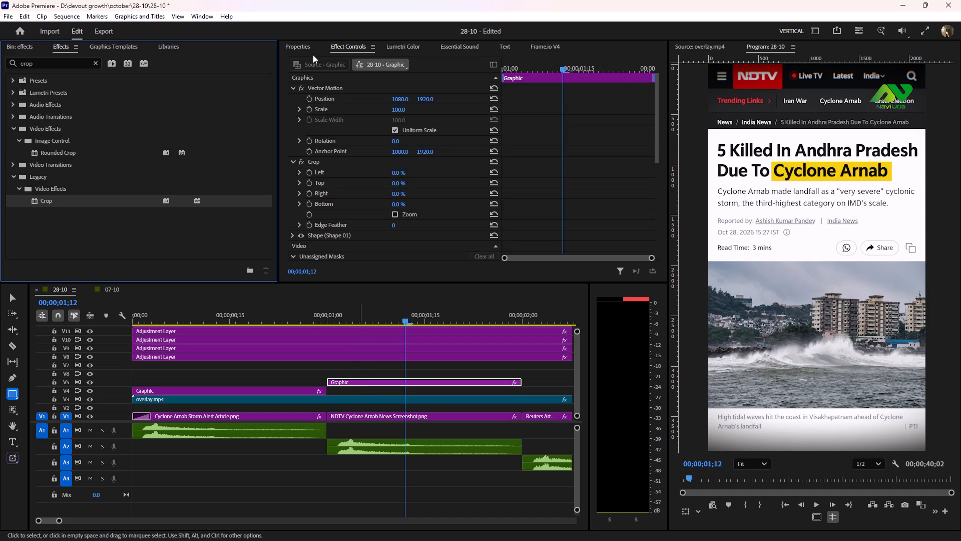
scroll(333, 151, down, 15)
scroll(337, 155, up, 7)
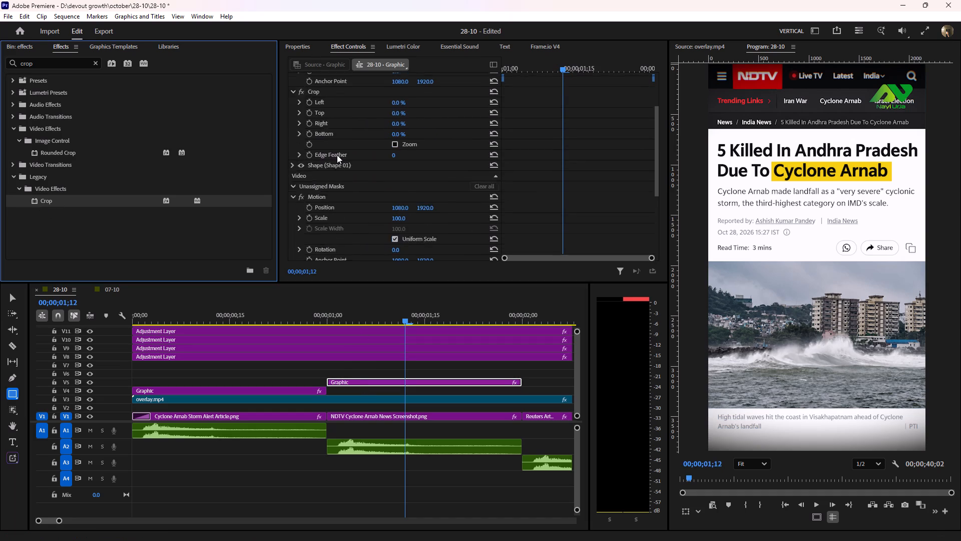
scroll(337, 155, up, 11)
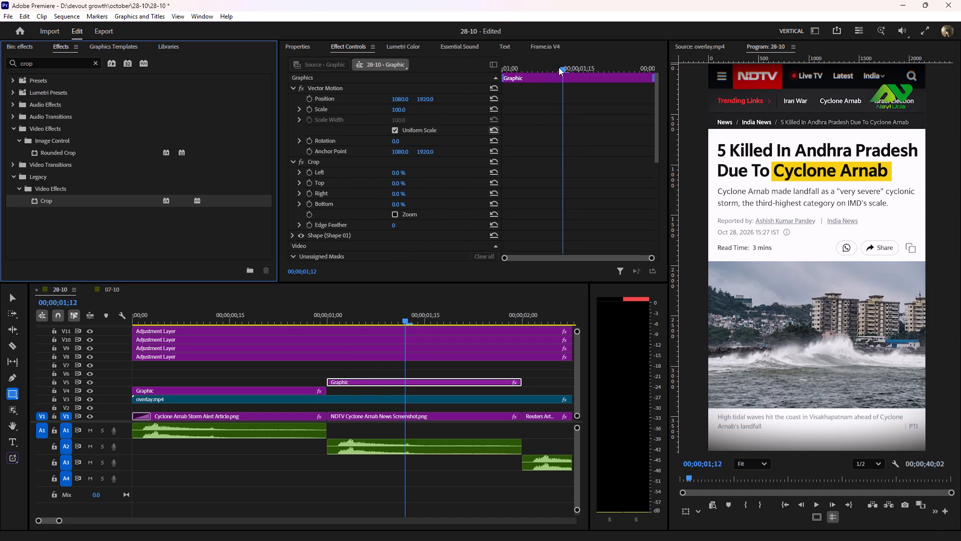
Crop the NDTV highlight from the right by 72.6% at 00;00;01;00 and start keyframing that Right value.
drag(559, 67, 503, 98)
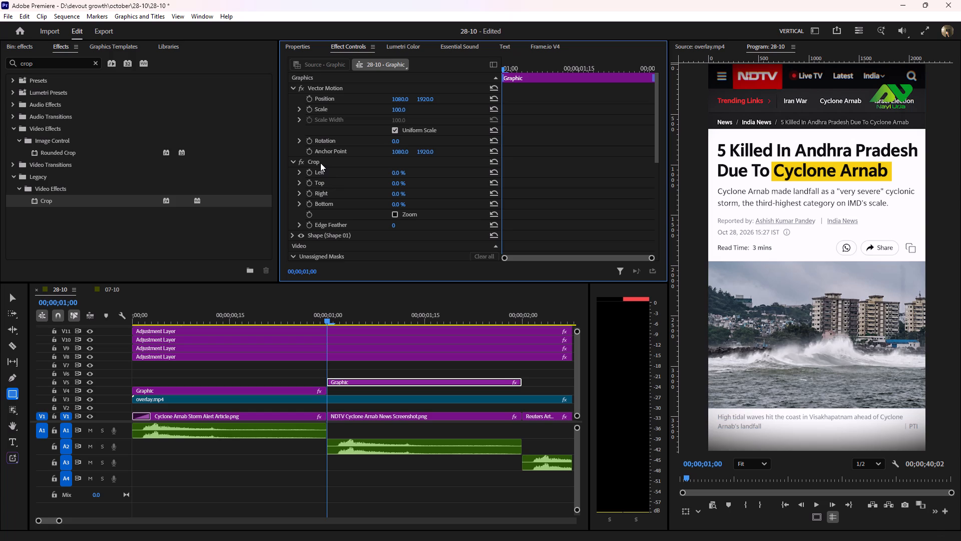
click(320, 163)
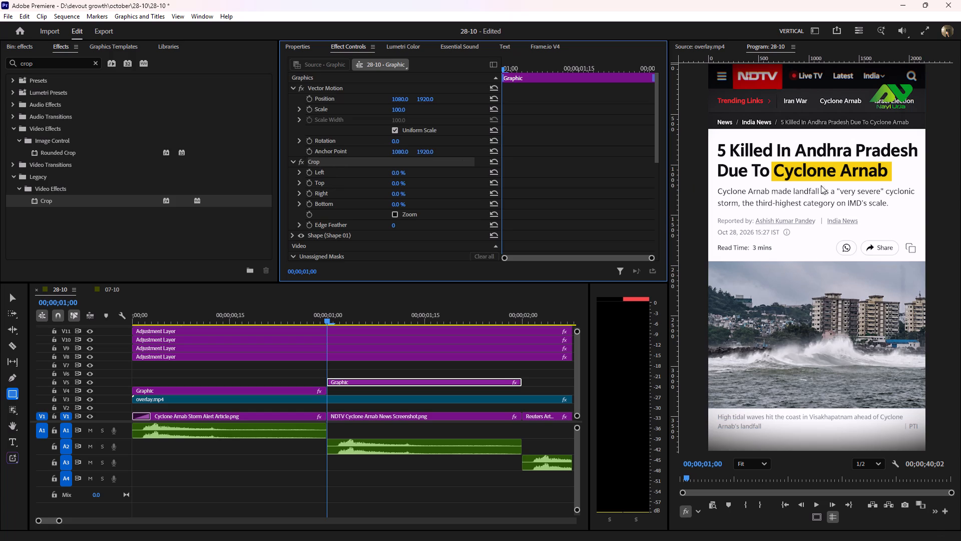
click(349, 195)
click(331, 165)
drag(396, 195, 393, 195)
drag(393, 195, 394, 198)
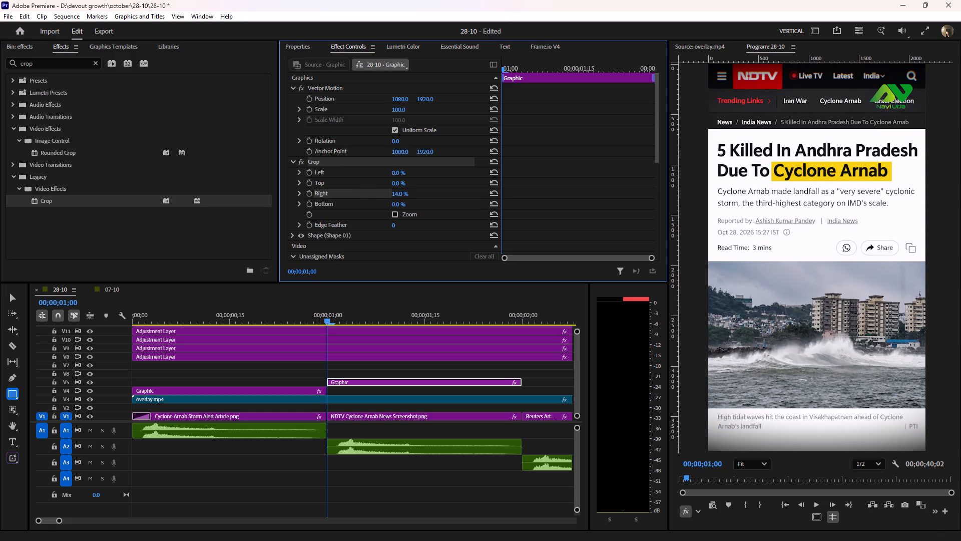
drag(394, 198, 405, 192)
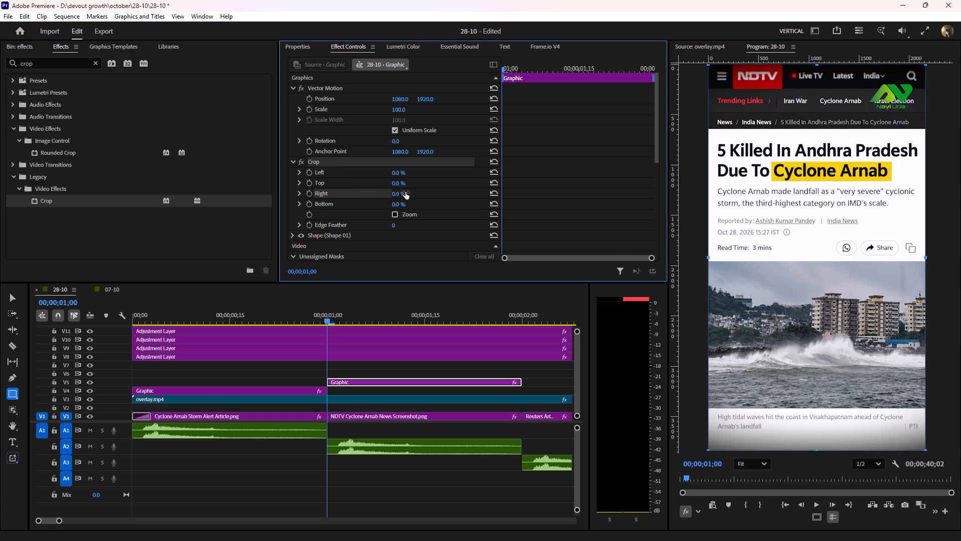
drag(405, 192, 383, 202)
drag(927, 258, 774, 292)
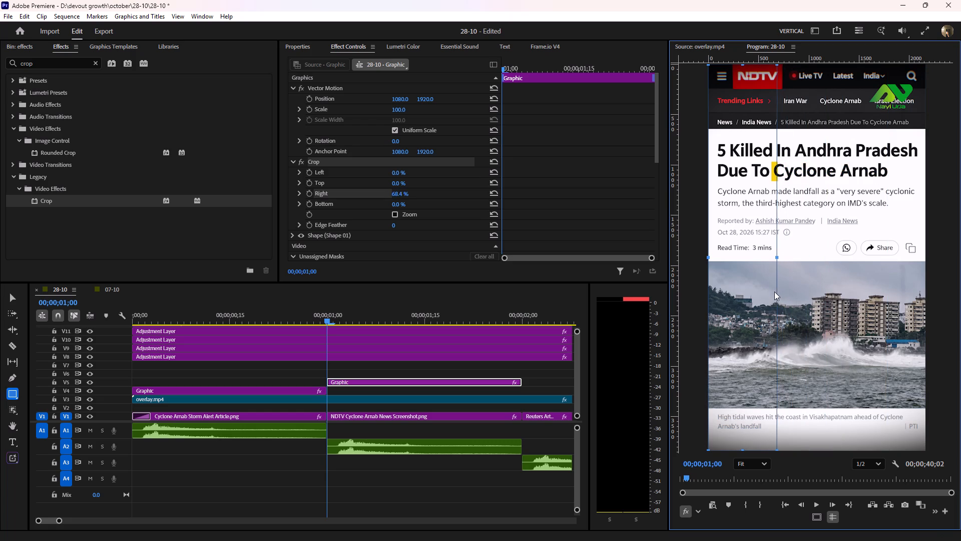
drag(774, 292, 768, 296)
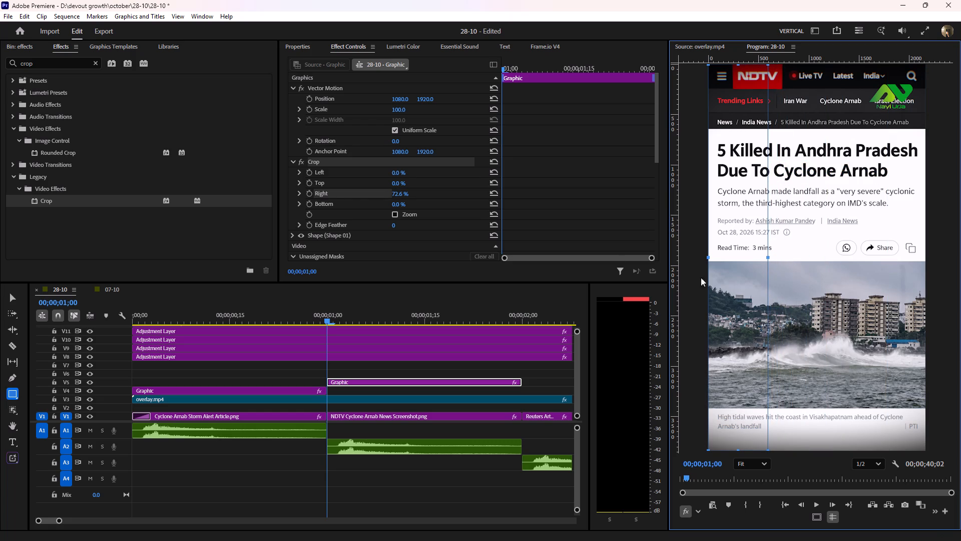
click(306, 194)
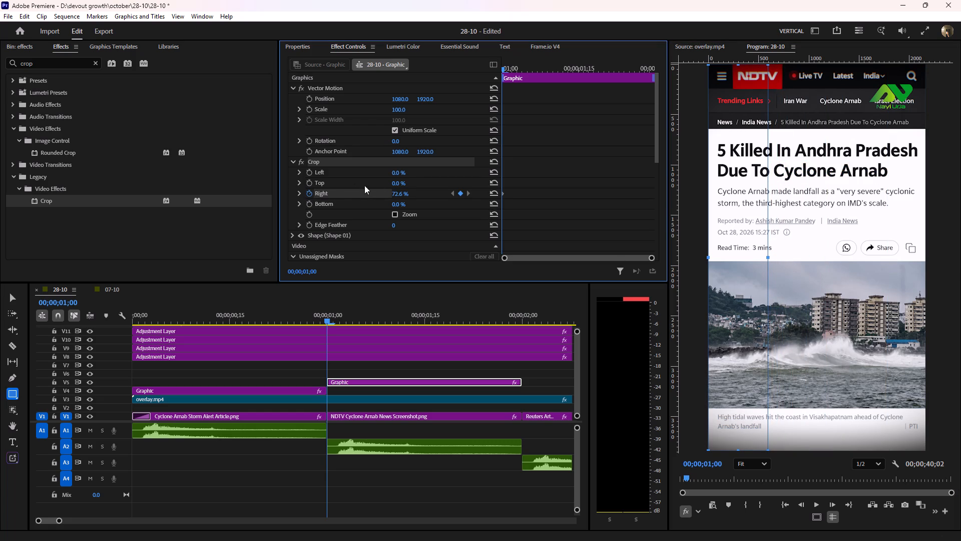
Add a keyframe resetting the NDTV highlight's Right crop to 0% at 00;00;01;16.
key(space)
key(space)
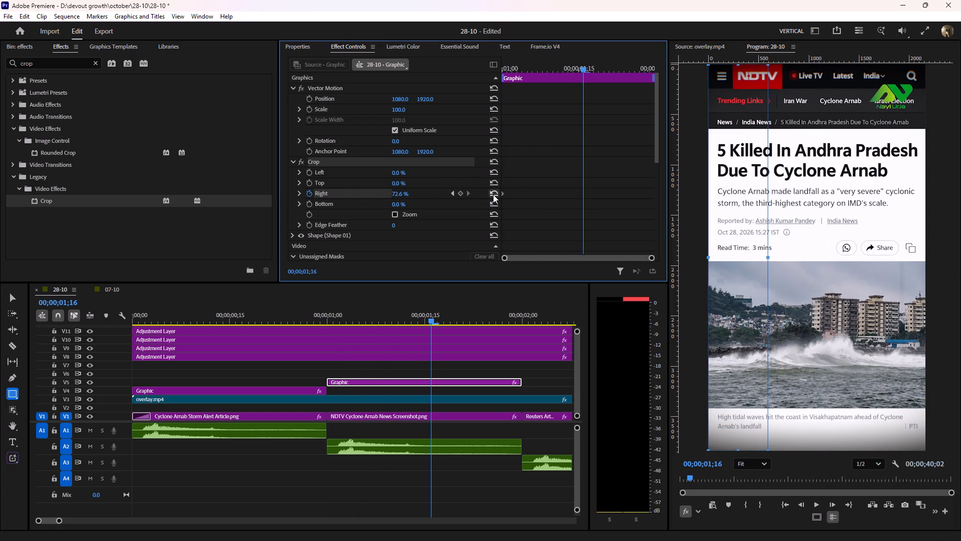
click(493, 194)
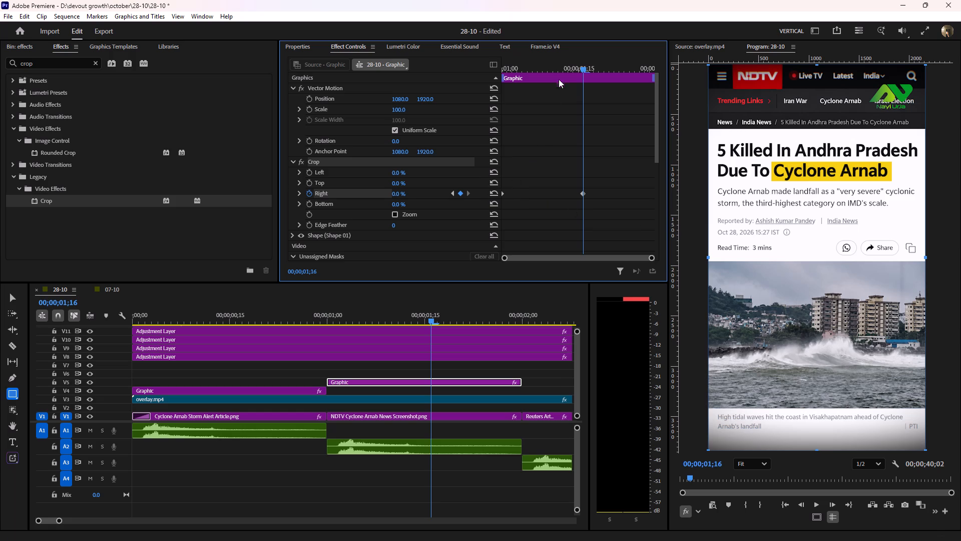
Play the NDTV highlight from its first frame to review the crop reveal animation.
drag(565, 65, 449, 101)
key(space)
key(space)
Apply Ease In and Ease Out to both Right crop keyframes of the NDTV highlight and play the reveal.
drag(618, 180, 585, 187)
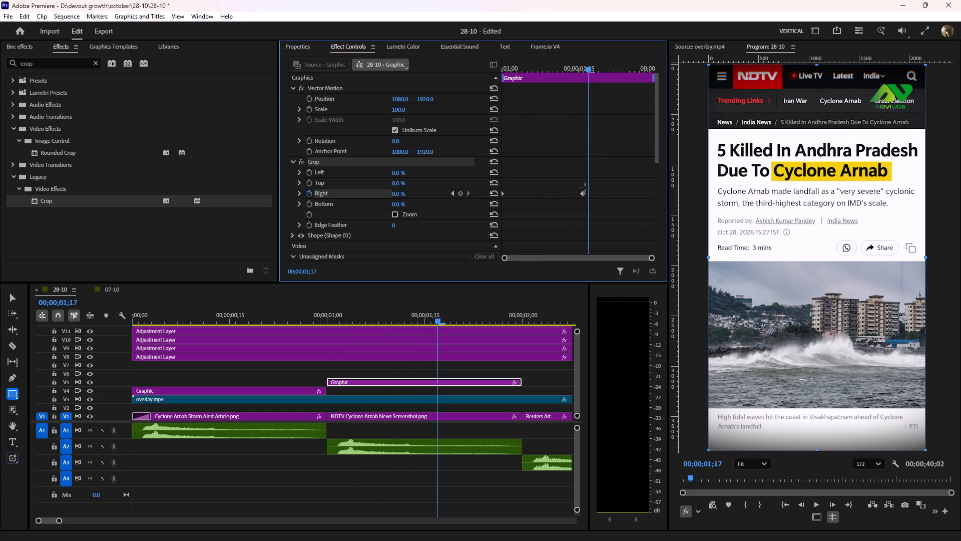
drag(585, 187, 435, 211)
right_click(582, 191)
click(609, 319)
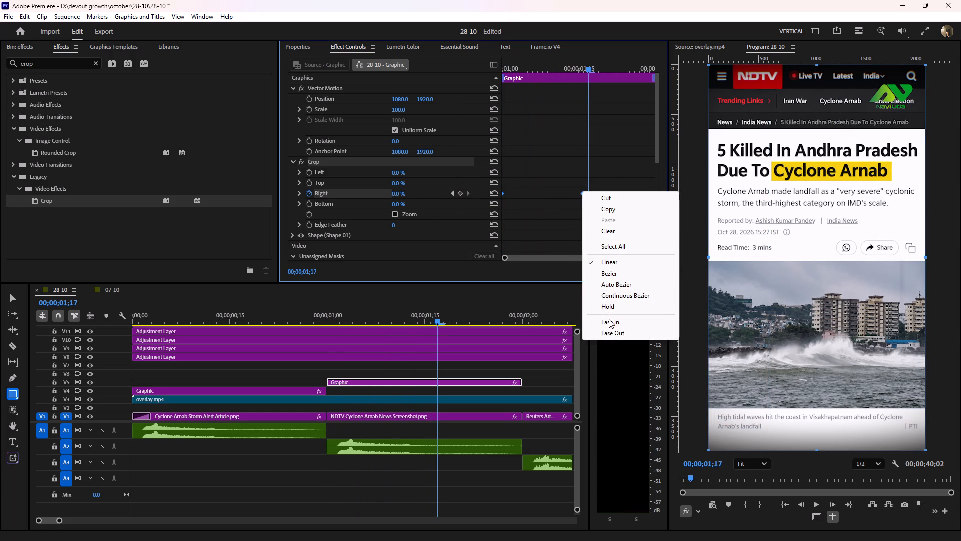
right_click(583, 193)
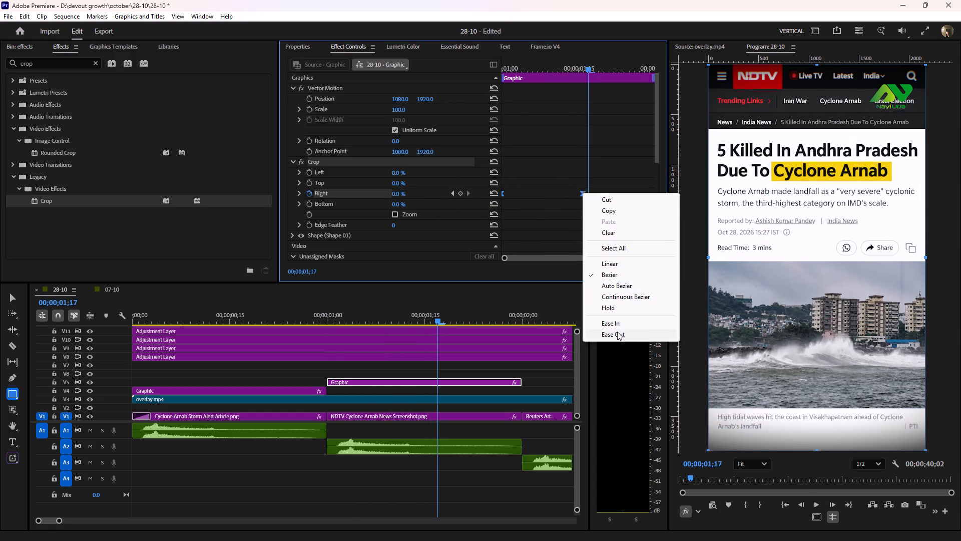
click(618, 332)
drag(557, 65, 462, 83)
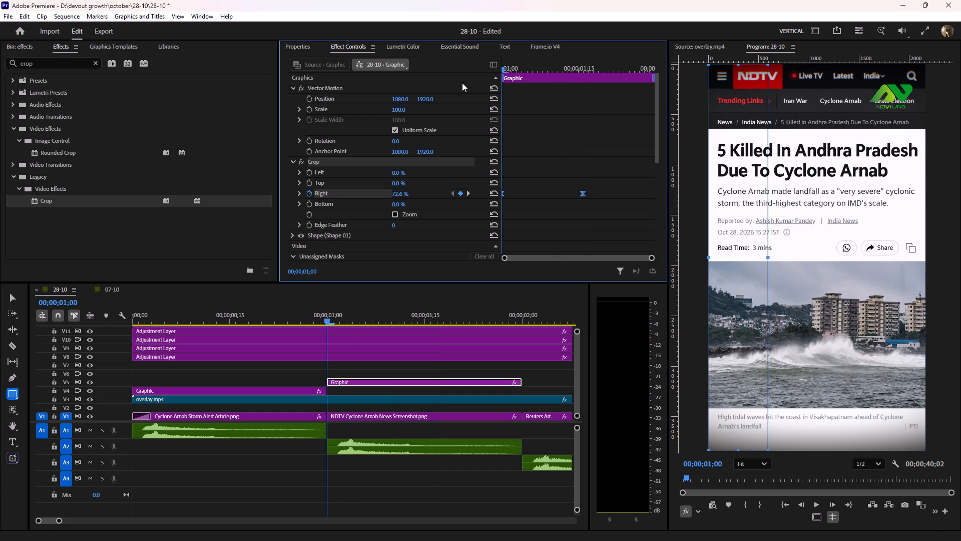
drag(462, 83, 459, 83)
key(space)
key(space)
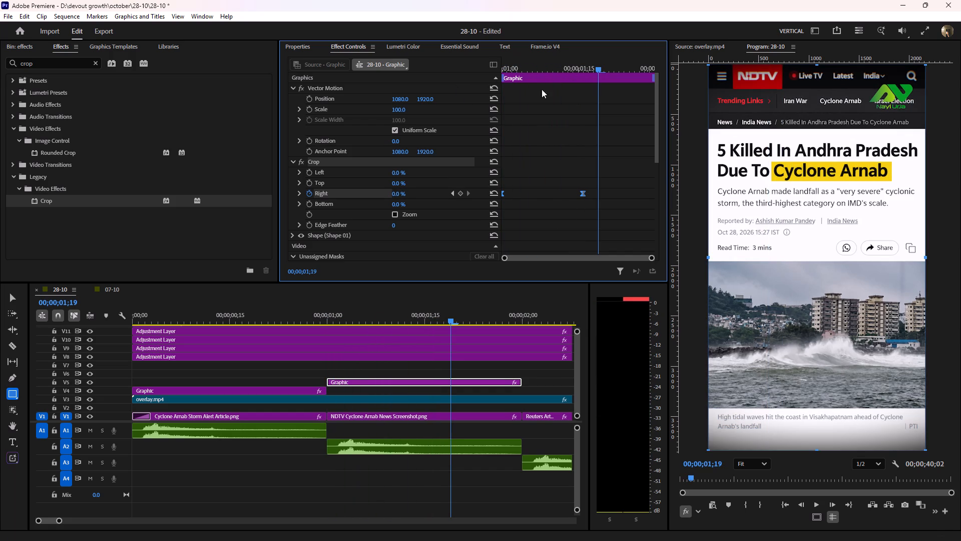
Lengthen the ease-in handle of the last Right crop keyframe in the velocity graph for a faster start, and play it back.
click(299, 193)
scroll(555, 171, down, 3)
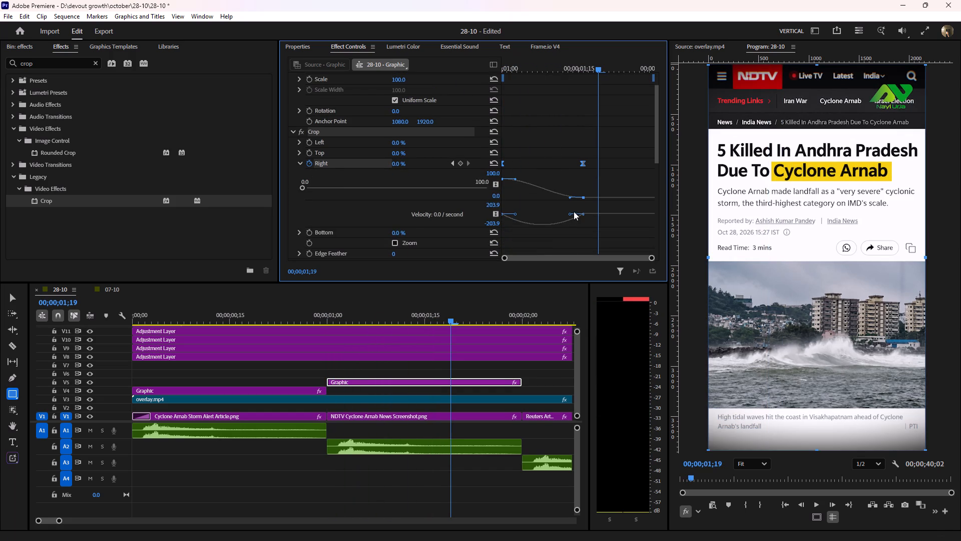
drag(569, 215, 504, 214)
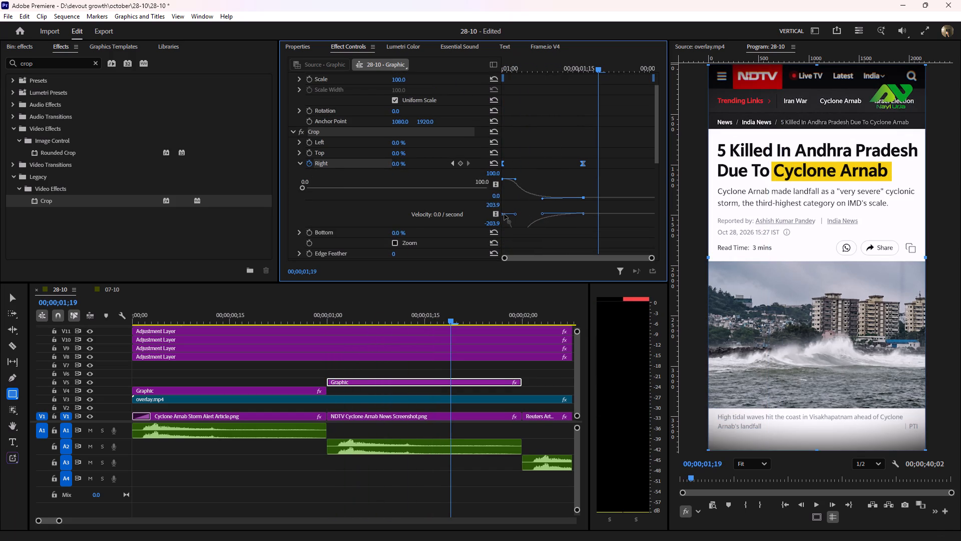
drag(504, 214, 498, 214)
drag(591, 62, 392, 115)
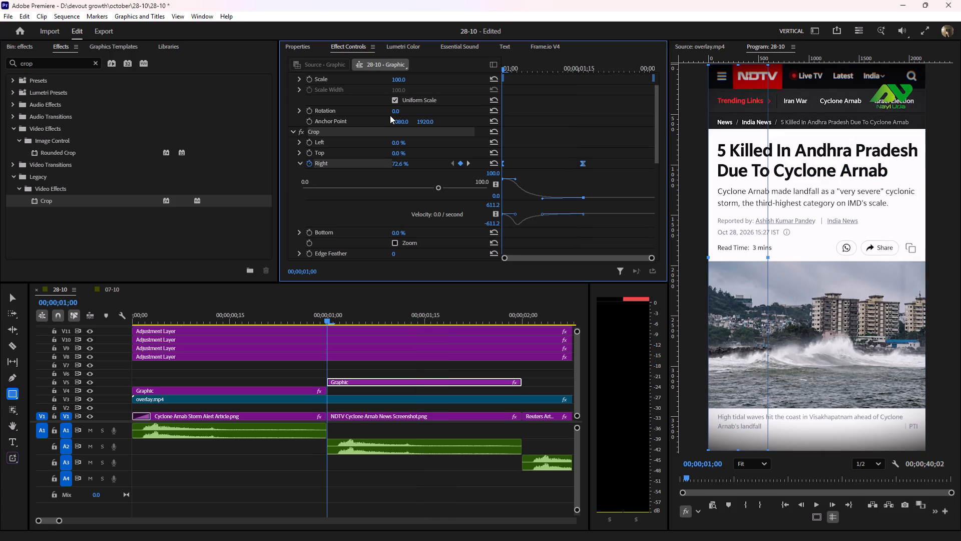
key(space)
key(space)
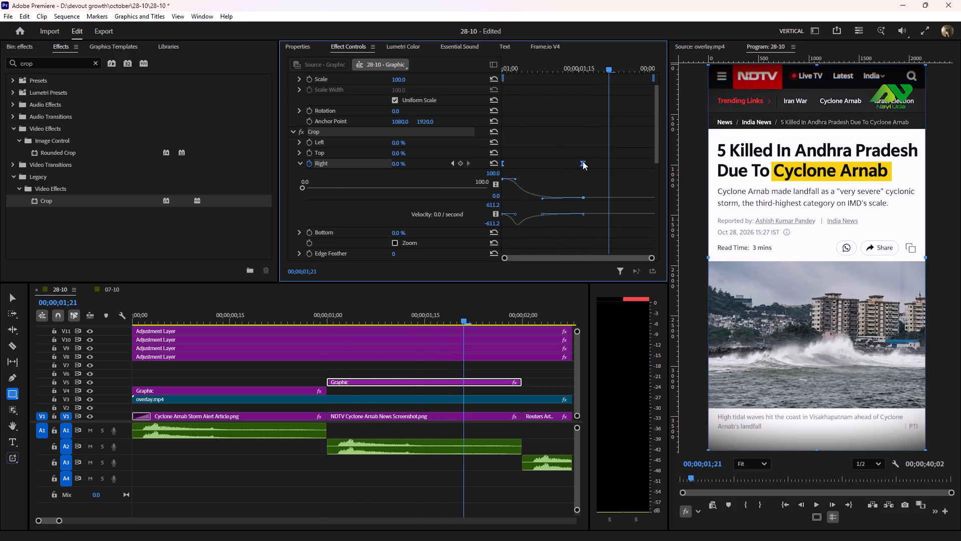
Move the NDTV highlight's last Right crop keyframe to about 00;00;01;22 and replay the reveal.
click(569, 143)
drag(583, 161, 613, 166)
drag(592, 59, 386, 88)
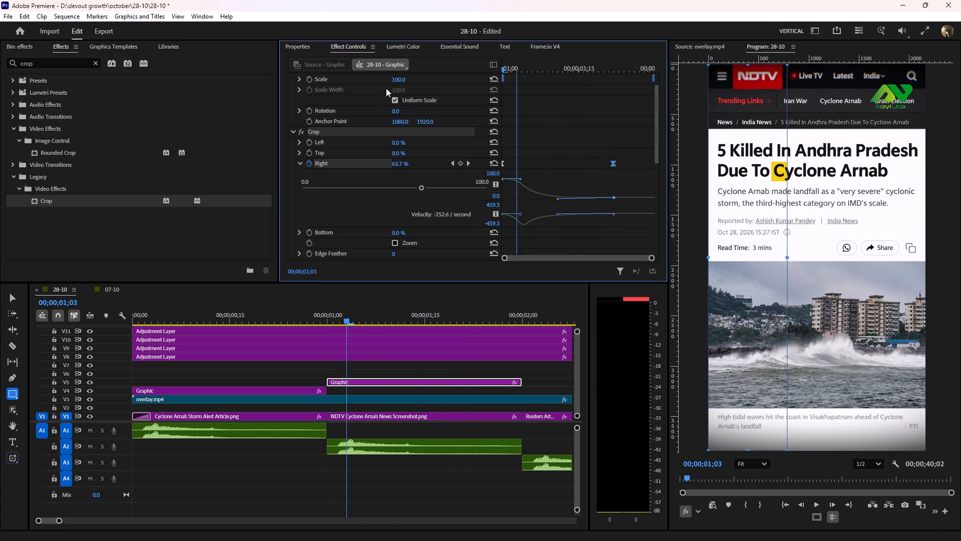
drag(386, 88, 380, 89)
key(space)
key(space)
Copy the Roughen Edges effect from the first highlight graphic on V4 onto the NDTV highlight graphic on V5.
click(376, 371)
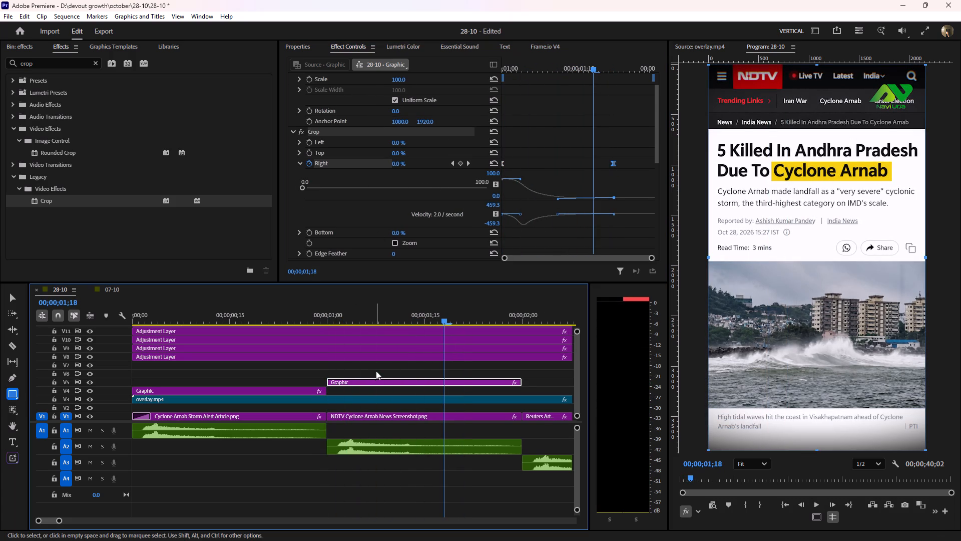
click(262, 388)
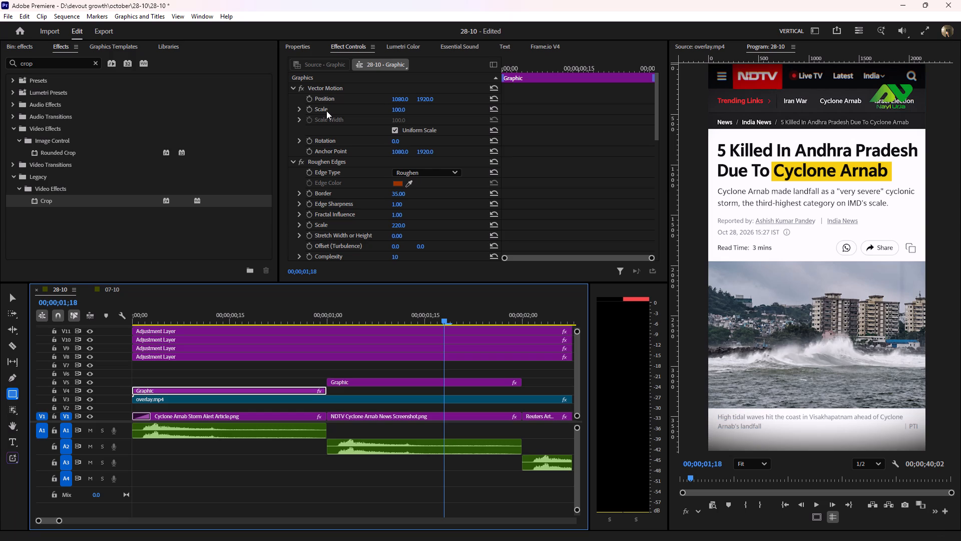
click(334, 163)
right_click(334, 163)
click(363, 205)
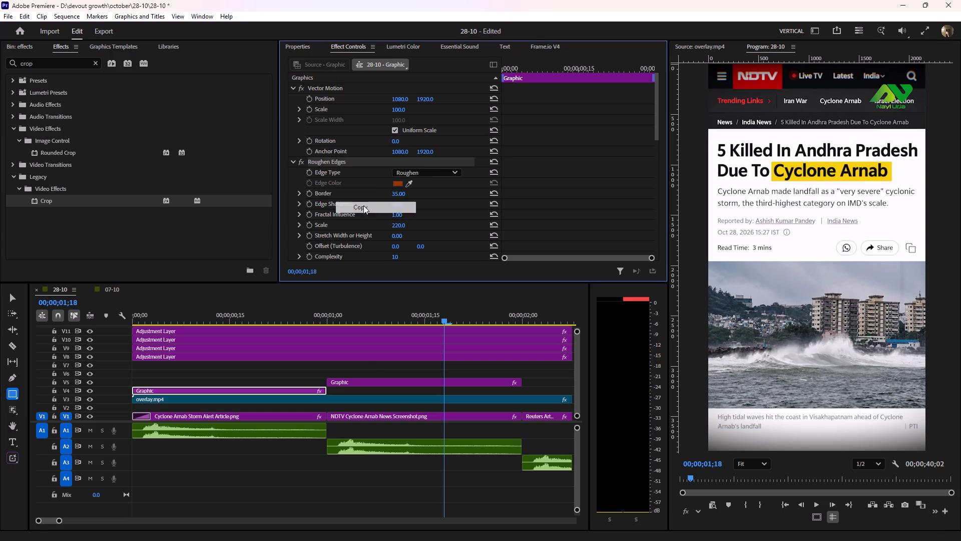
click(380, 381)
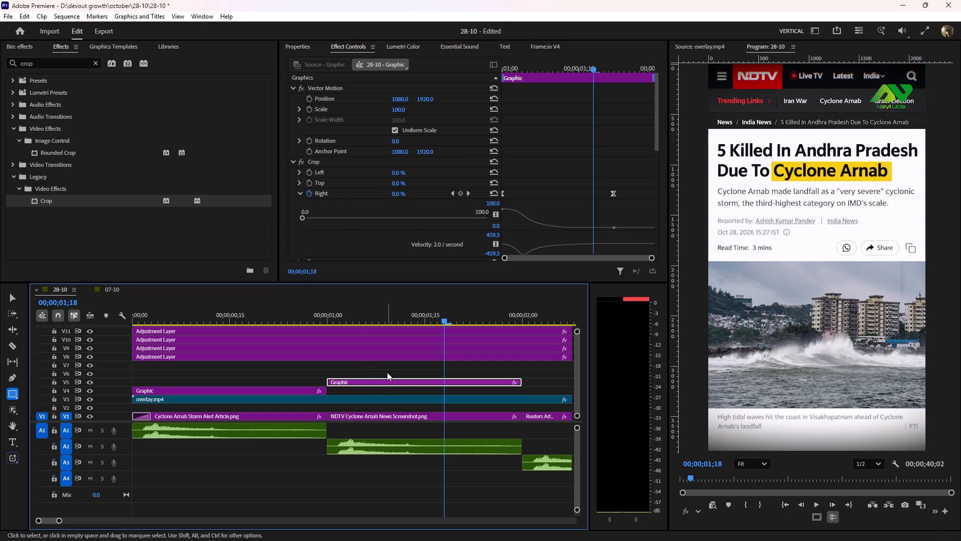
key(ctrl+v)
Play the sequence through the Indian Express and NDTV highlights up to the Reuters article to review the animations.
drag(359, 315, 292, 319)
key(space)
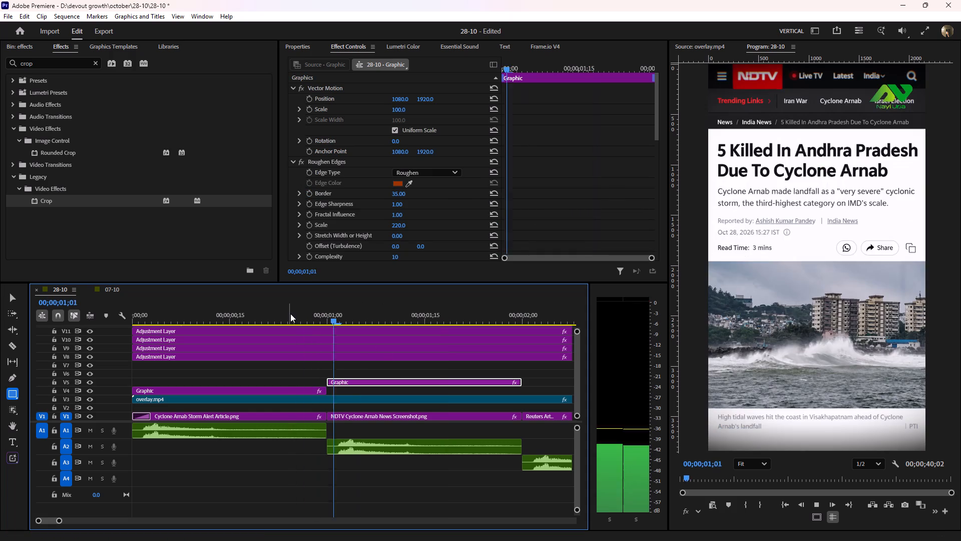
key(space)
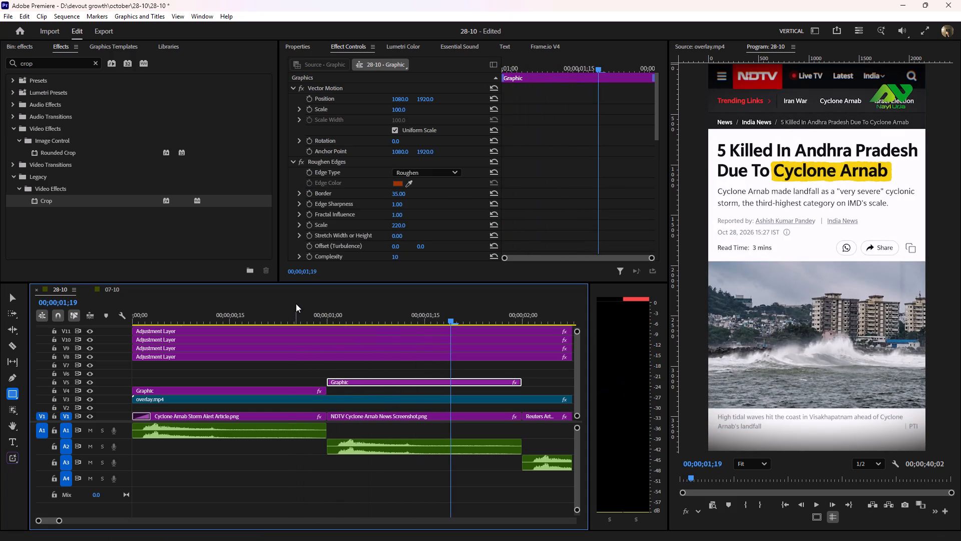
drag(329, 305, 280, 321)
click(346, 372)
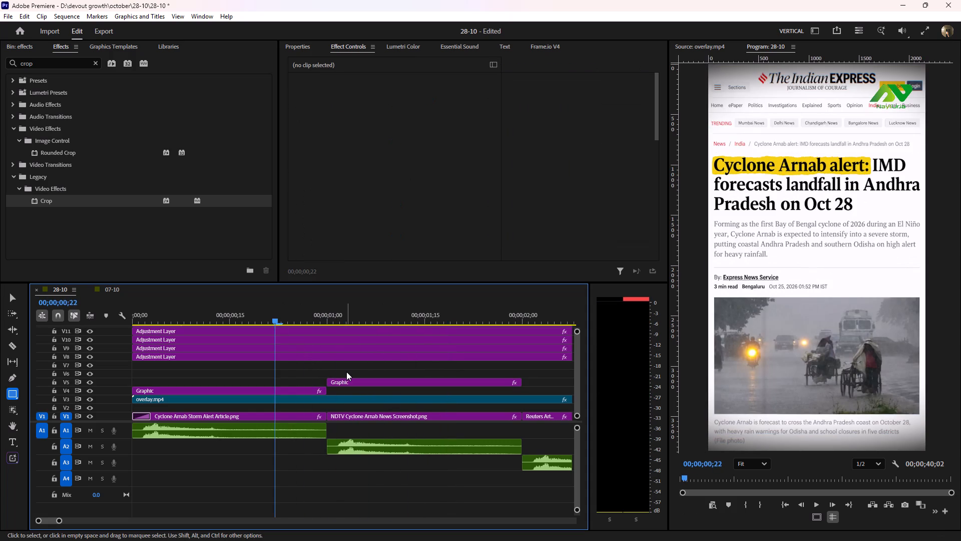
key(space)
key(space)
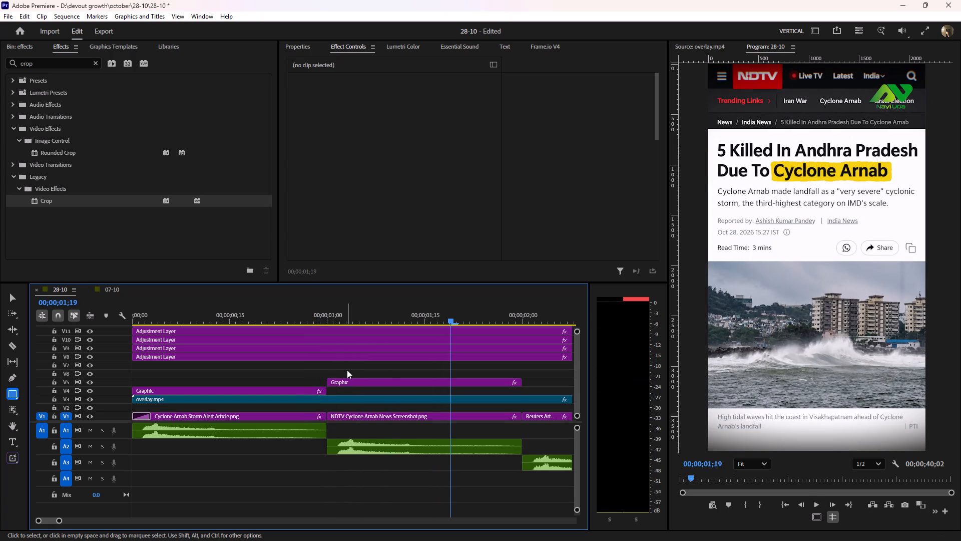
drag(356, 311, 235, 323)
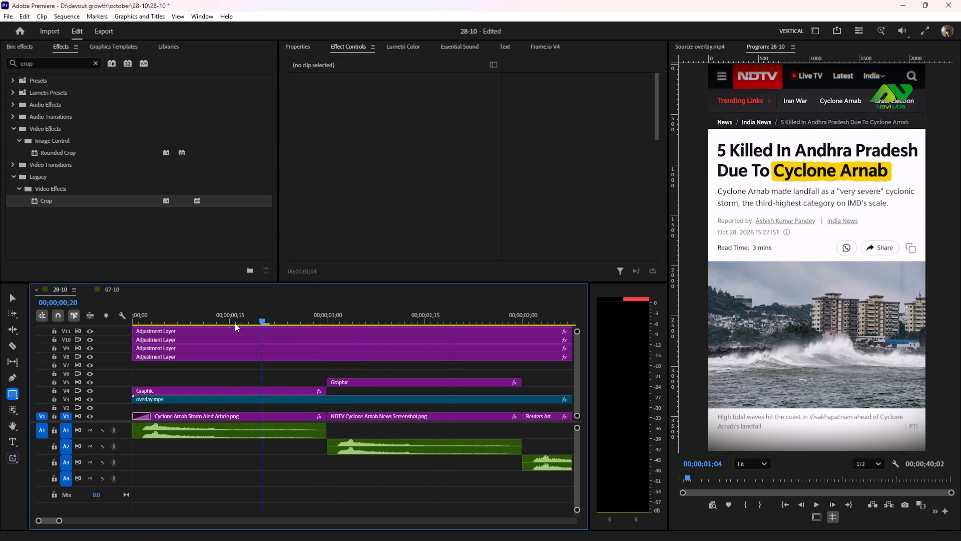
drag(235, 323, 69, 329)
key(space)
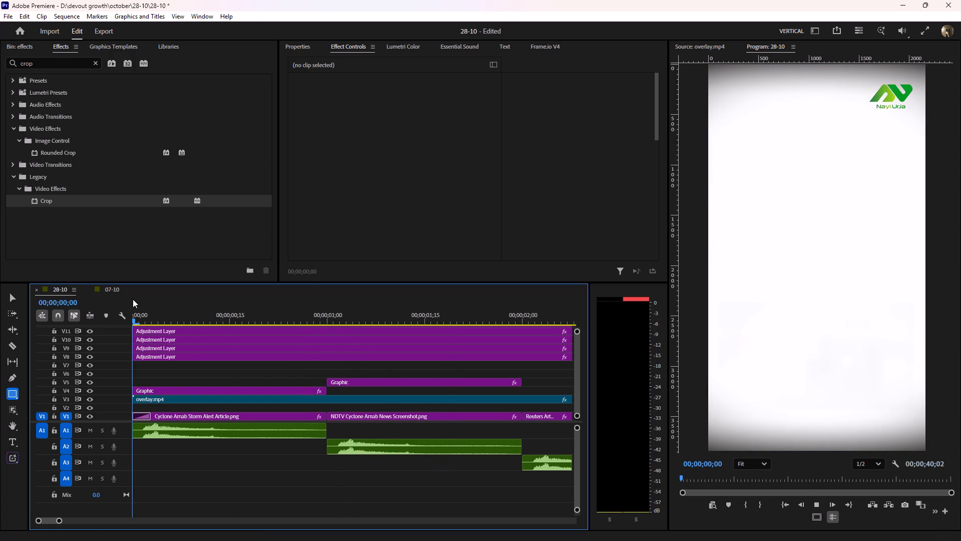
key(space)
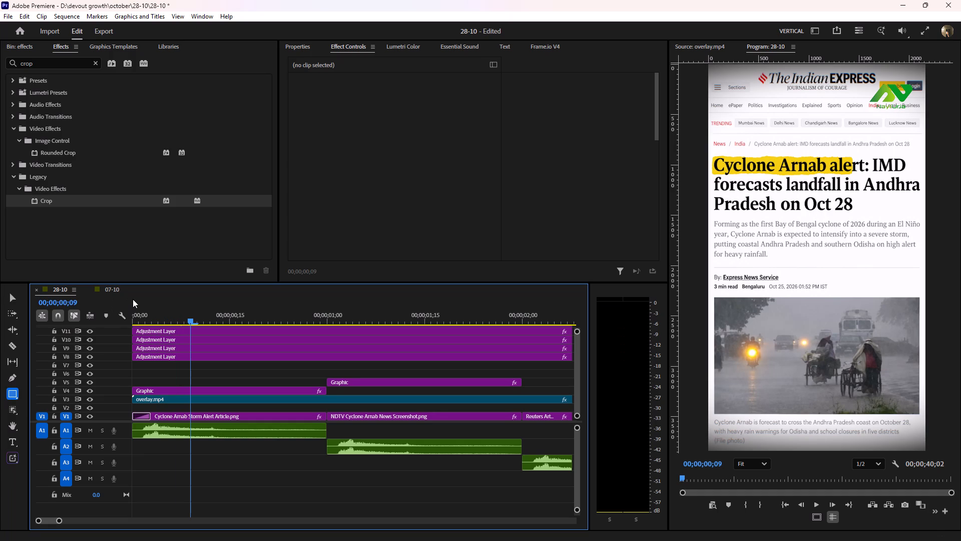
key(space)
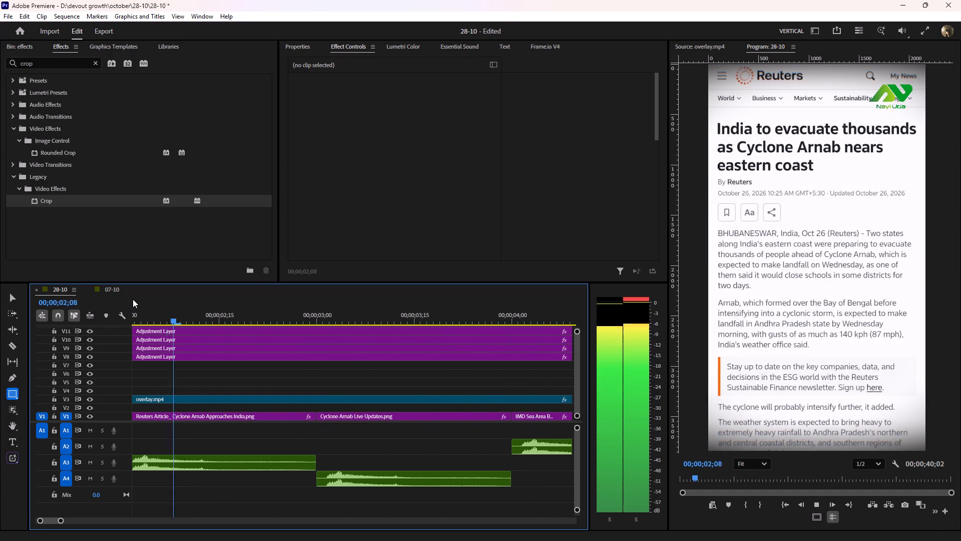
key(space)
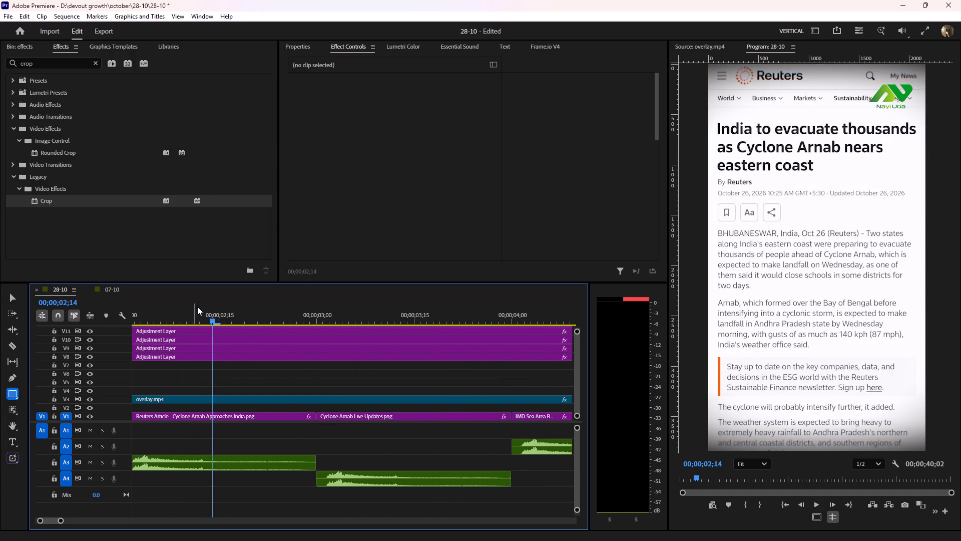
Duplicate the NDTV highlight graphic onto V4 above the Reuters article clip, starting at 00;00;02;00.
scroll(204, 307, up, 4)
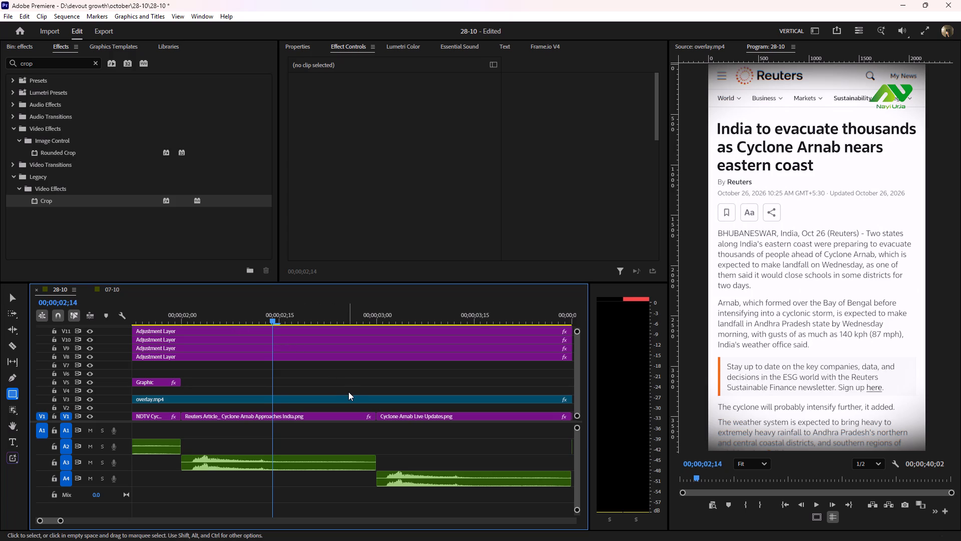
scroll(346, 392, up, 8)
drag(281, 318, 238, 328)
key(space)
key(space)
scroll(341, 365, up, 4)
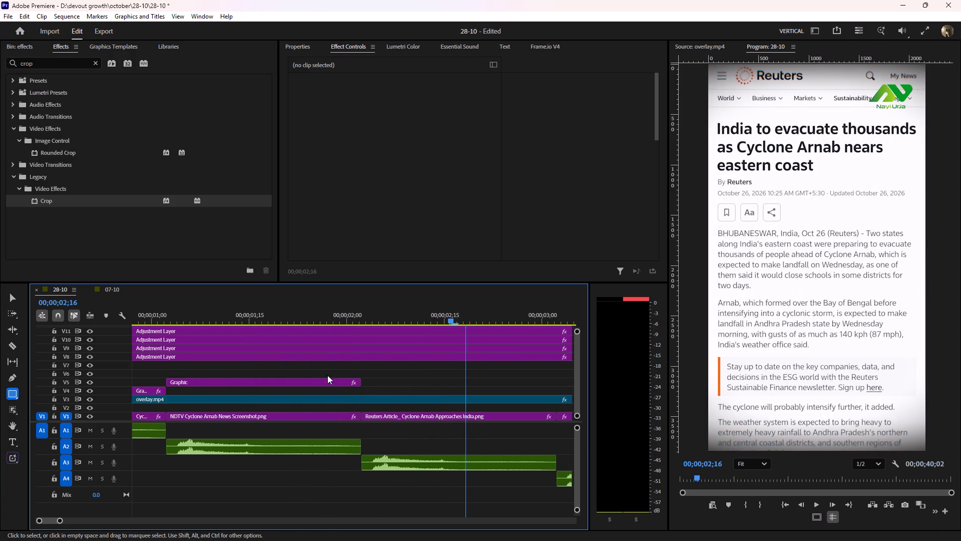
click(297, 384)
alt+drag(271, 382, 393, 402)
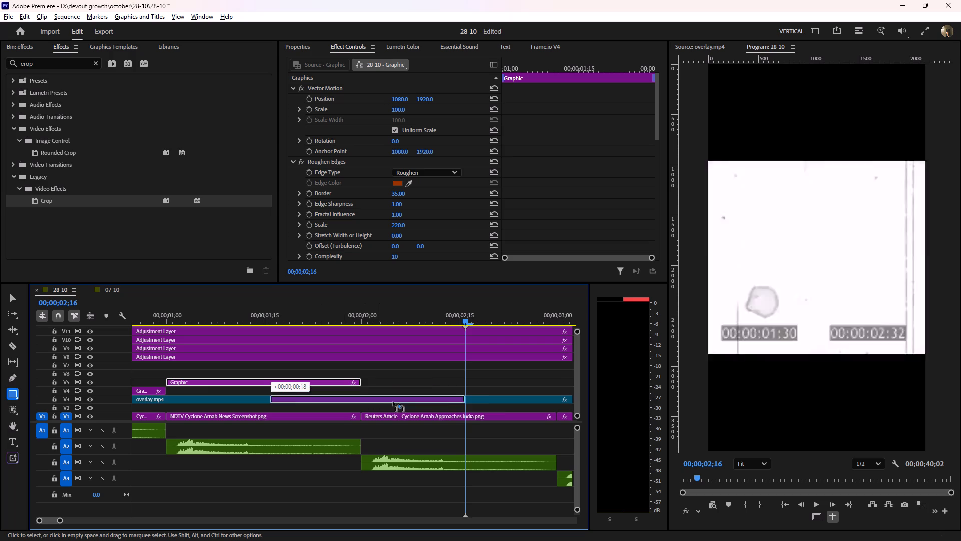
alt+drag(393, 402, 463, 392)
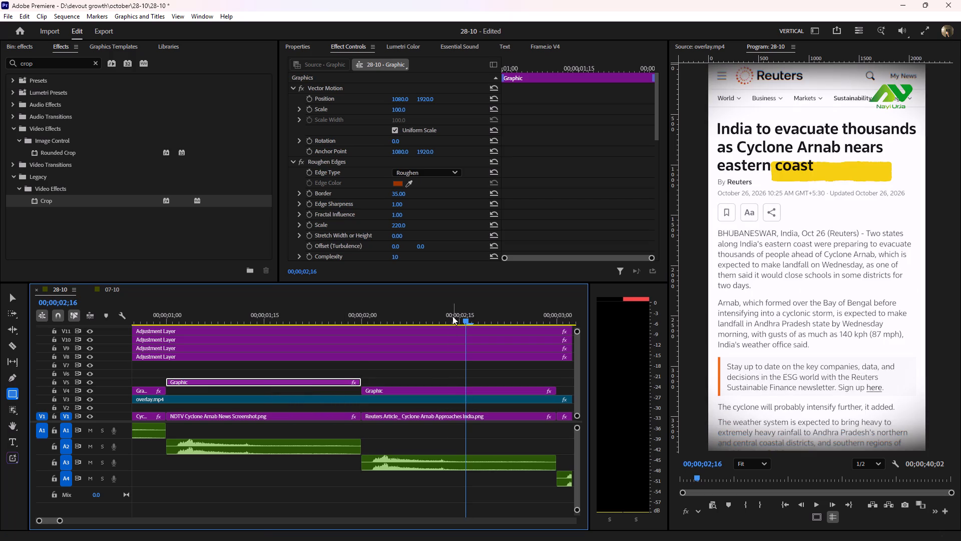
Set the duplicated highlight's Vector Motion Position to 712, 1689 so it starts over "Cyclone Arnab" in the Reuters headline.
drag(452, 316, 446, 317)
click(443, 385)
click(451, 390)
drag(450, 312, 443, 314)
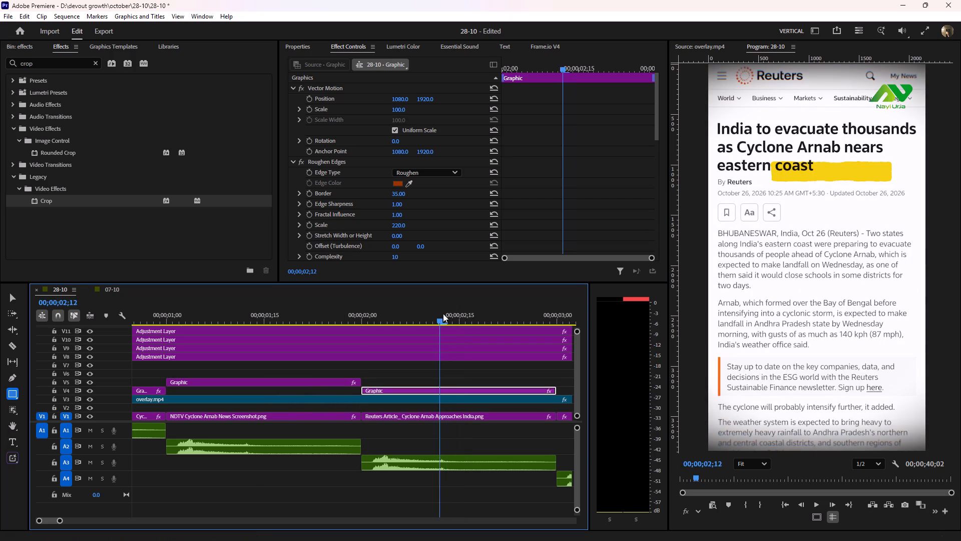
drag(443, 314, 420, 318)
drag(430, 98, 427, 98)
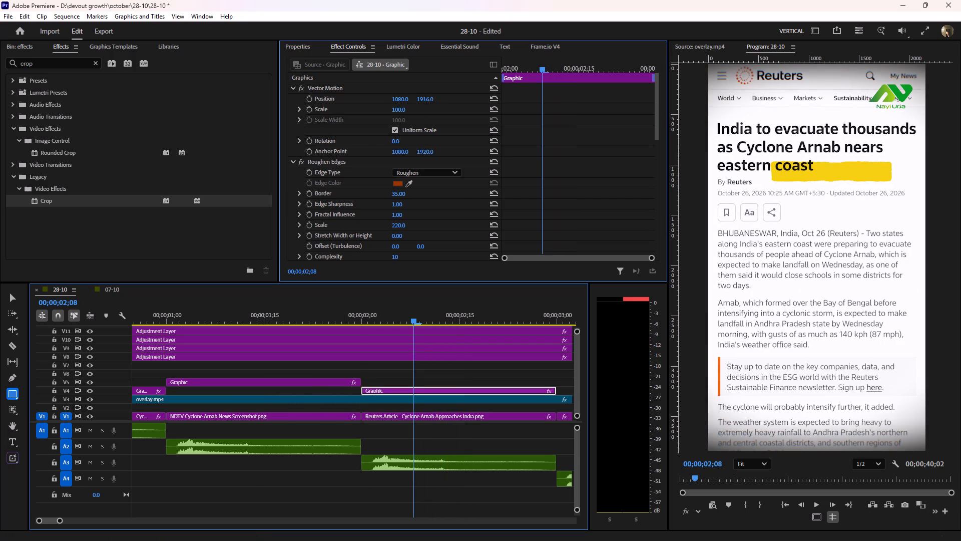
drag(427, 98, 316, 118)
drag(405, 101, 398, 102)
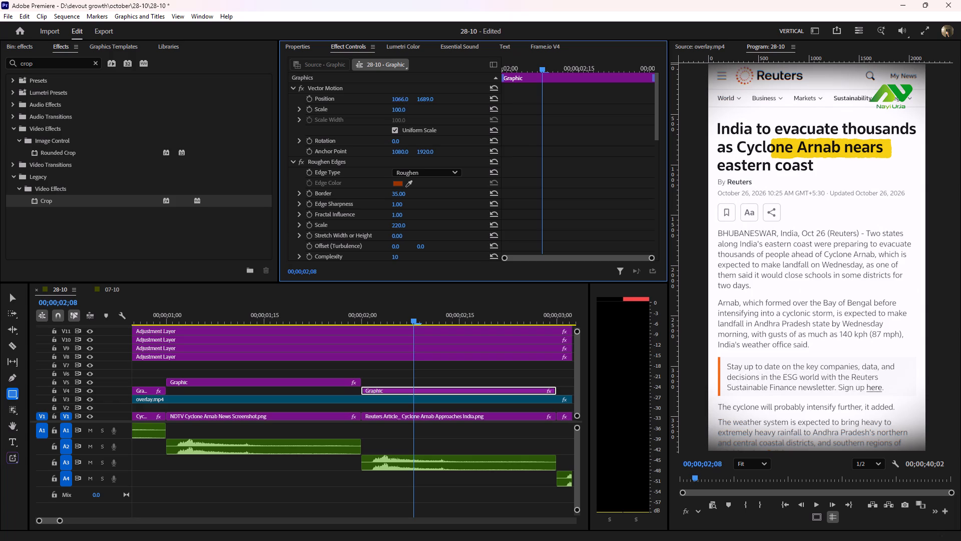
drag(398, 102, 187, 161)
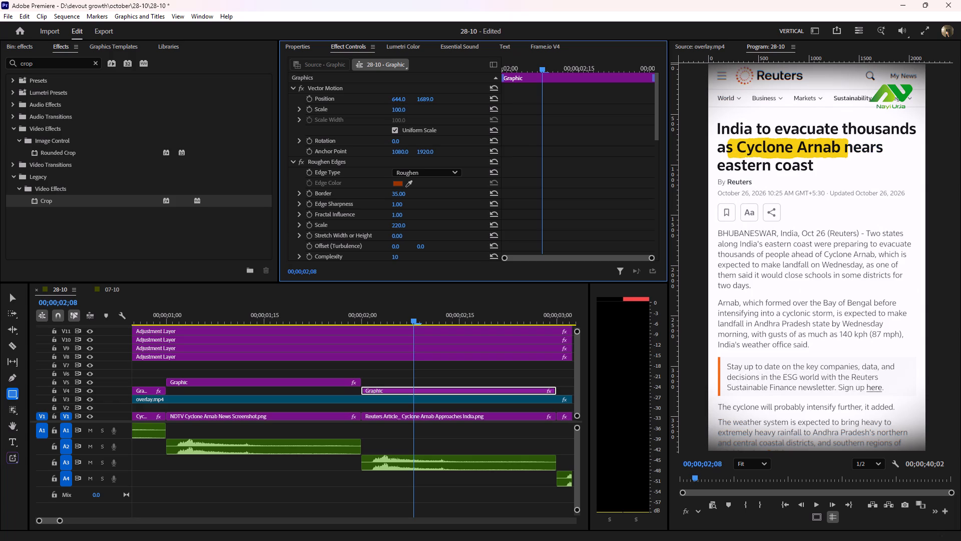
drag(187, 161, 220, 152)
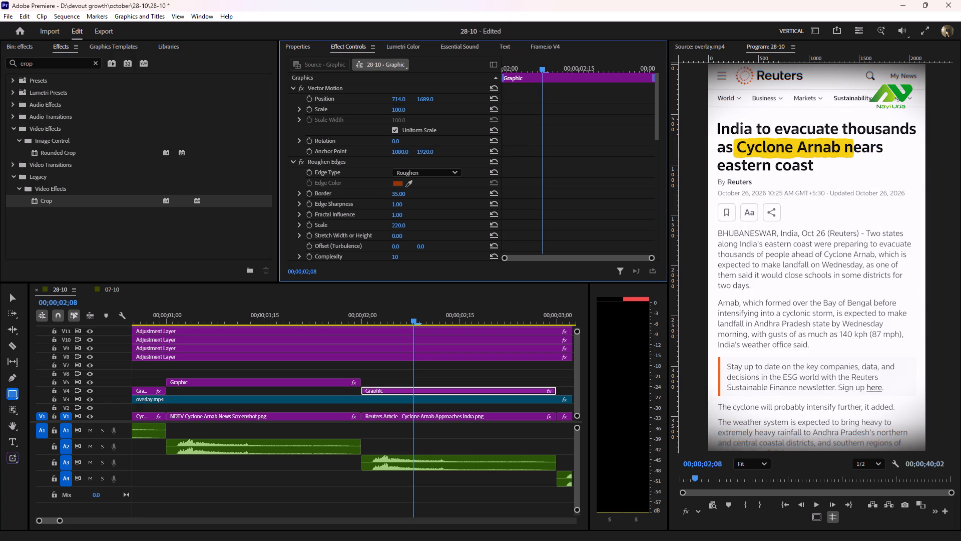
drag(220, 152, 219, 151)
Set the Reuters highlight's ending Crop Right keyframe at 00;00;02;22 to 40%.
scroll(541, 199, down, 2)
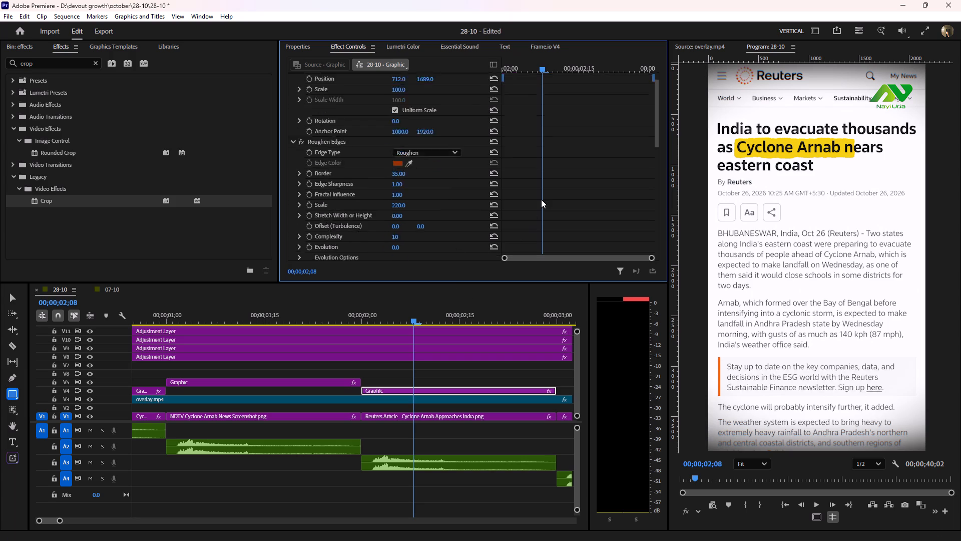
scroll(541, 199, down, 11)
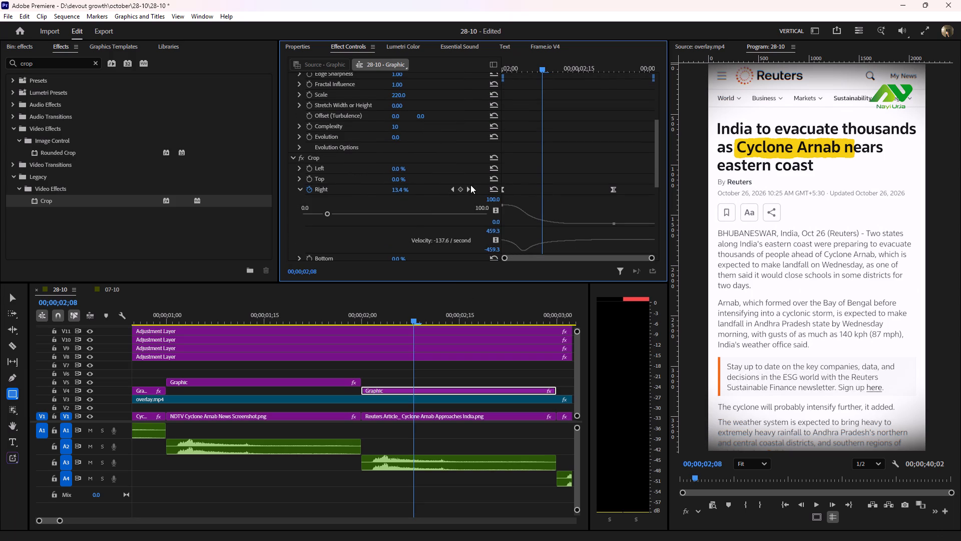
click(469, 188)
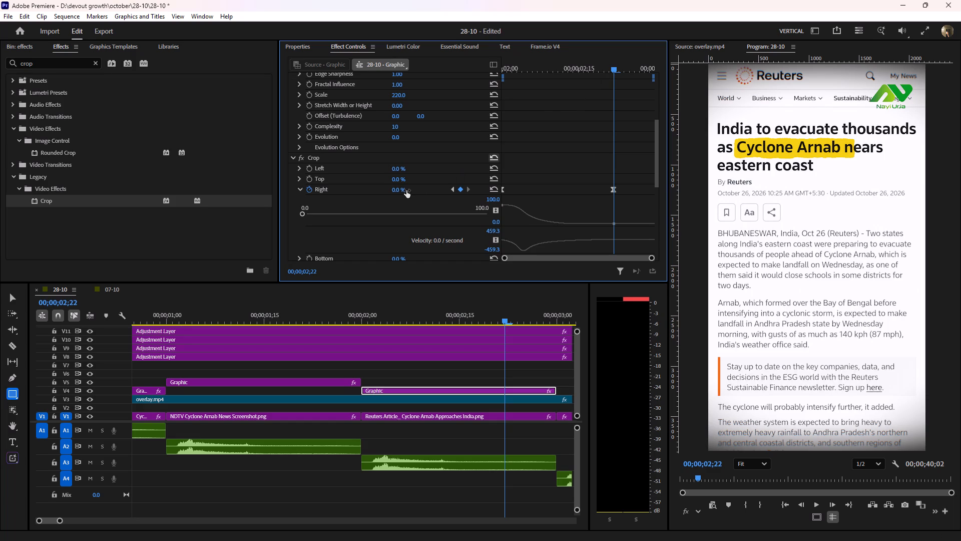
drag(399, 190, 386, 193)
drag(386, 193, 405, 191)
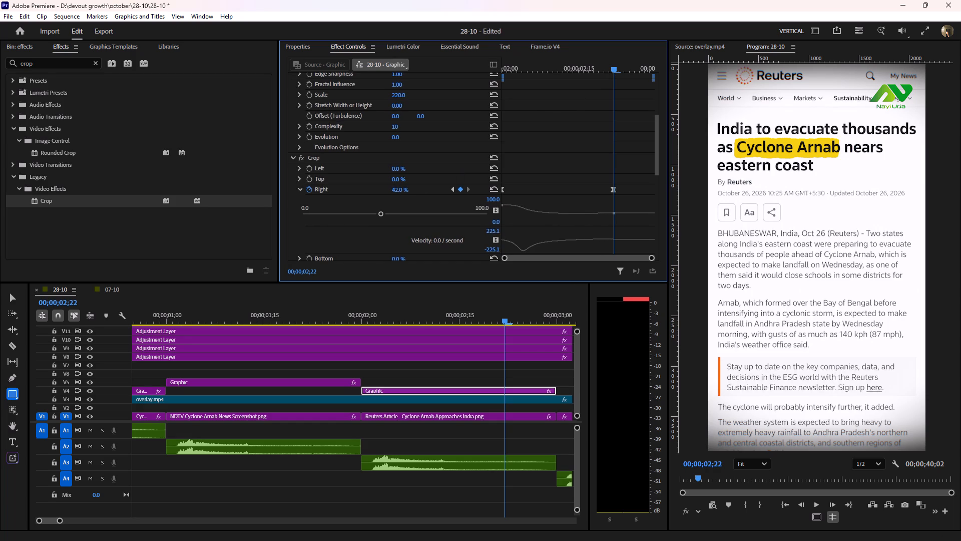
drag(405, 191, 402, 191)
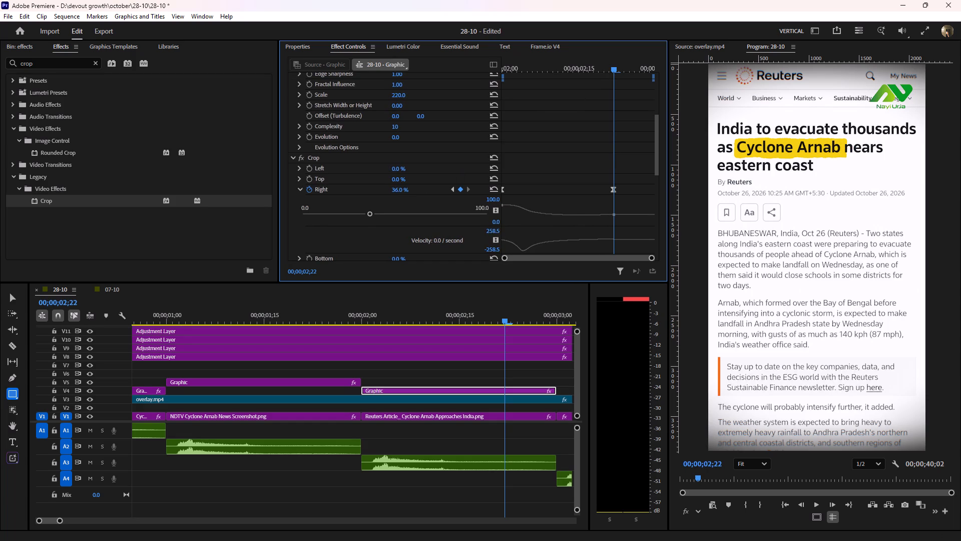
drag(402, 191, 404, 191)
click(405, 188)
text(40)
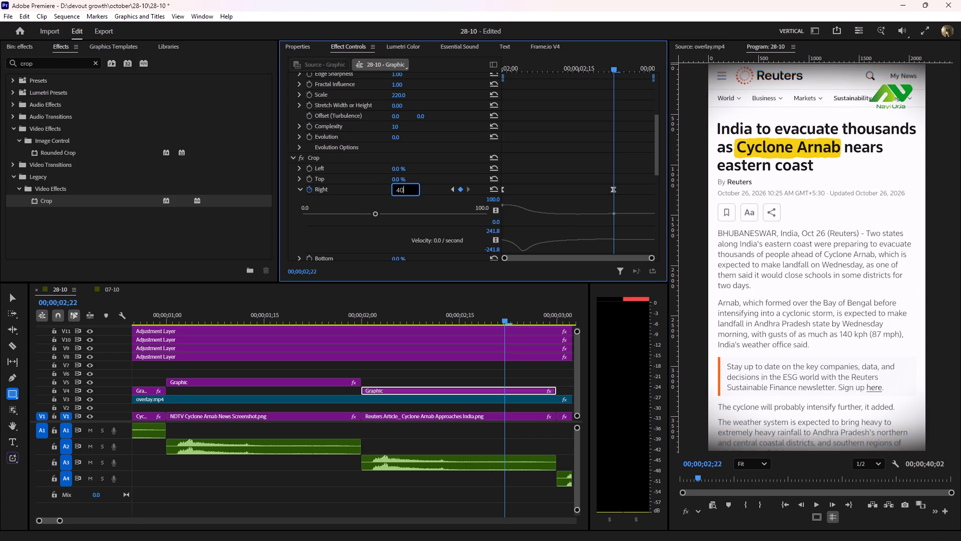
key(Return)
Set the Reuters highlight's starting Crop Right keyframe at 00;00;02;00 to 100% and play back the reveal.
drag(597, 63, 473, 112)
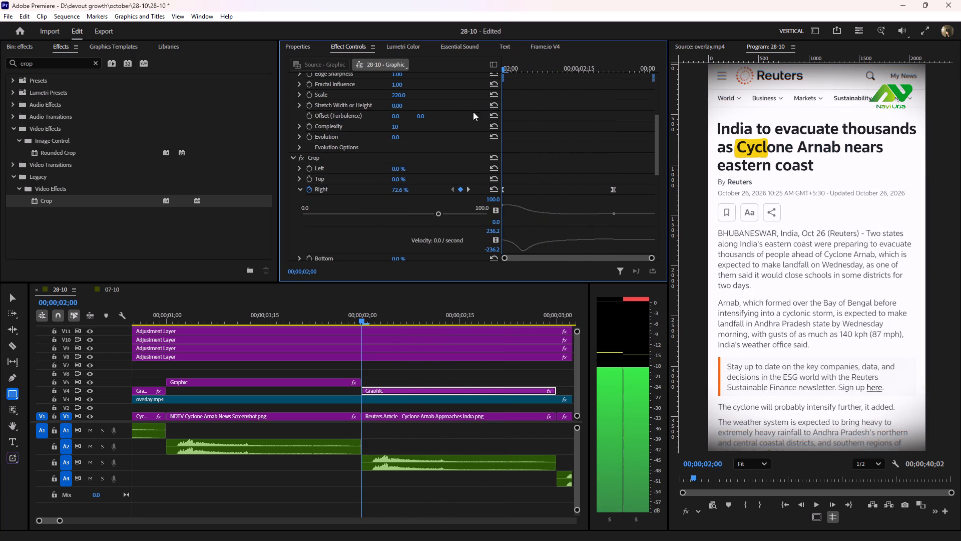
drag(473, 112, 458, 119)
key(space)
key(space)
drag(550, 66, 533, 70)
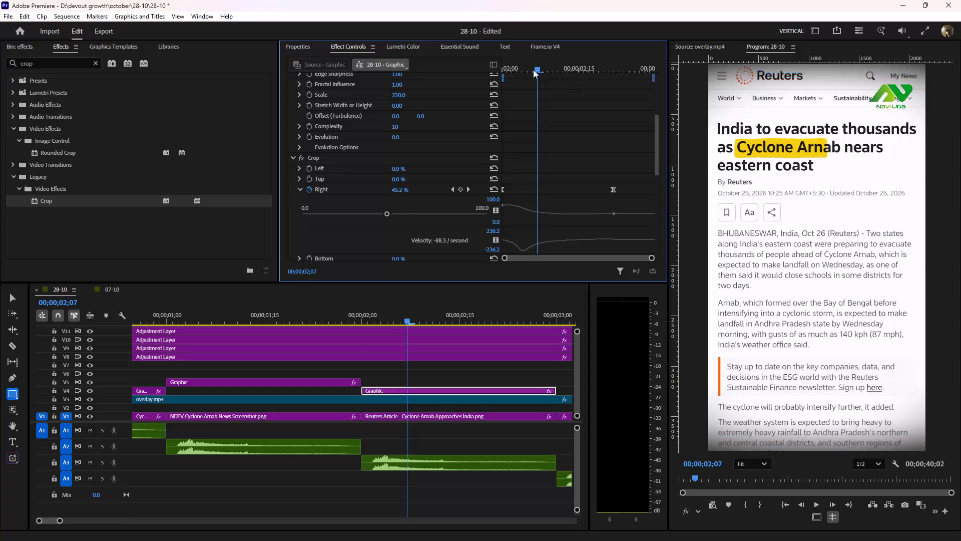
drag(533, 70, 486, 95)
drag(405, 189, 399, 191)
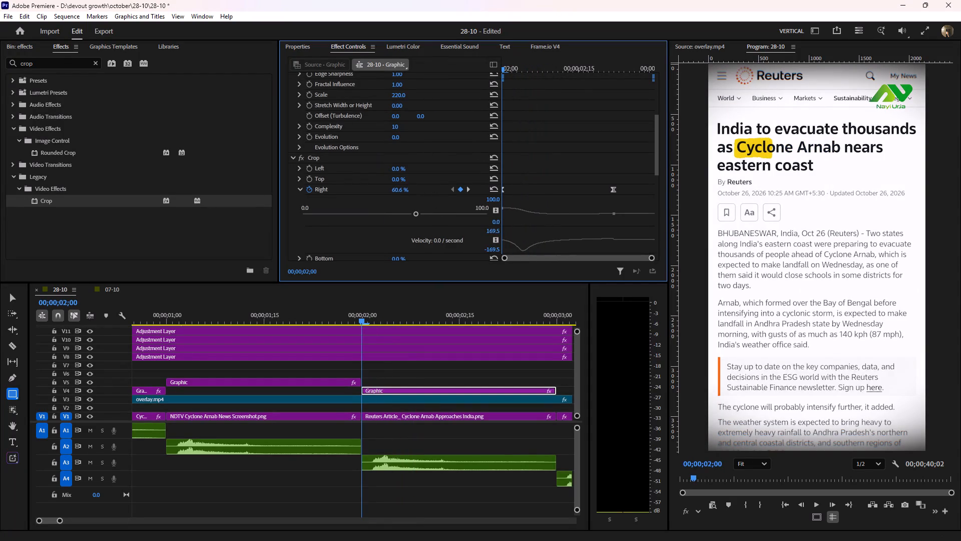
drag(399, 191, 420, 189)
key(space)
key(space)
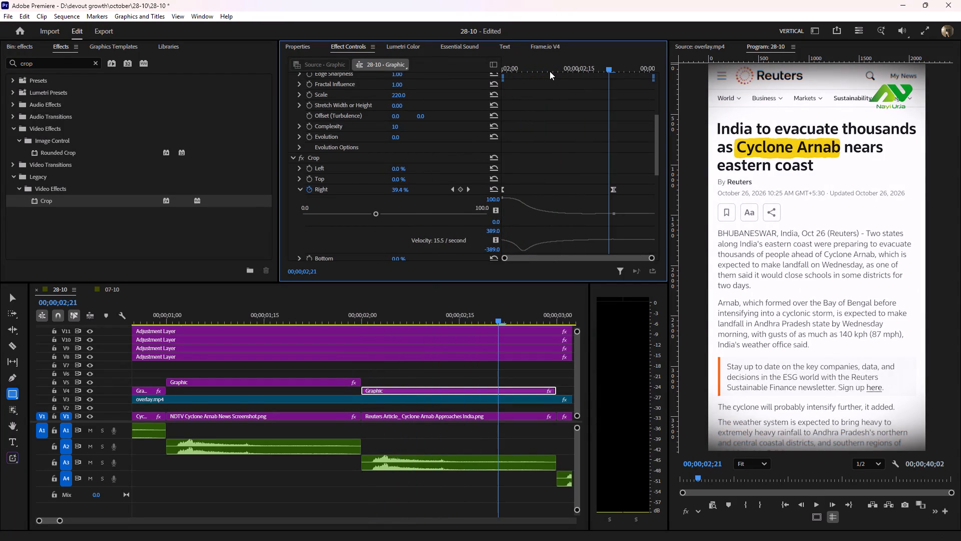
drag(553, 69, 485, 97)
key(space)
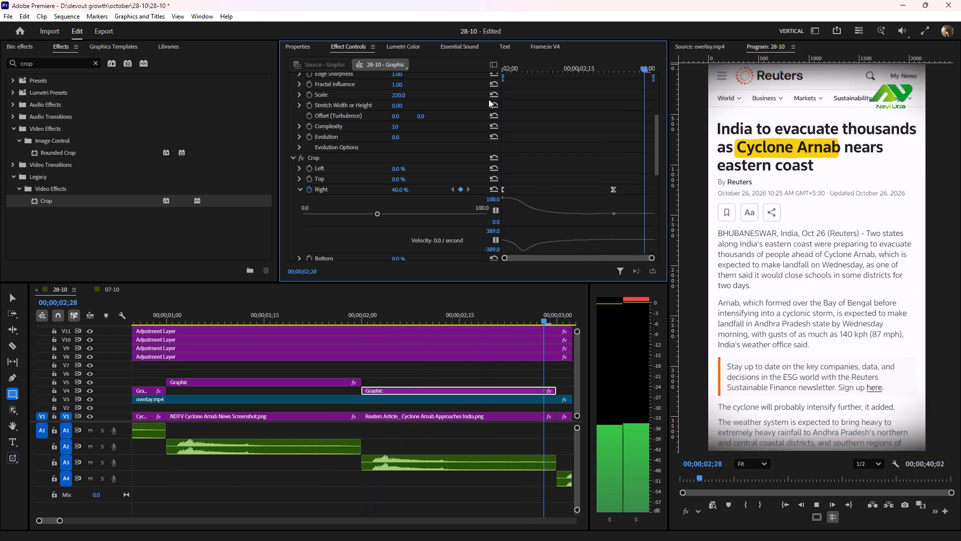
key(space)
Set the Reuters highlight's ending Crop Right keyframe at 00;00;02;22 to 38% to cover all of "Cyclone Arnab".
drag(187, 322, 143, 335)
scroll(319, 372, up, 4)
scroll(578, 145, down, 5)
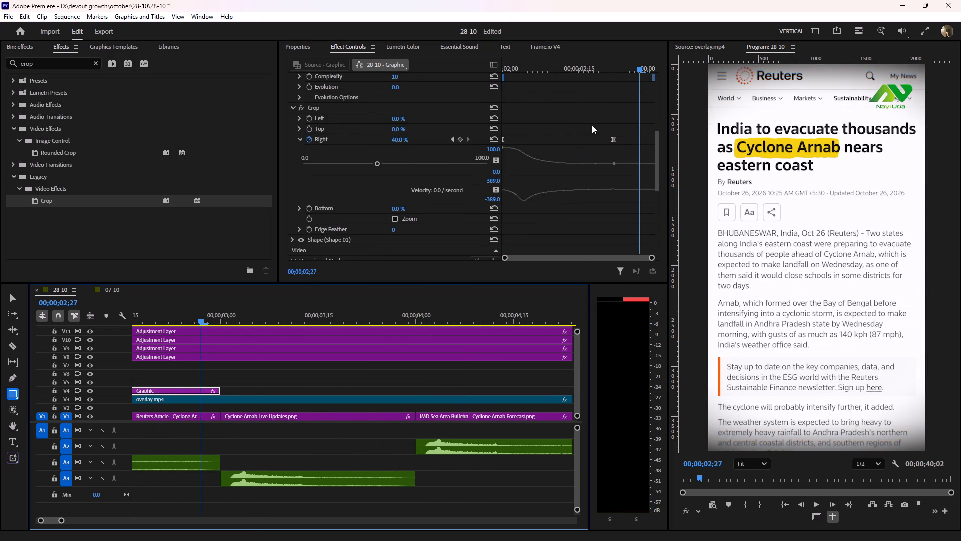
drag(628, 61, 593, 78)
click(468, 137)
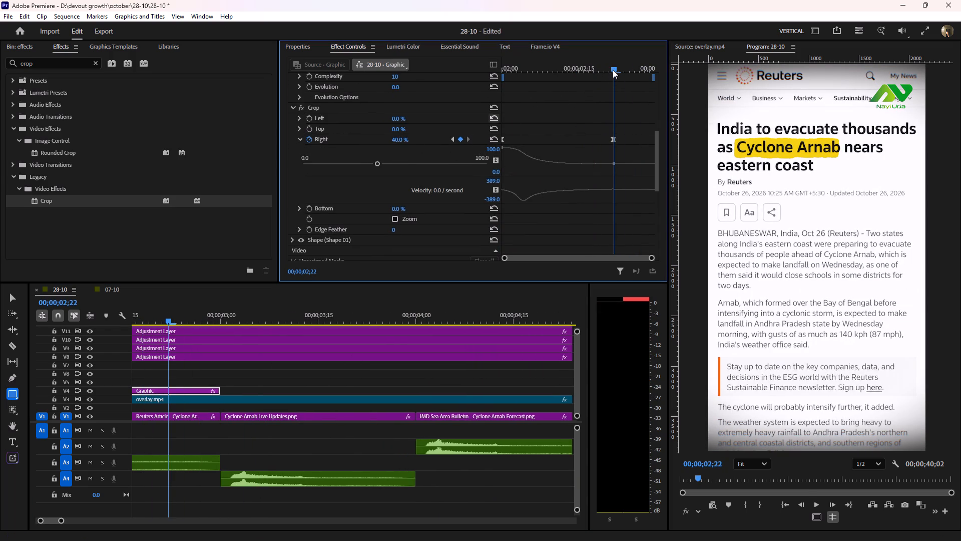
drag(613, 68, 590, 82)
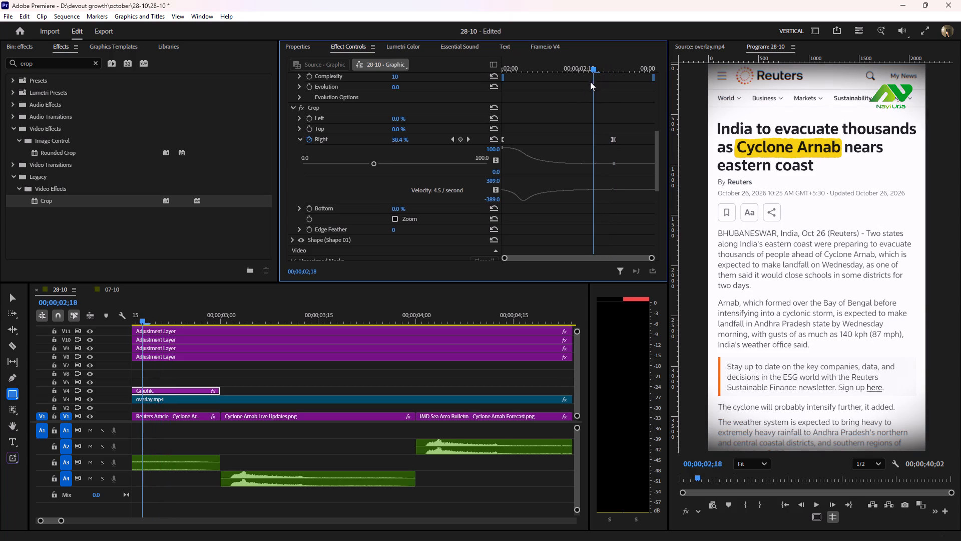
drag(590, 82, 580, 90)
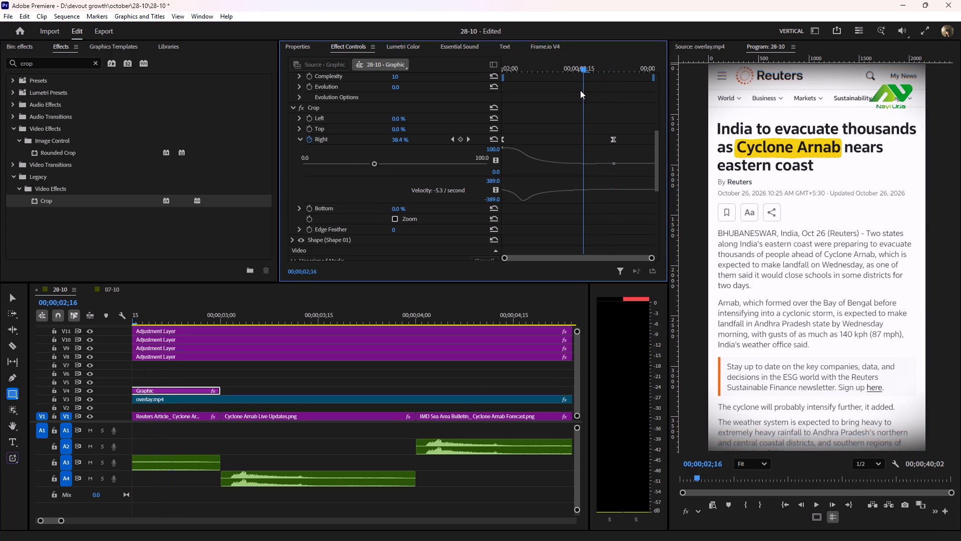
drag(580, 90, 612, 92)
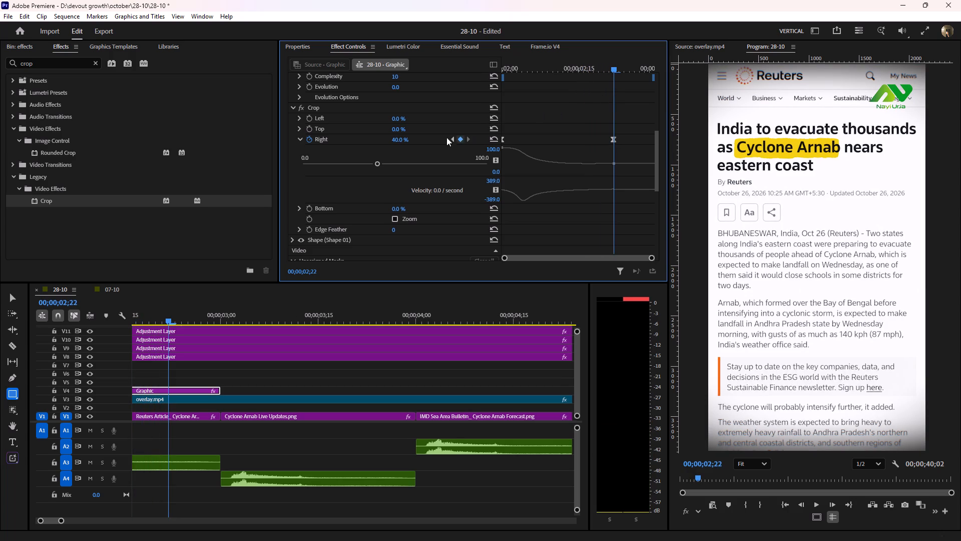
click(406, 142)
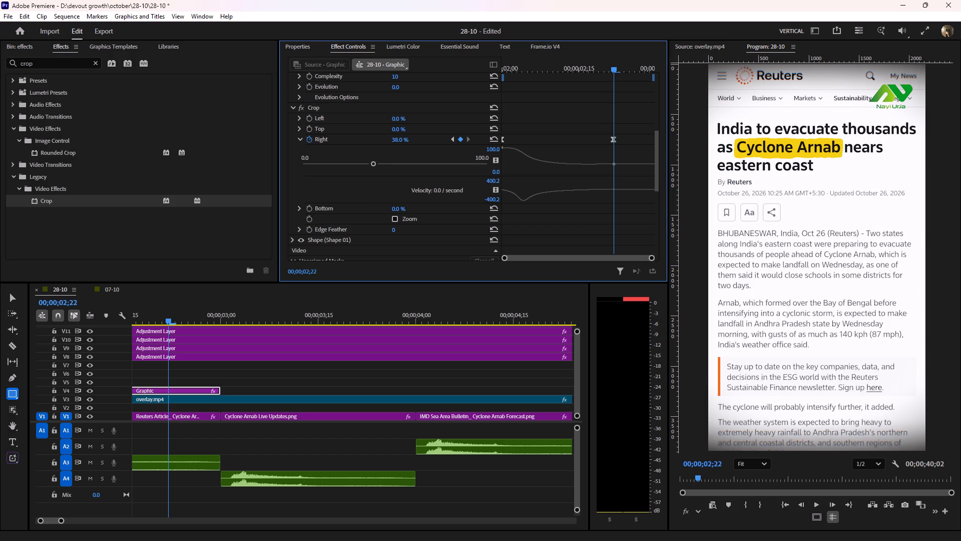
Play the Reuters section, including the transition from the NDTV clip, to review the highlight reveal.
drag(611, 64, 493, 112)
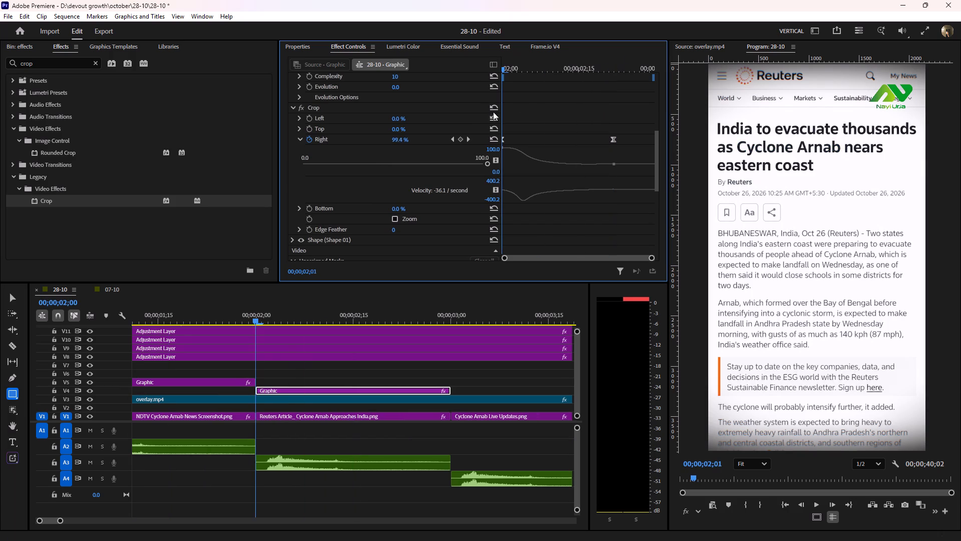
drag(493, 112, 483, 116)
key(space)
key(space)
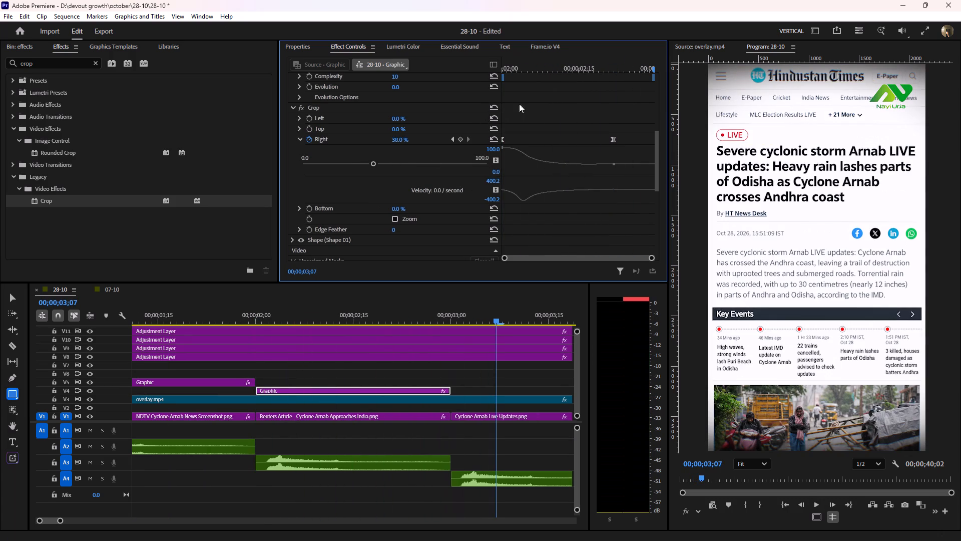
drag(440, 317, 226, 368)
click(290, 372)
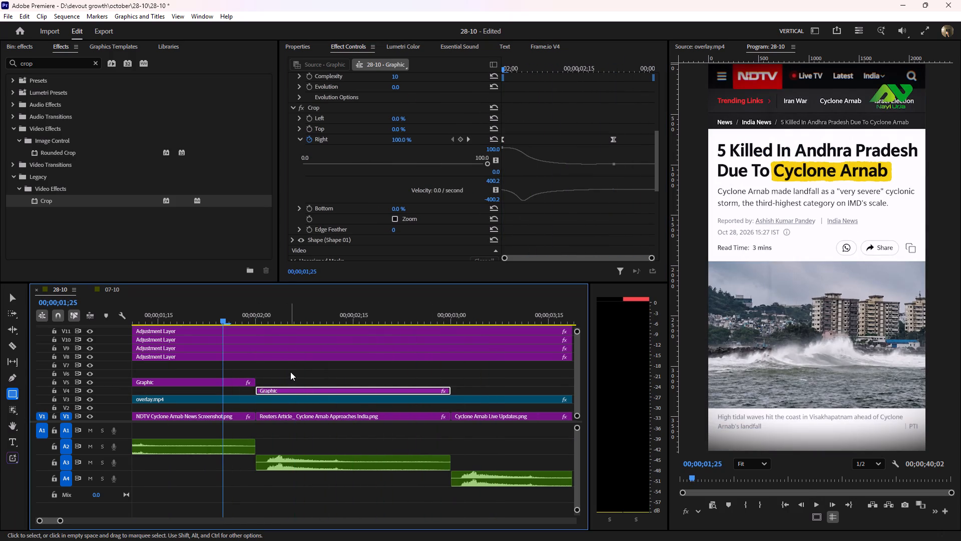
key(space)
key(space)
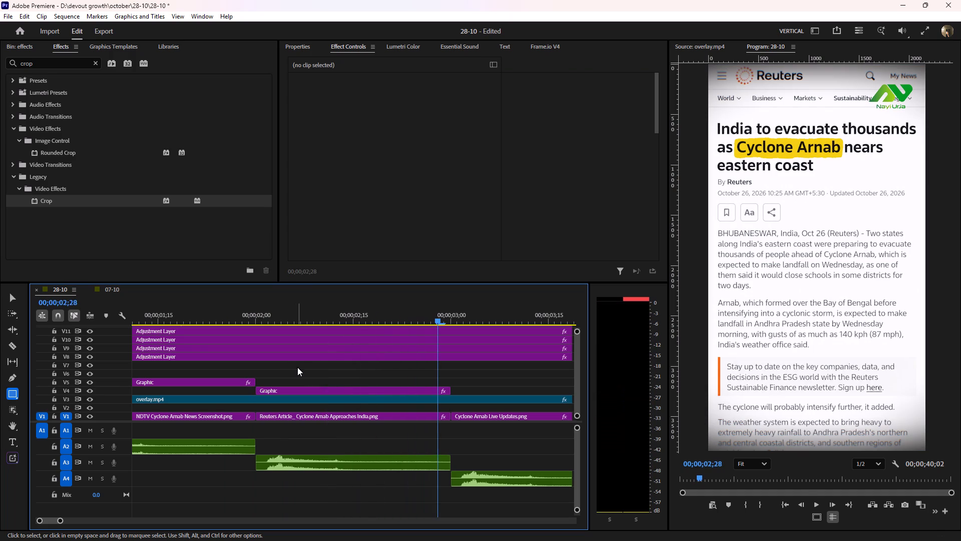
Select both Crop Right keyframes of the Reuters highlight and adjust the ending keyframe's incoming velocity handle to reshape the ease.
drag(377, 317, 322, 333)
click(323, 394)
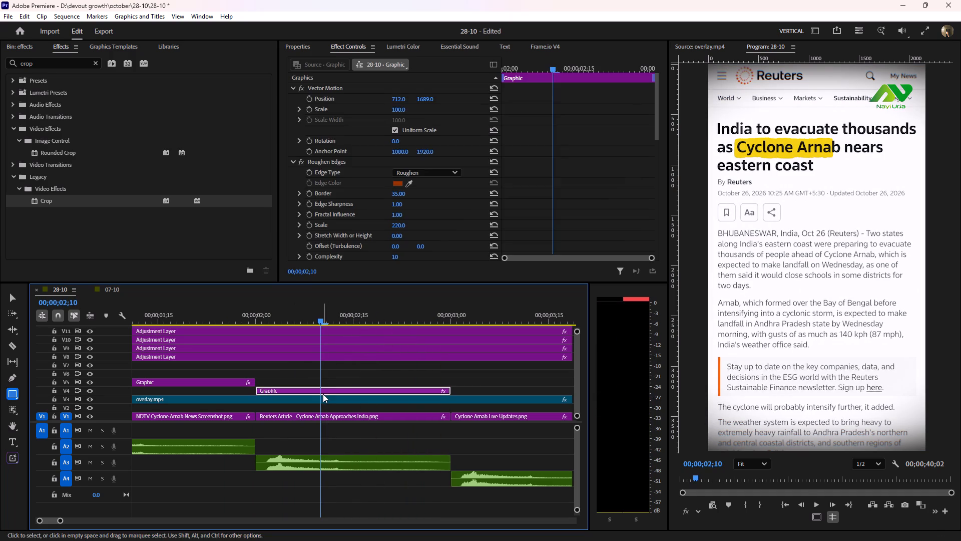
scroll(559, 210, down, 16)
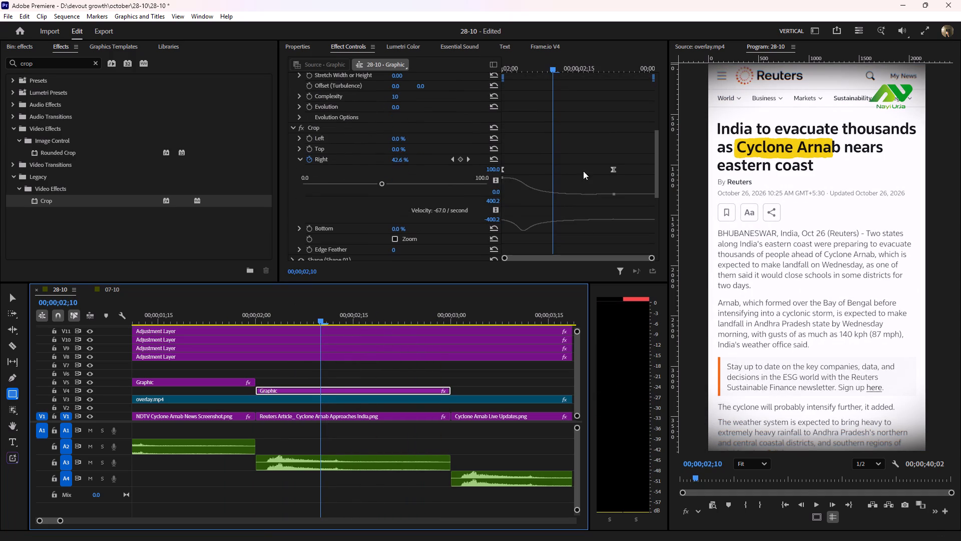
drag(630, 141, 479, 169)
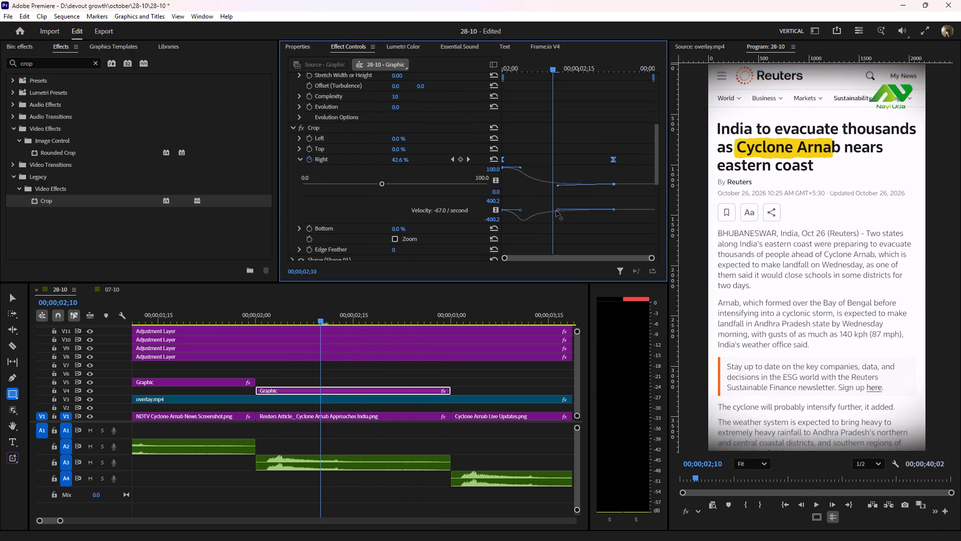
drag(557, 210, 538, 210)
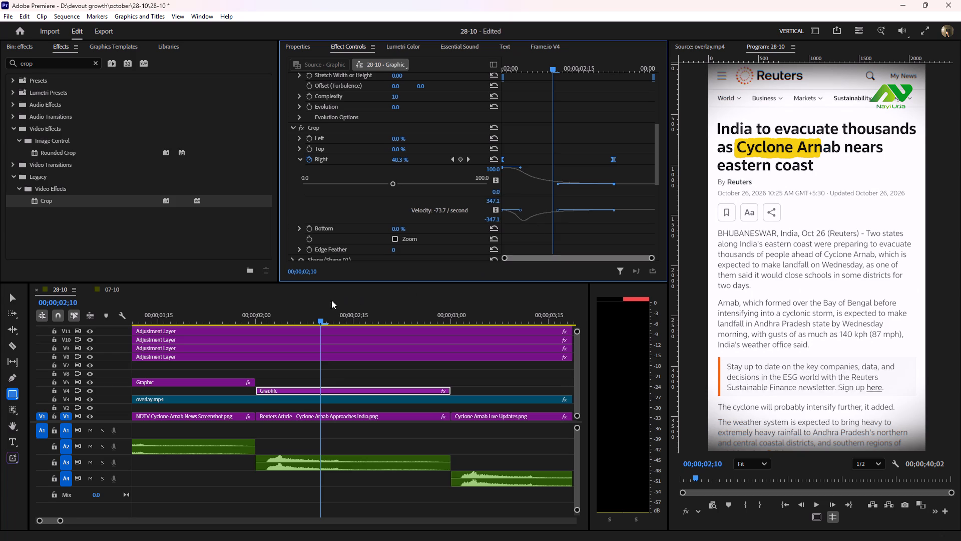
Play the sequence from its beginning through the Hindustan Times clip, and replay the Reuters section, to check the highlight timing.
drag(269, 324, 219, 333)
click(294, 371)
key(minus)
key(minus)
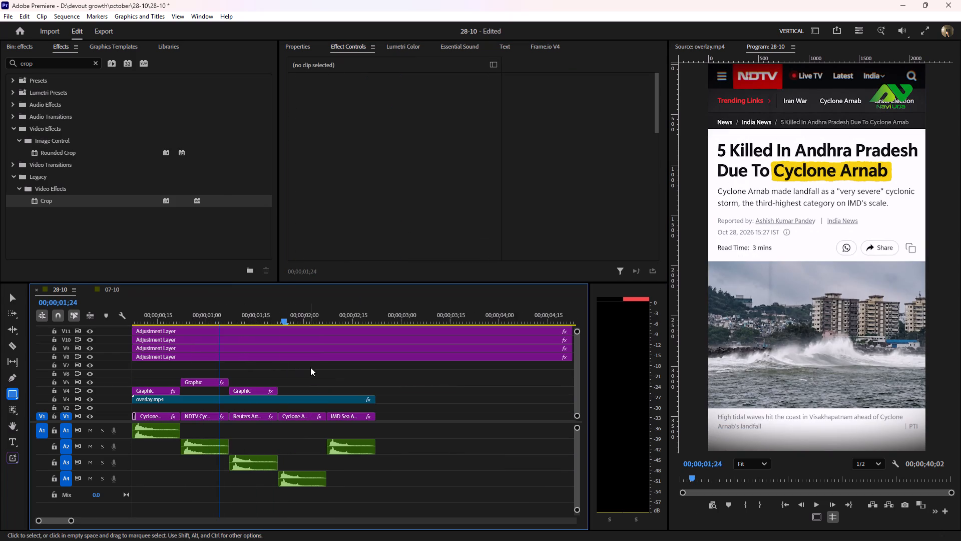
scroll(362, 369, up, 3)
drag(213, 314, 100, 325)
key(space)
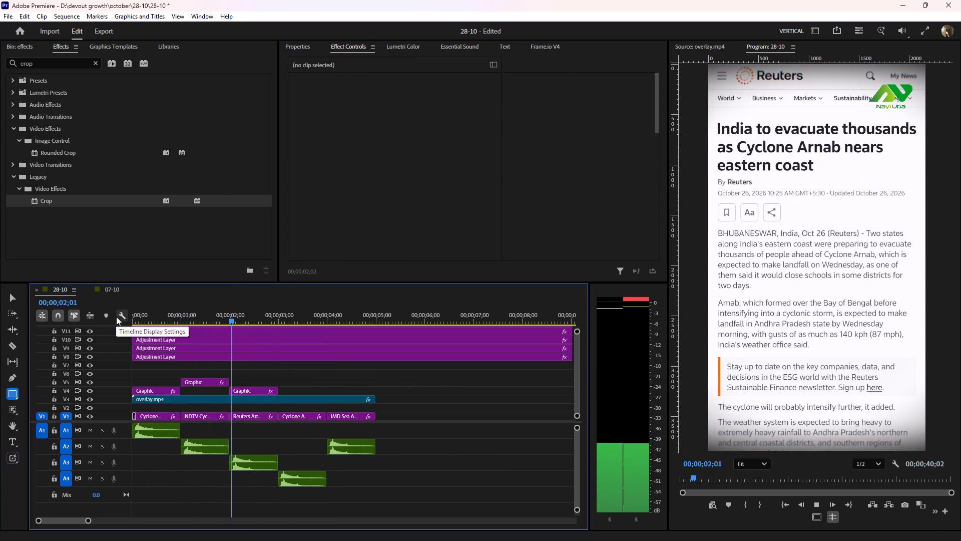
key(space)
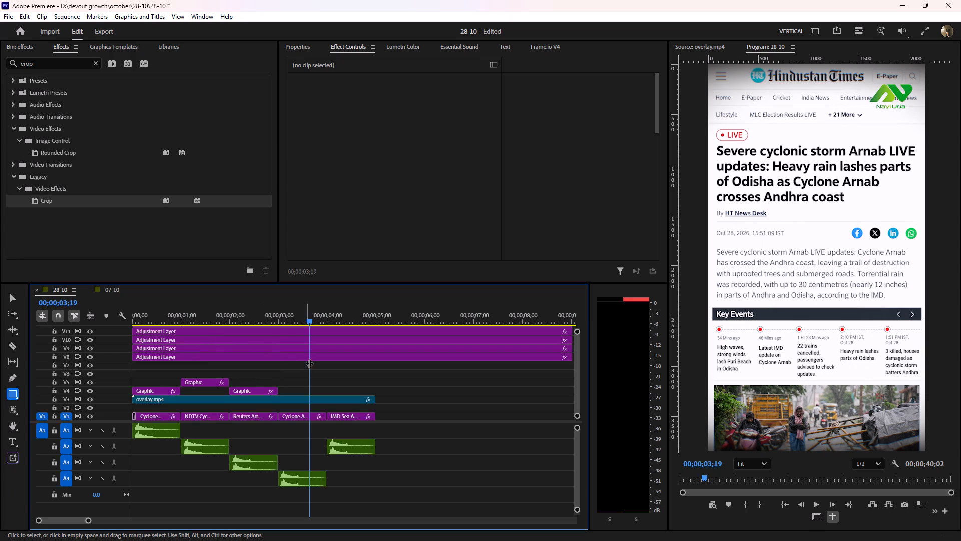
drag(291, 314, 250, 330)
key(space)
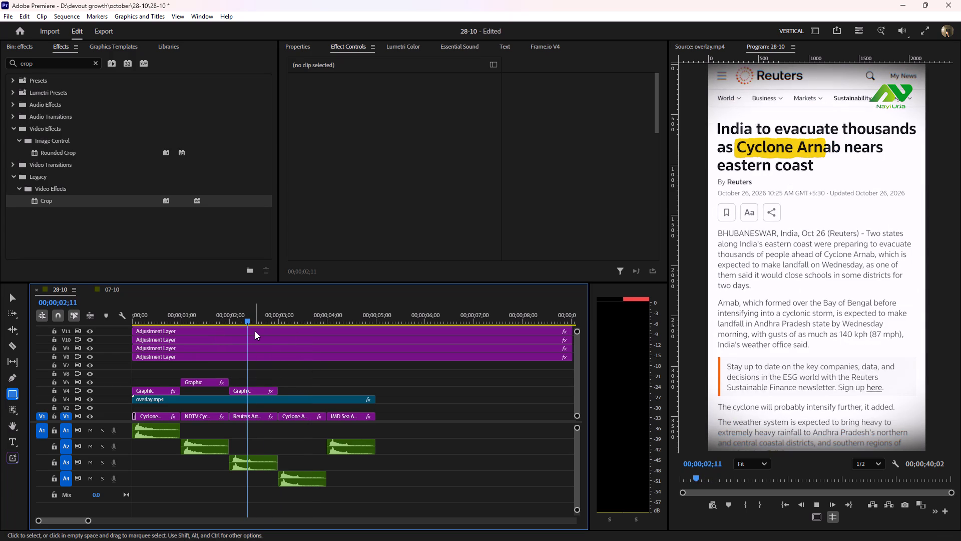
key(space)
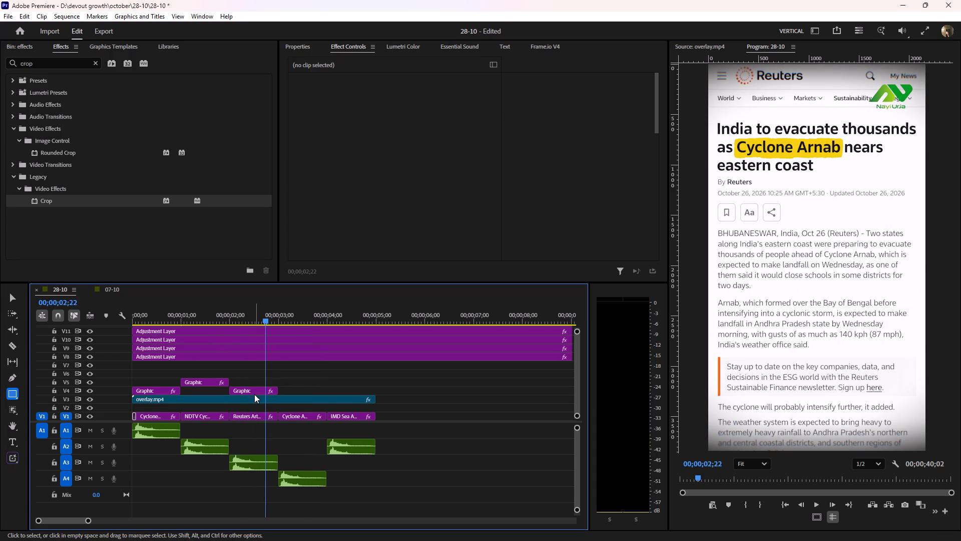
Duplicate the Reuters highlight graphic onto V5 above the Cyclone Arnab Live Updates clip, starting at 00;00;03;00.
click(254, 394)
drag(265, 313, 263, 314)
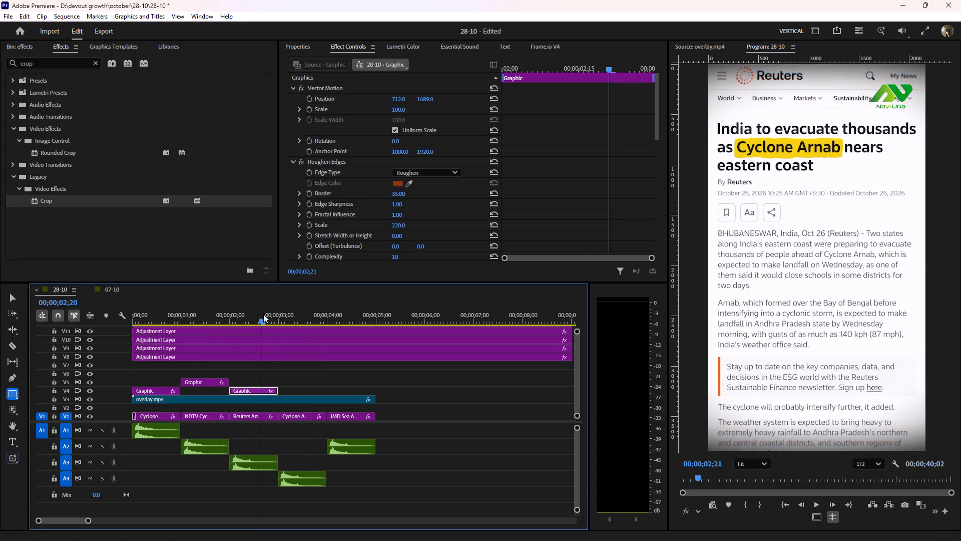
drag(263, 314, 269, 319)
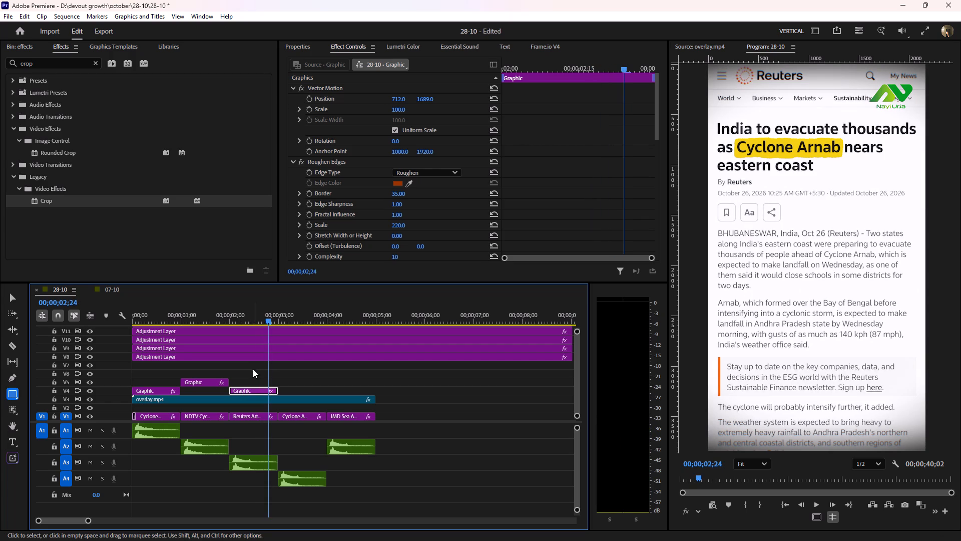
alt+drag(247, 388, 296, 380)
click(297, 382)
Move the Hindustan Times highlight down to the headline's third line by setting its Vector Motion Position Y to 2020.
click(300, 316)
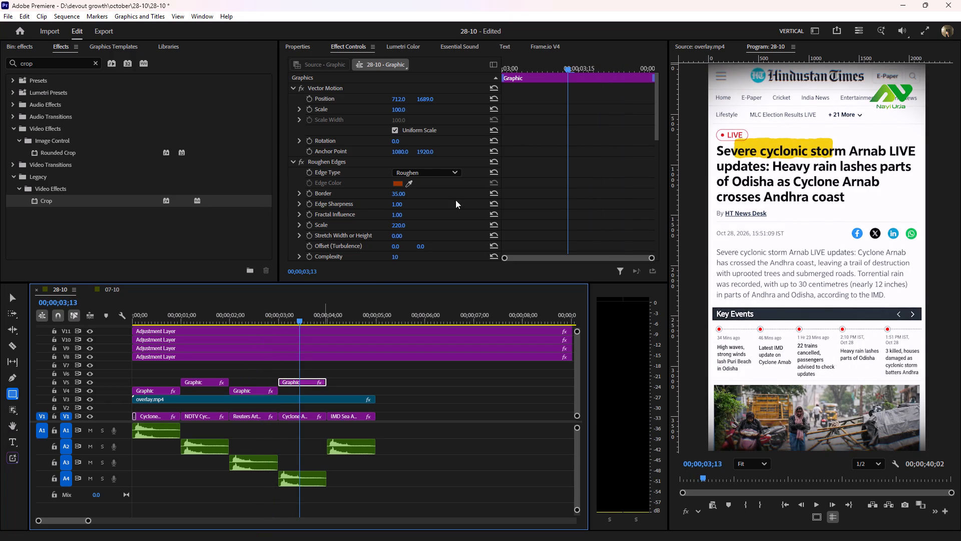
drag(426, 99, 568, 113)
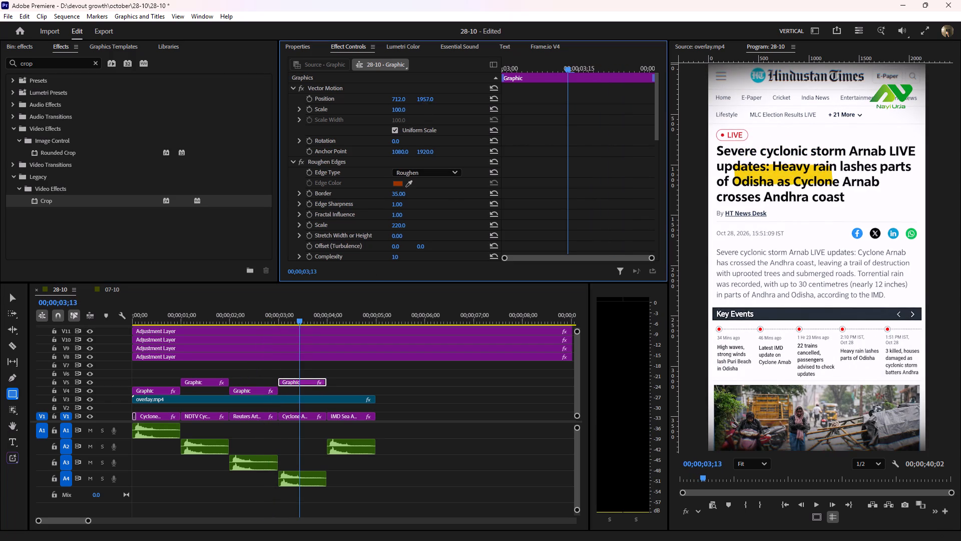
drag(568, 113, 596, 113)
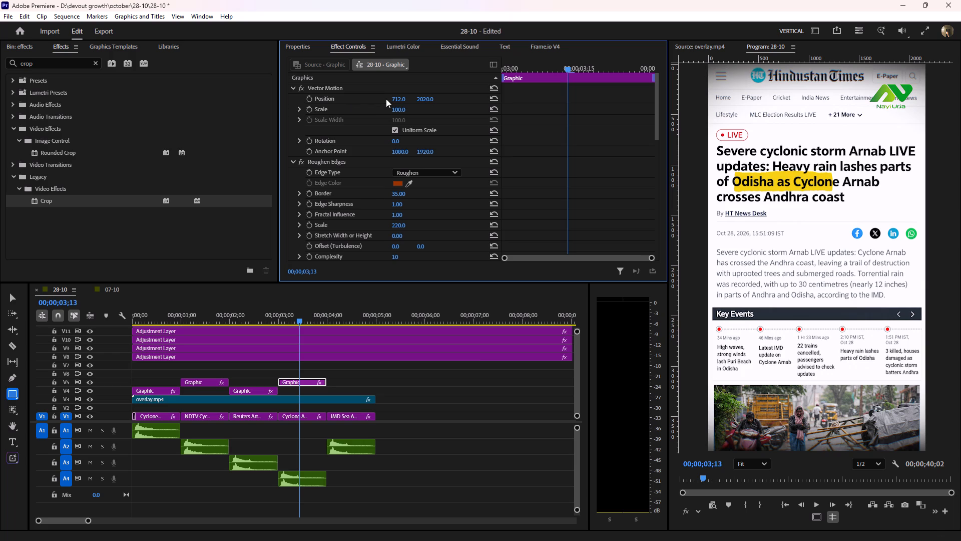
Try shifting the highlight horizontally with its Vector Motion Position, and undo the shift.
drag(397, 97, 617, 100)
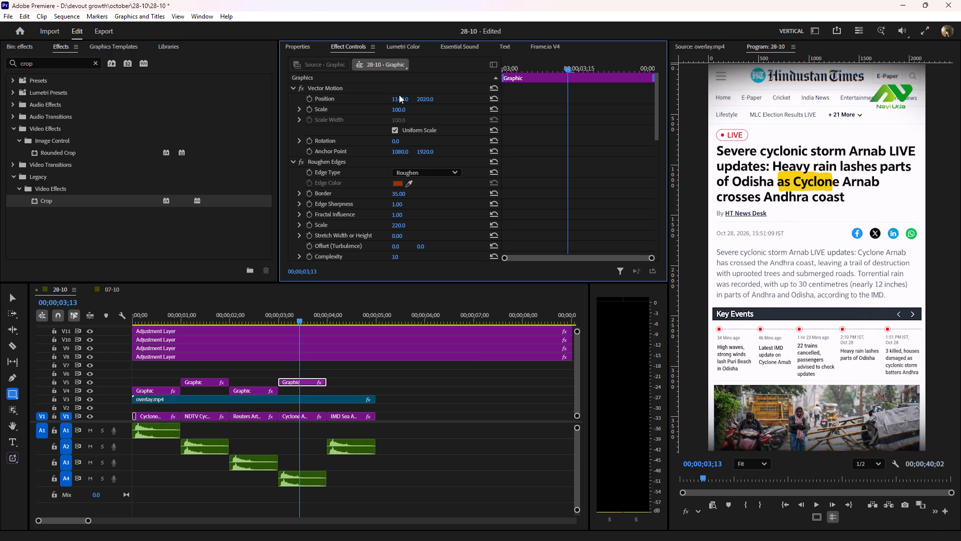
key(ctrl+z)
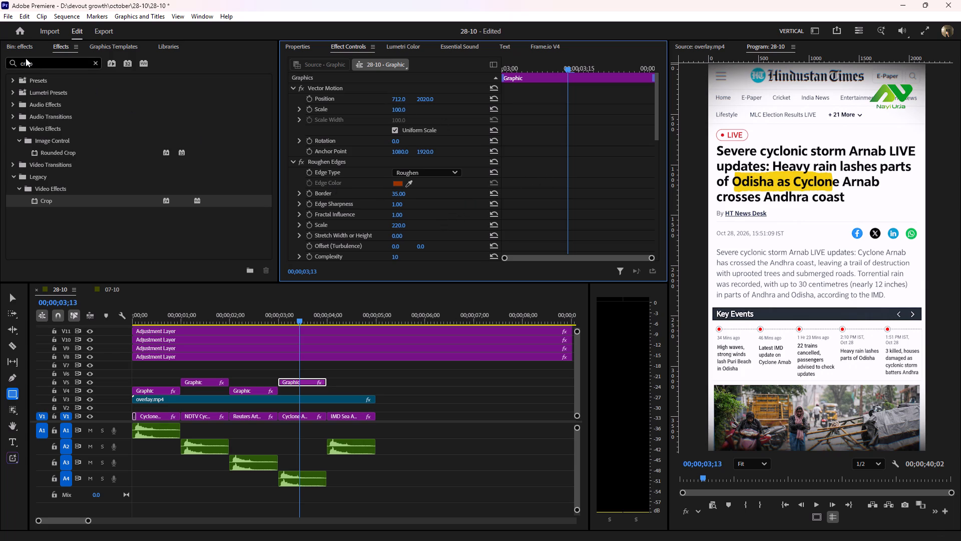
Find the Transform video effect and apply it to the Hindustan Times highlight graphic on V5.
drag(32, 64, 0, 65)
key(r)
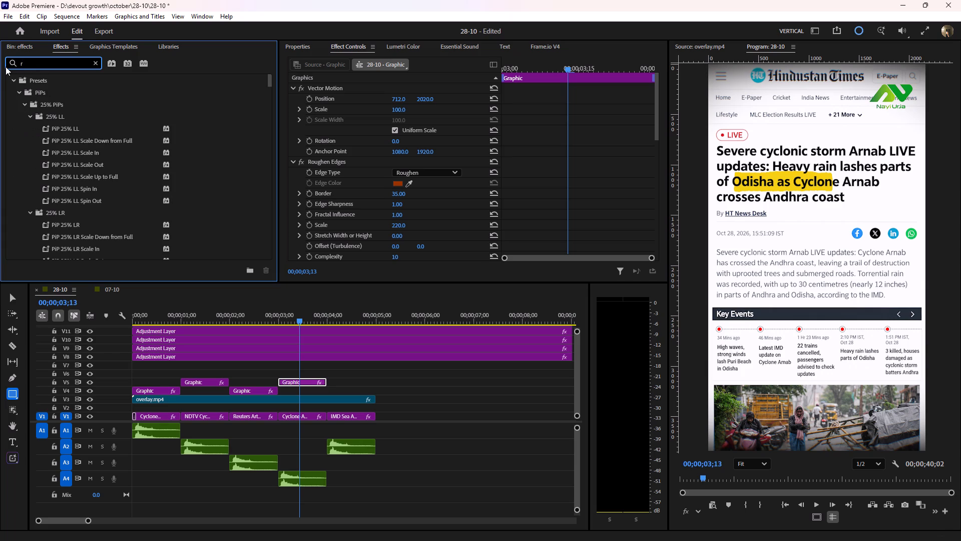
key(BackSpace)
key(BackSpace)
text(tra)
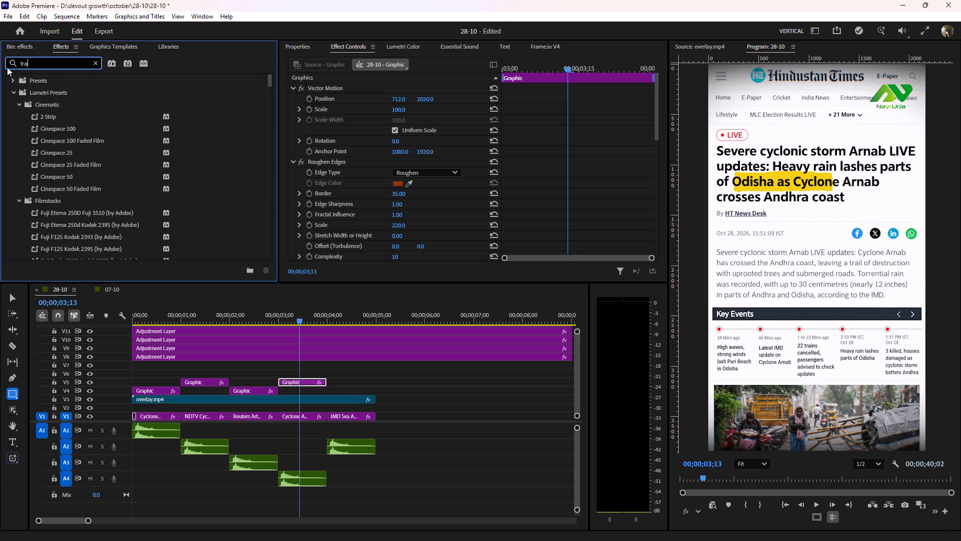
key(n)
key(s)
key(f)
scroll(68, 220, down, 5)
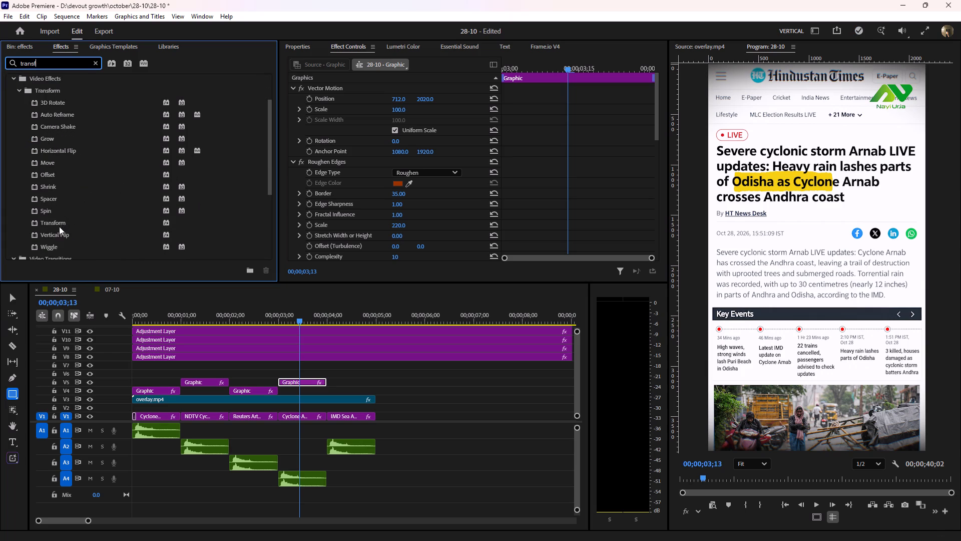
drag(62, 221, 313, 386)
Set the Transform effect's Position X to 1644 so the highlight starts at "Cyclone Arnab" in the headline.
scroll(334, 225, down, 7)
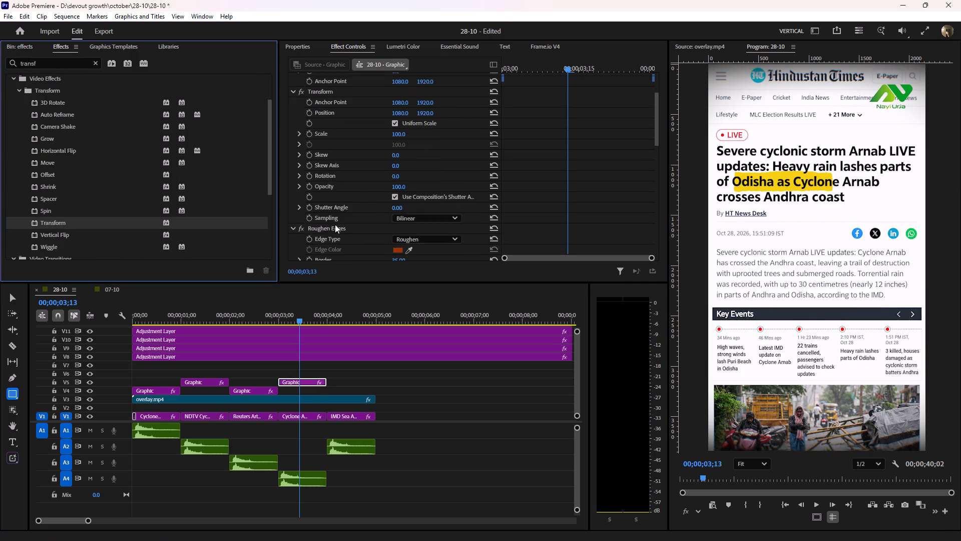
scroll(335, 224, up, 5)
drag(402, 164, 431, 163)
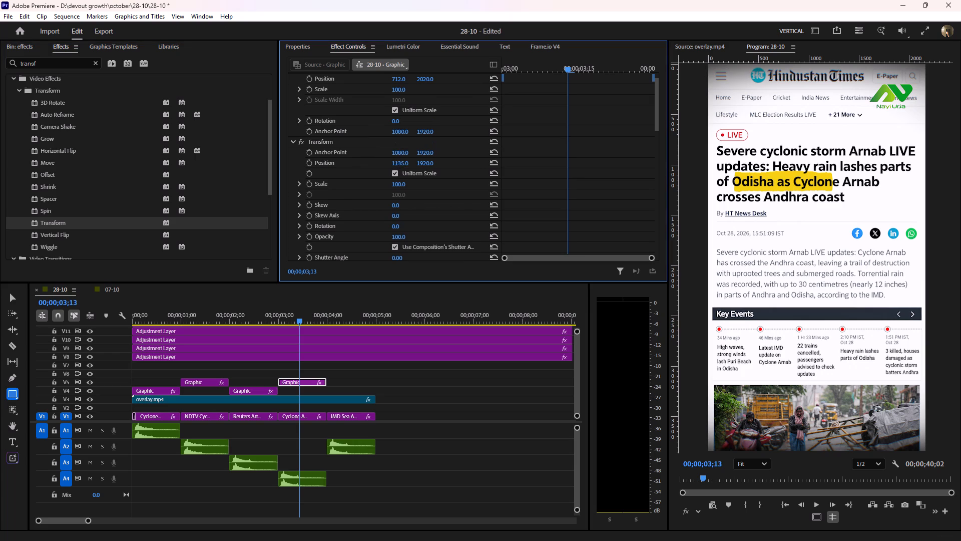
drag(431, 163, 595, 163)
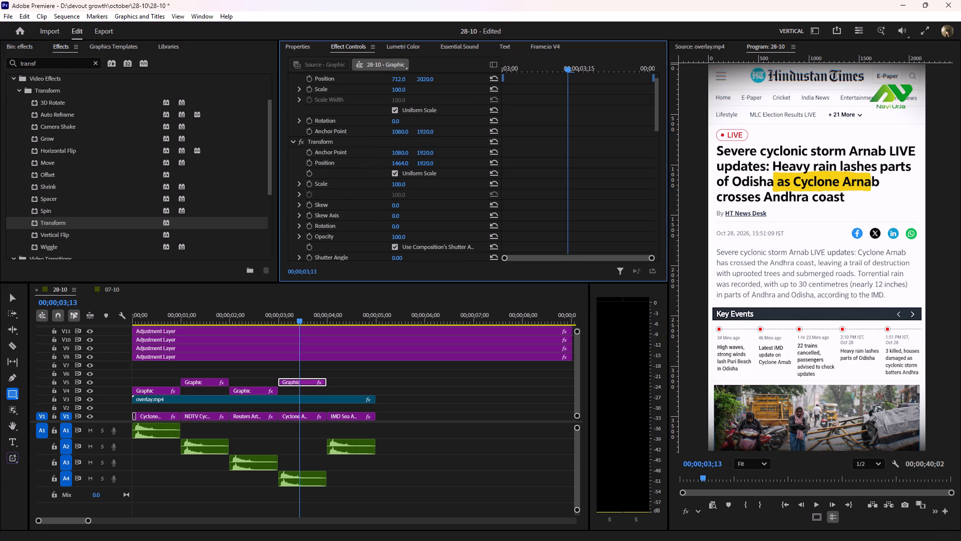
drag(595, 163, 663, 170)
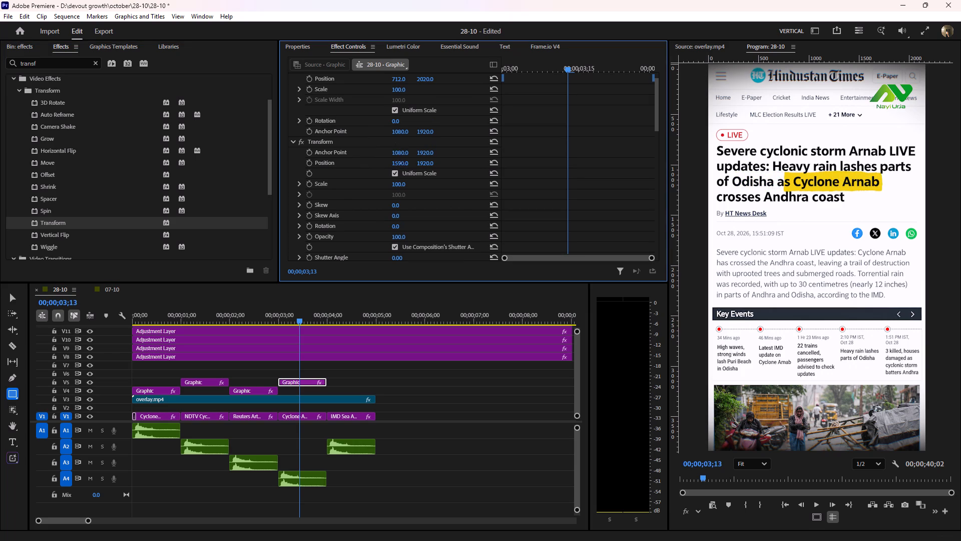
drag(663, 170, 683, 172)
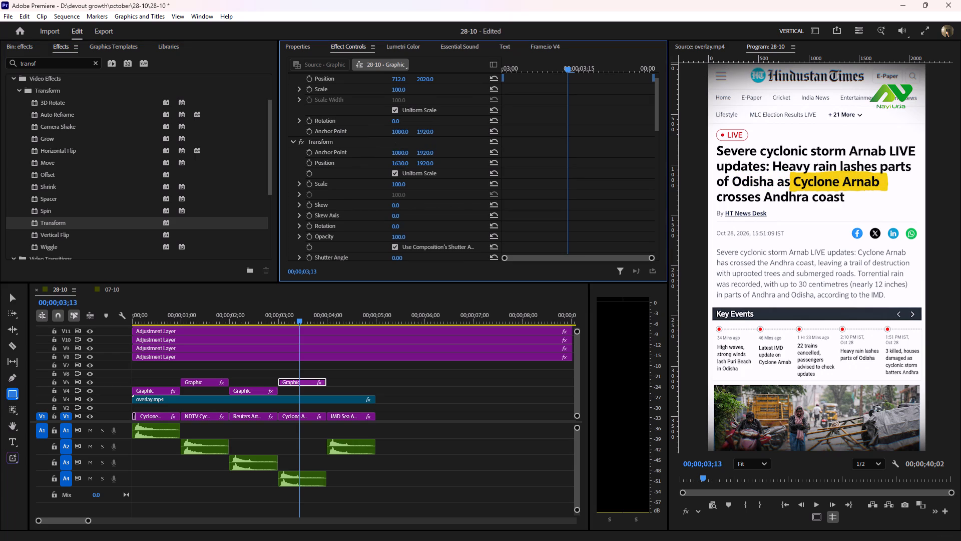
drag(683, 172, 690, 172)
Play from the end of the Reuters clip through the Hindustan Times clip to review the highlight reveal.
drag(295, 312, 270, 324)
key(space)
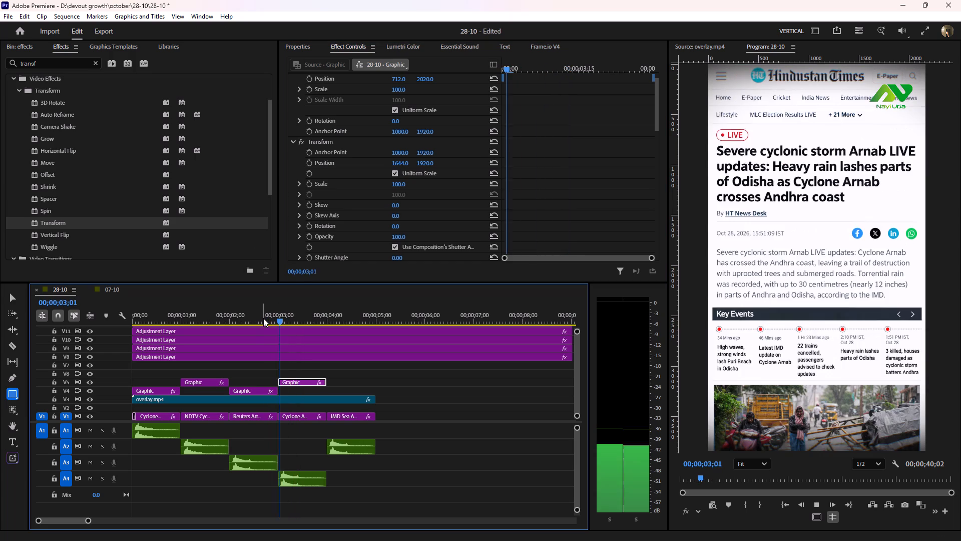
key(space)
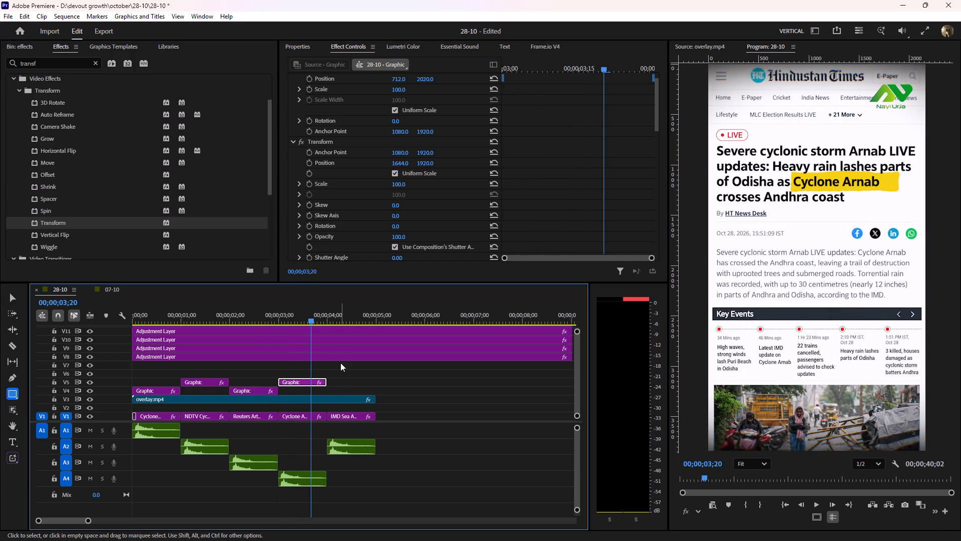
Set the highlight's ending Crop Right keyframe at 00;00;03;22 to 43% so it ends just past "Arnab".
click(299, 385)
scroll(351, 176, up, 5)
scroll(351, 176, down, 14)
scroll(351, 175, down, 10)
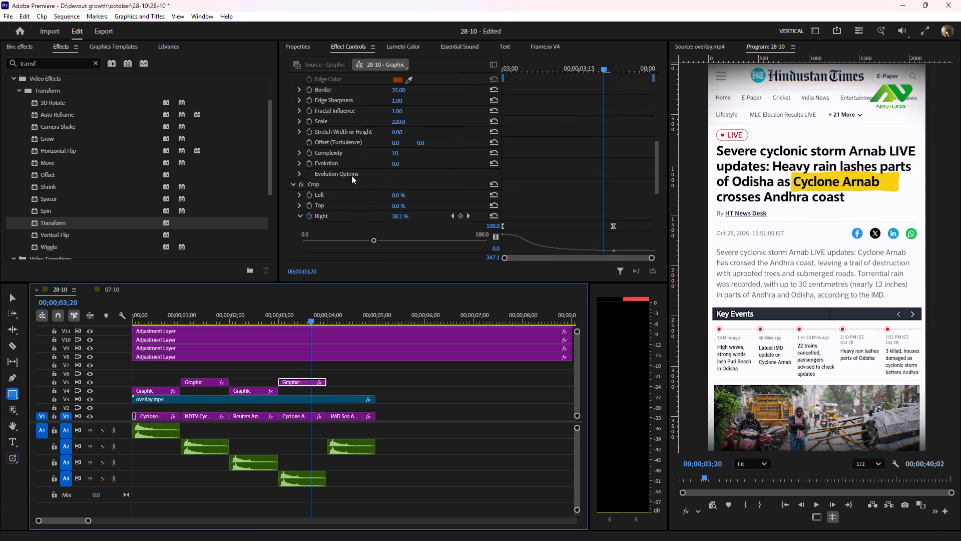
drag(601, 66, 595, 71)
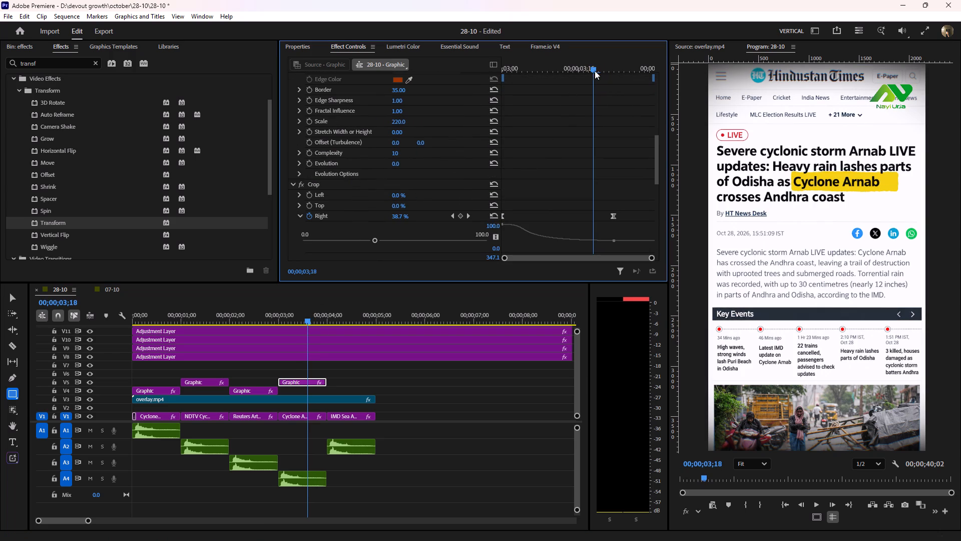
drag(595, 71, 565, 105)
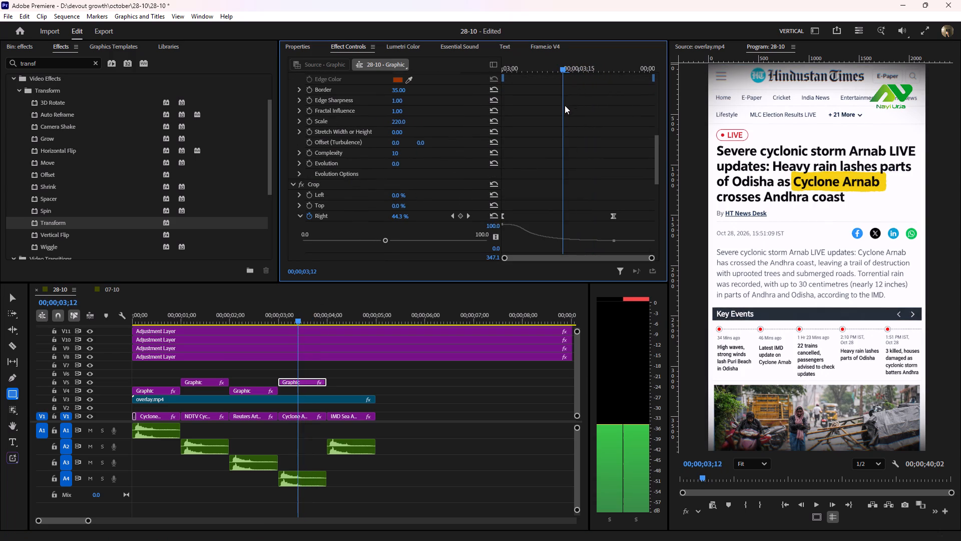
drag(565, 105, 560, 117)
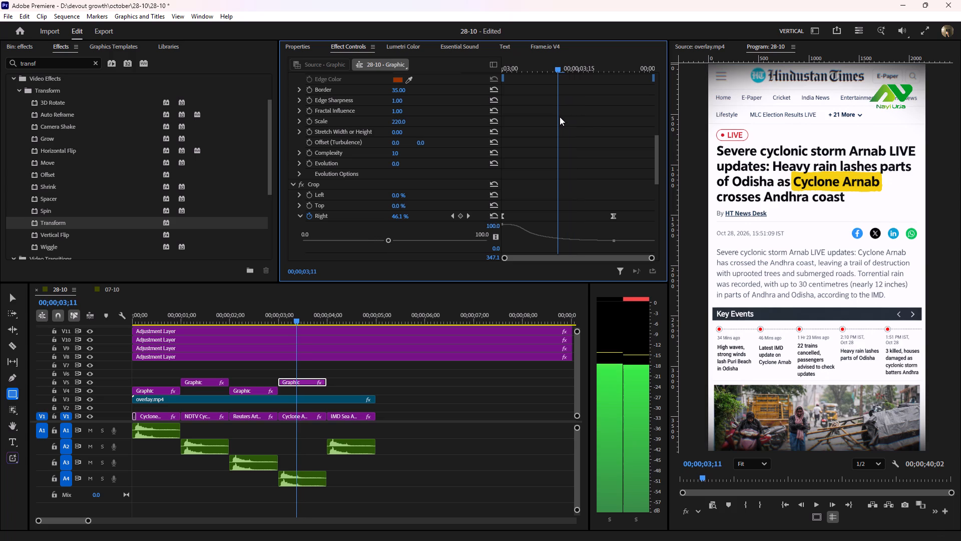
drag(560, 117, 618, 121)
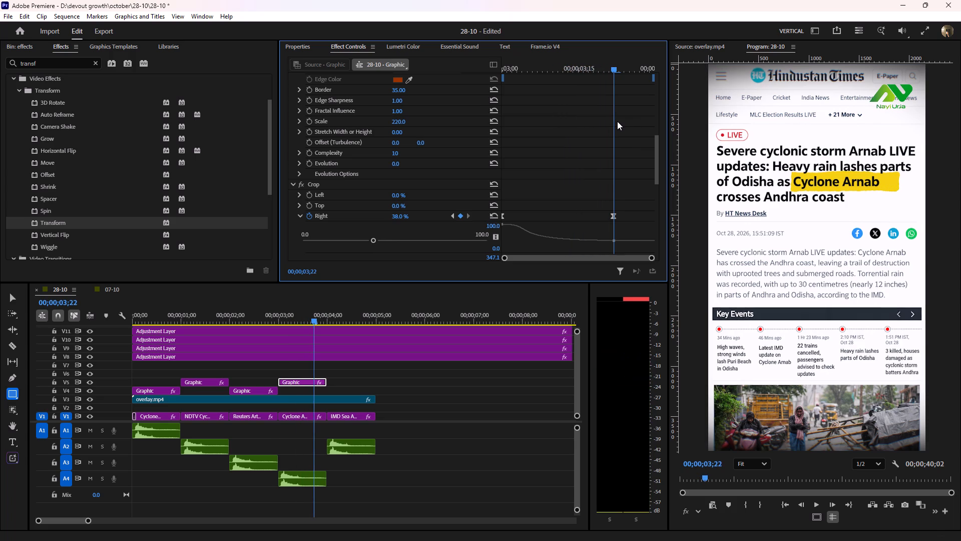
drag(404, 215, 418, 215)
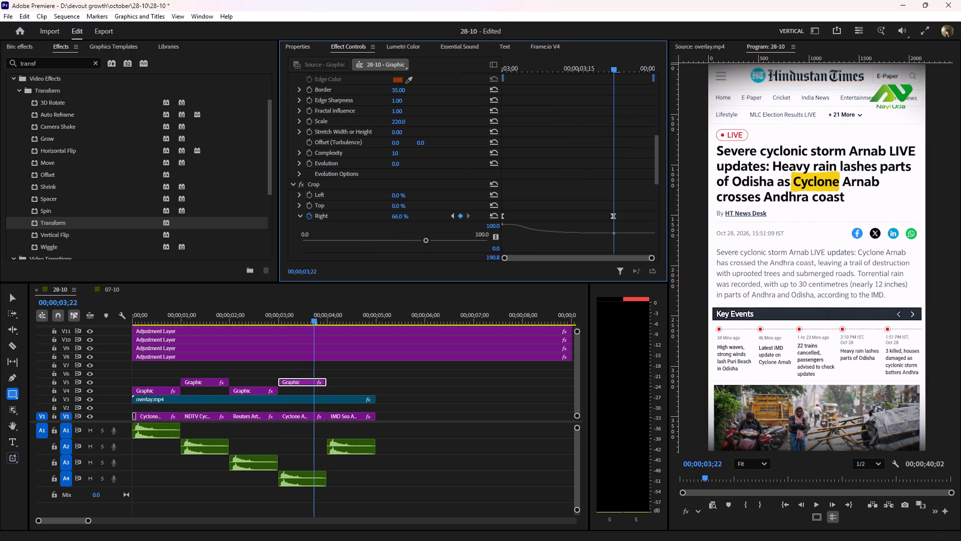
drag(418, 215, 408, 219)
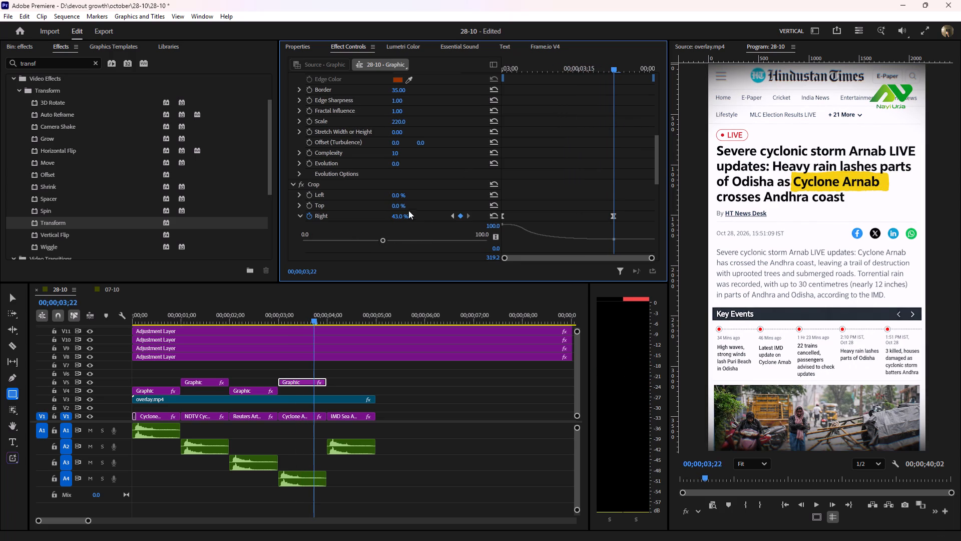
Replay the Hindustan Times section from 00;00;03;00 to check the shortened highlight reveal.
drag(574, 67, 453, 125)
key(space)
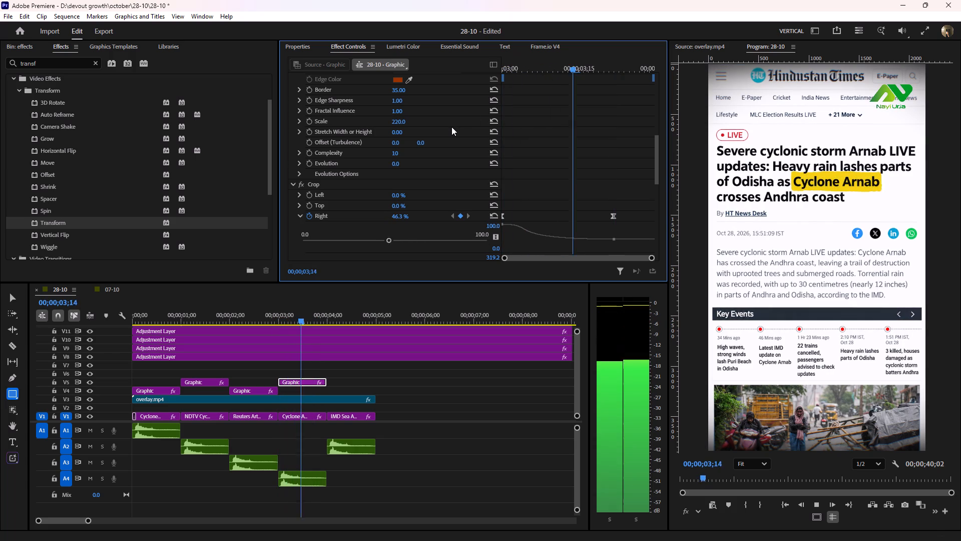
key(space)
drag(545, 65, 485, 111)
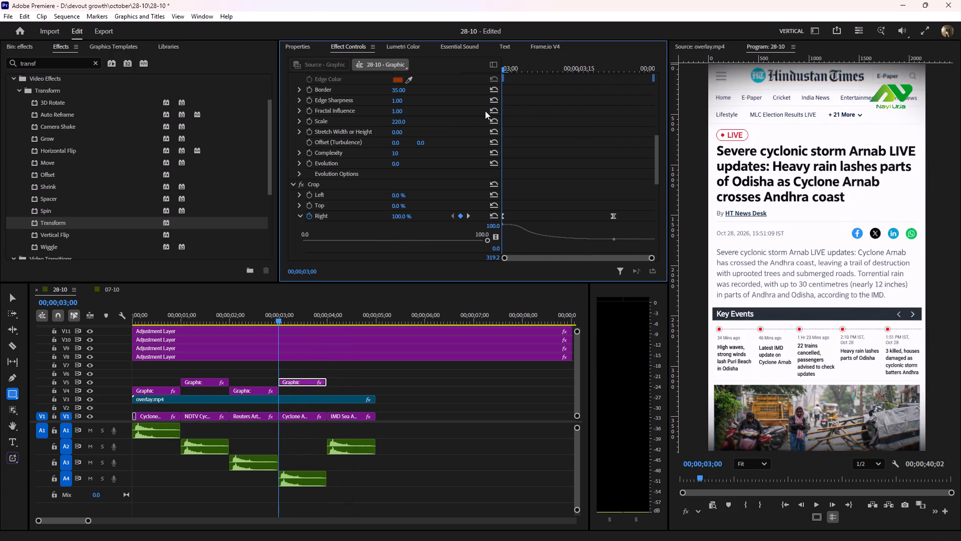
drag(485, 111, 485, 112)
key(space)
key(space)
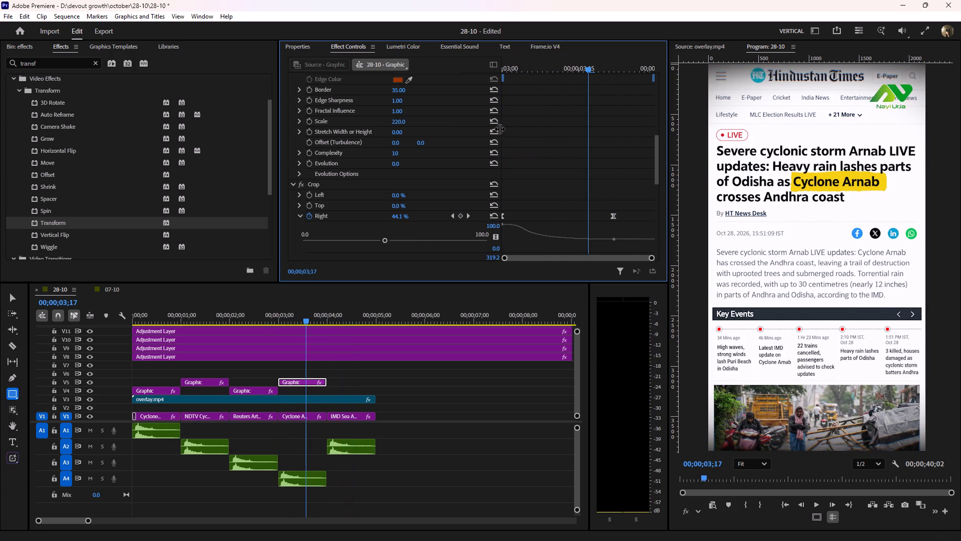
Select the highlight's Shape 01 layer and slightly trim its height at the upper and lower edges.
click(310, 48)
click(360, 120)
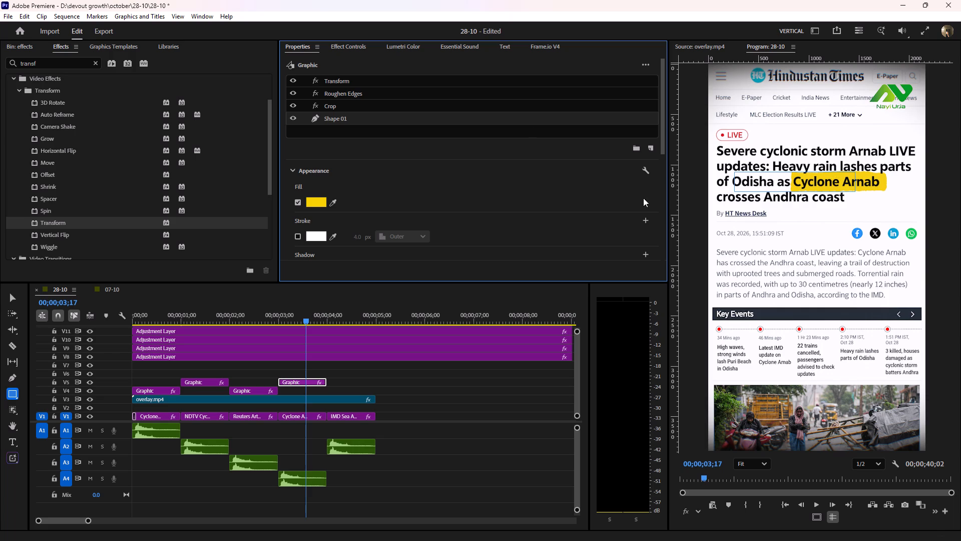
click(10, 295)
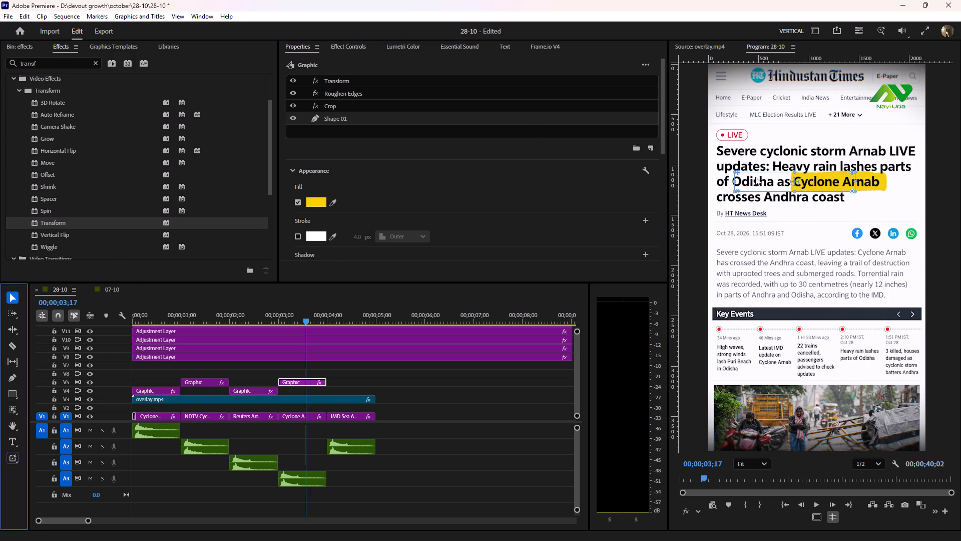
click(796, 169)
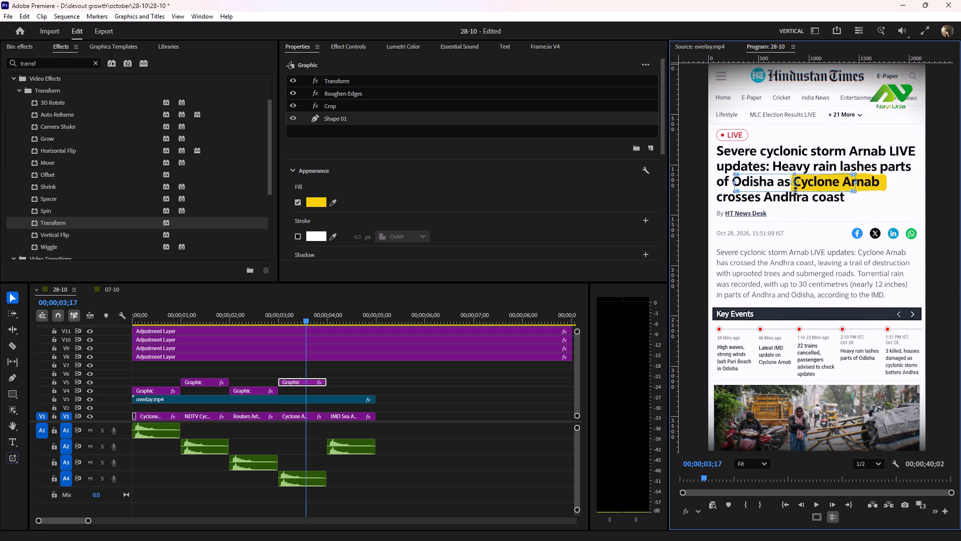
click(795, 191)
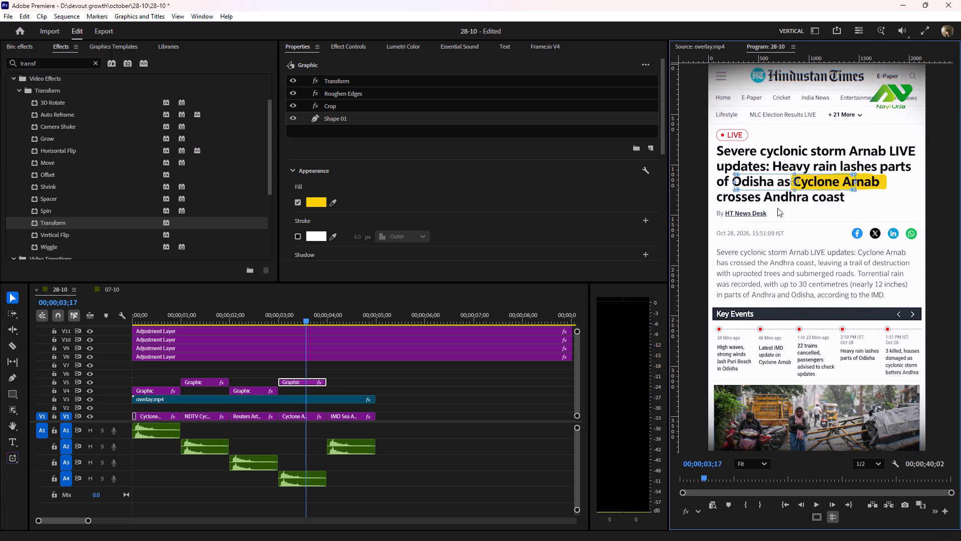
Play from the Reuters clip through the IMD Sea Area clip to review the highlights, and return to 00;00;03;16.
drag(288, 320, 239, 333)
click(296, 364)
key(space)
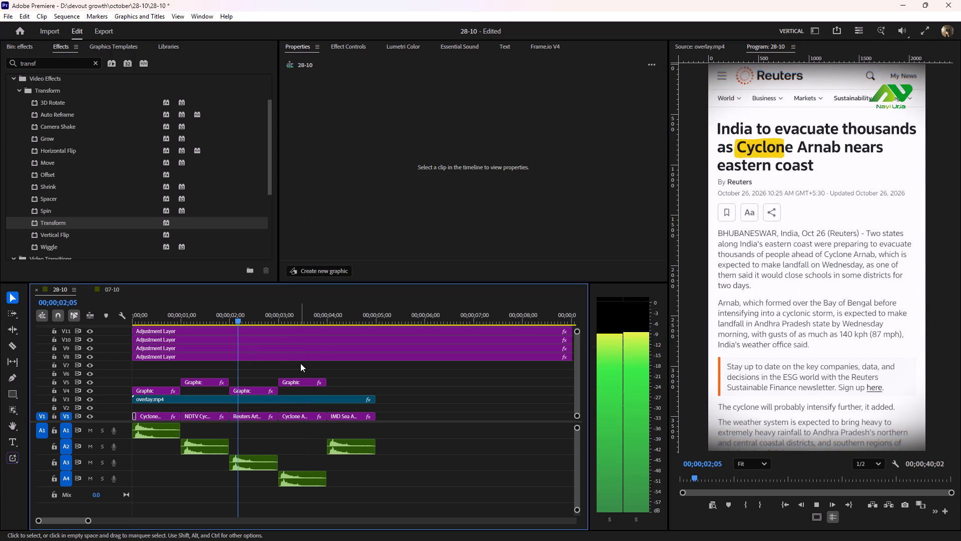
key(space)
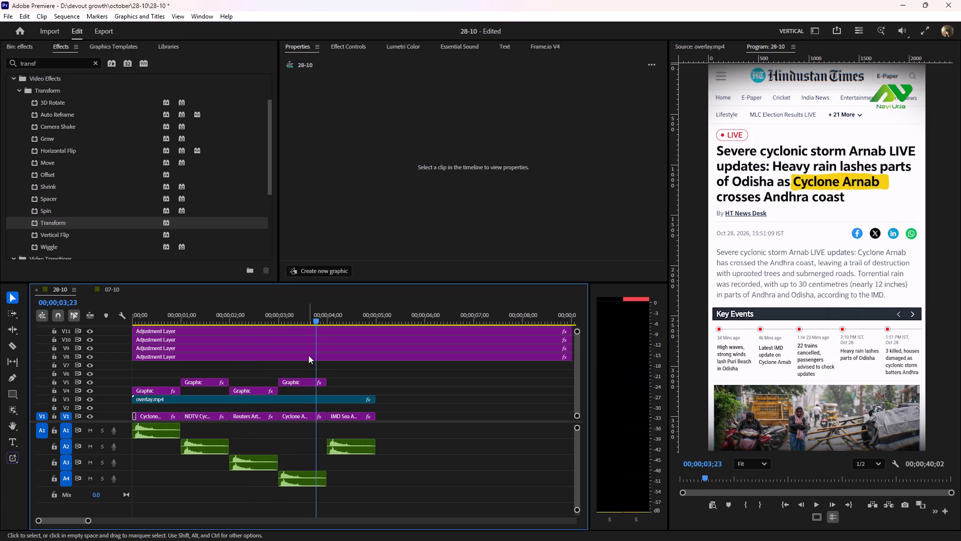
key(space)
key(space)
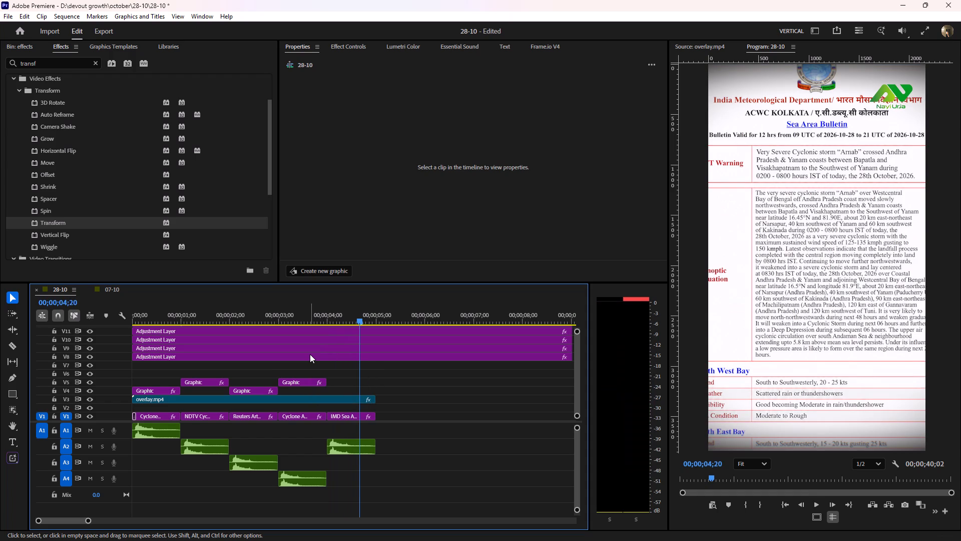
click(306, 319)
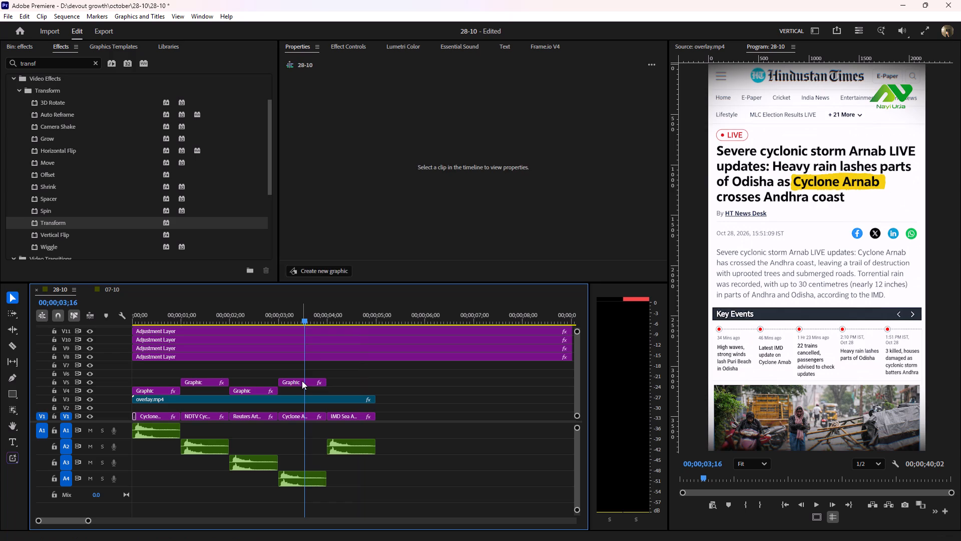
Duplicate the Hindustan Times highlight graphic onto V4 directly above the IMD Sea Area clip.
click(302, 381)
alt+drag(302, 382, 352, 387)
click(352, 390)
Set the duplicated highlight's Transform Position Y to 1615 so it covers the "Cyclonic storm 'Arnab'" line of the IMD bulletin.
click(354, 314)
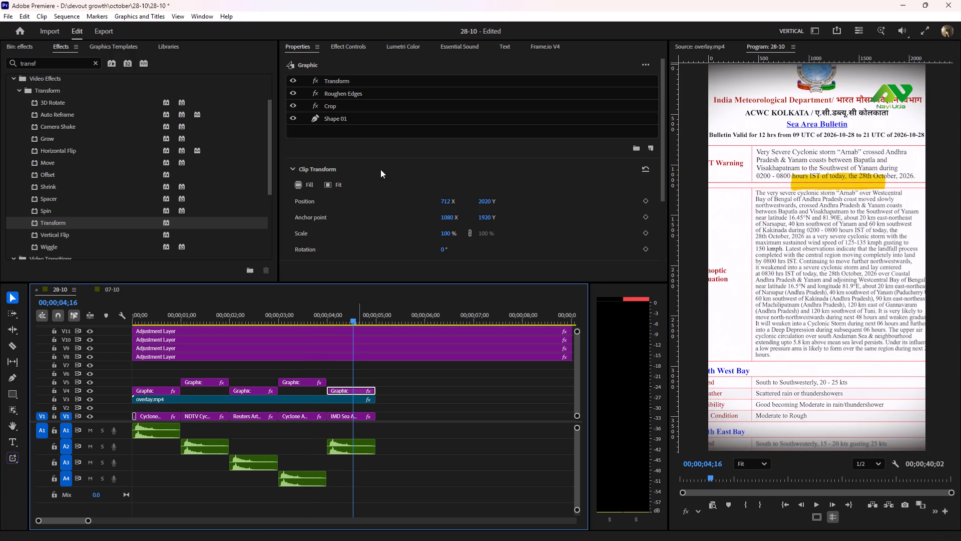
click(355, 47)
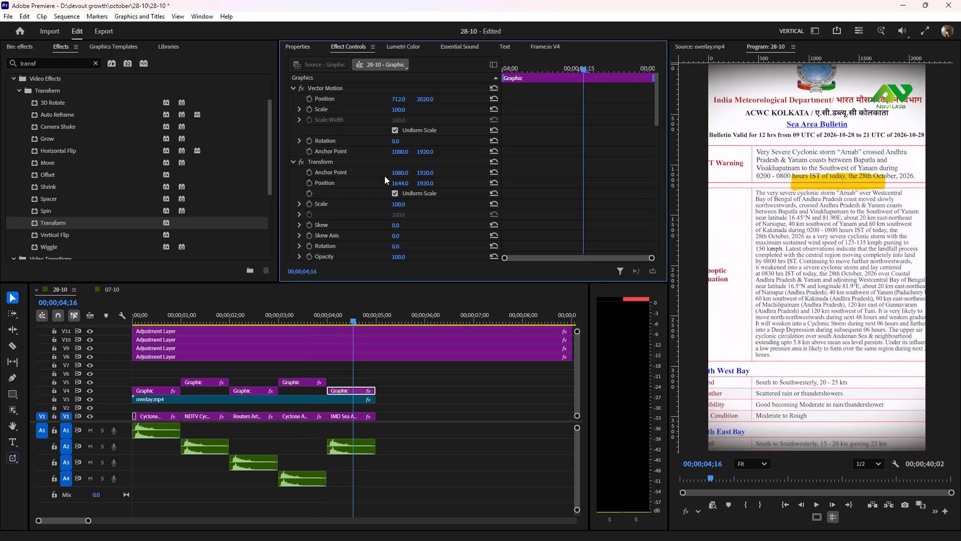
scroll(370, 197, down, 19)
scroll(367, 197, up, 13)
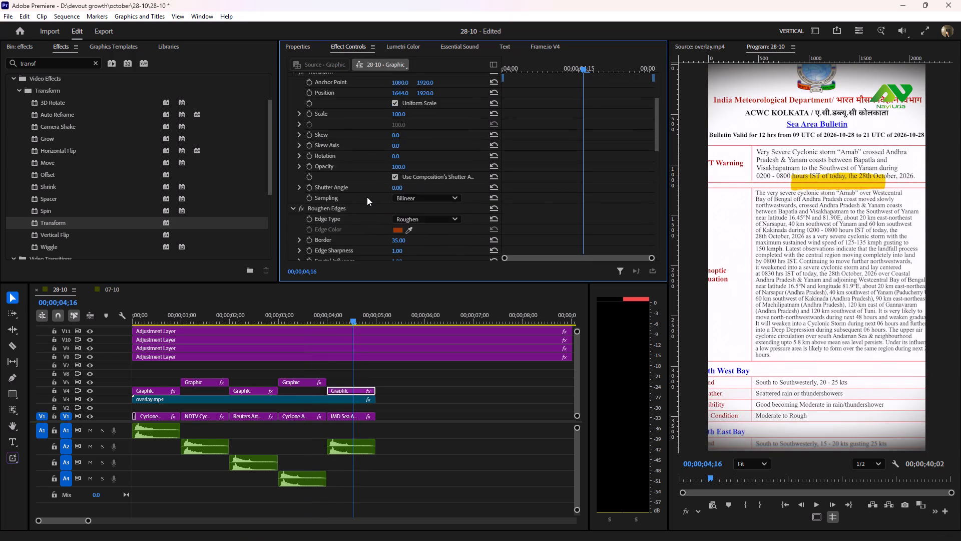
scroll(367, 197, up, 8)
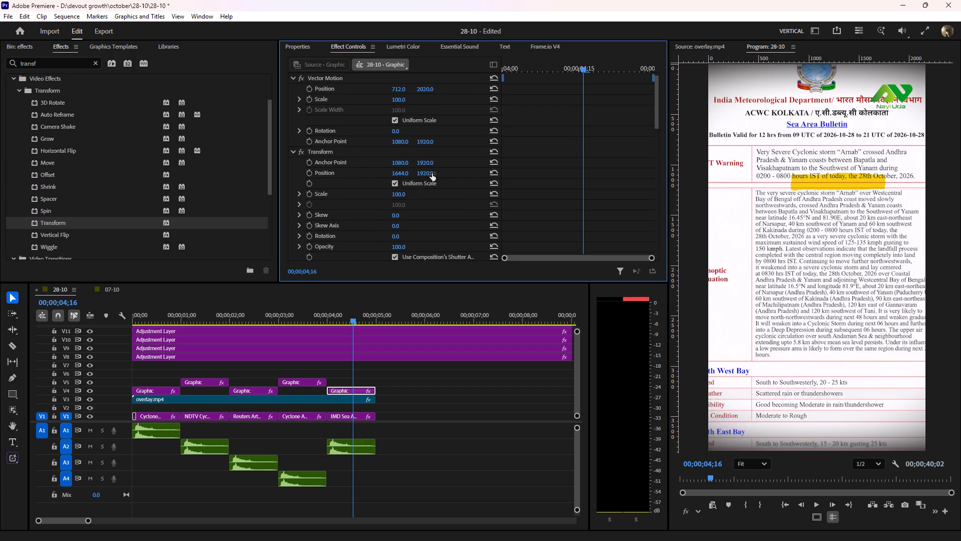
click(432, 173)
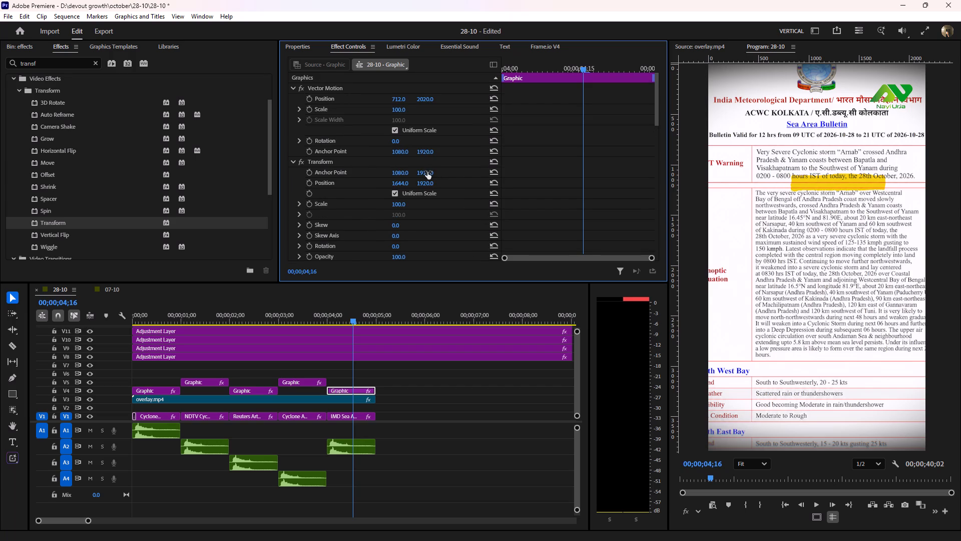
key(ctrl+z)
drag(433, 181, 350, 208)
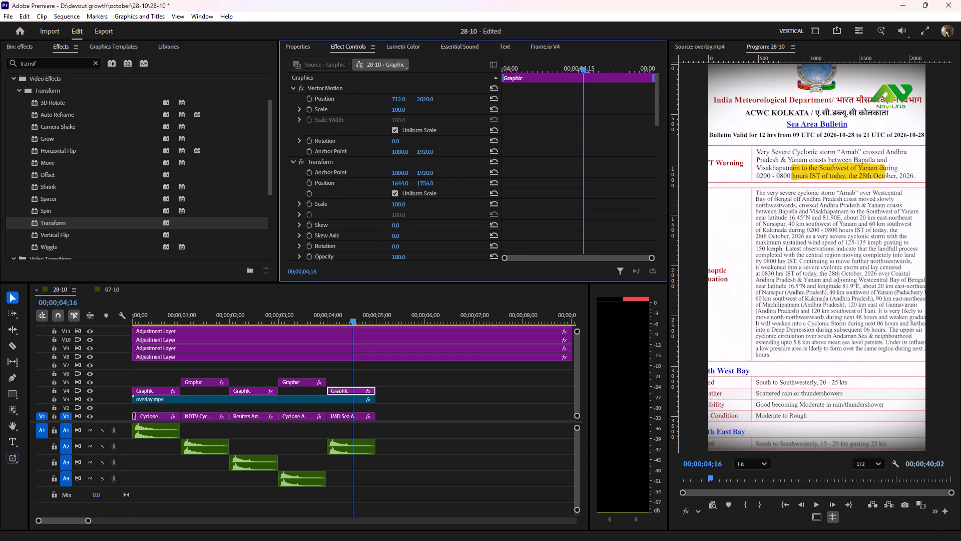
drag(350, 208, 297, 236)
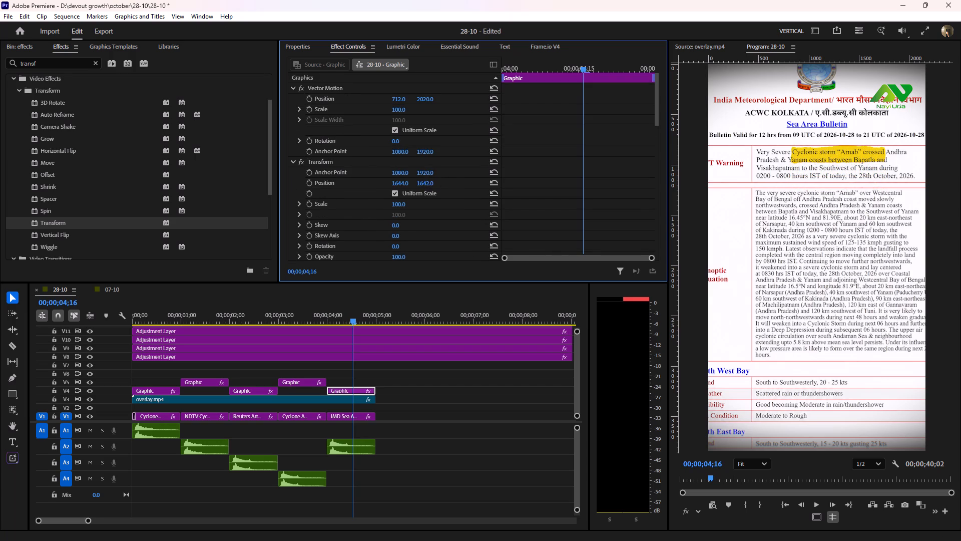
drag(297, 236, 290, 247)
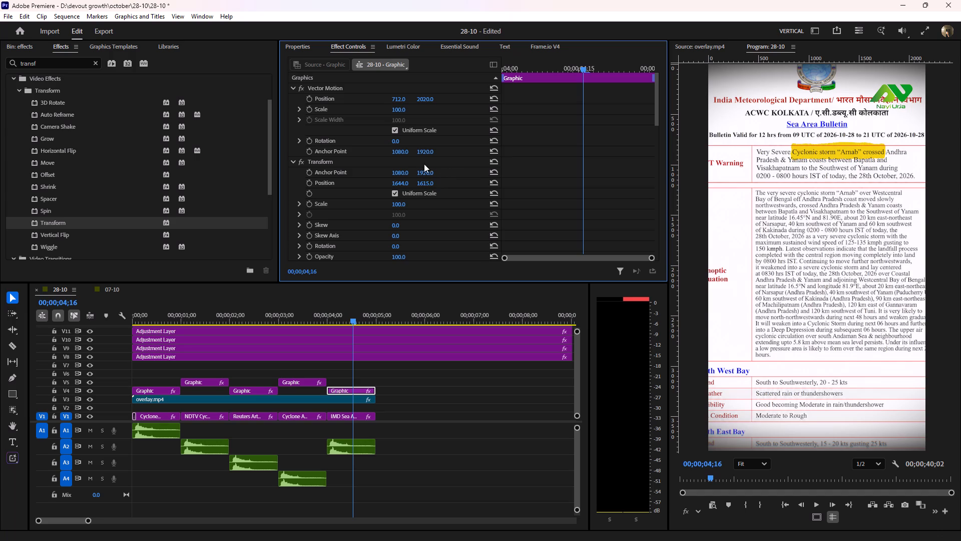
Set the IMD highlight's ending Crop Right keyframe at 00;00;04;22 to 55% so it ends just past "Arnab".
scroll(327, 178, down, 17)
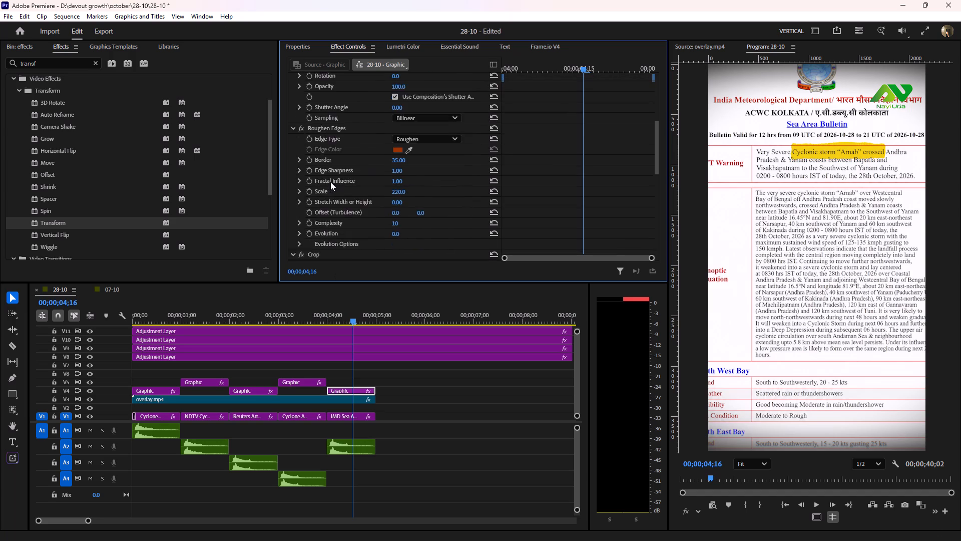
scroll(330, 182, down, 5)
scroll(331, 182, up, 1)
scroll(331, 182, down, 8)
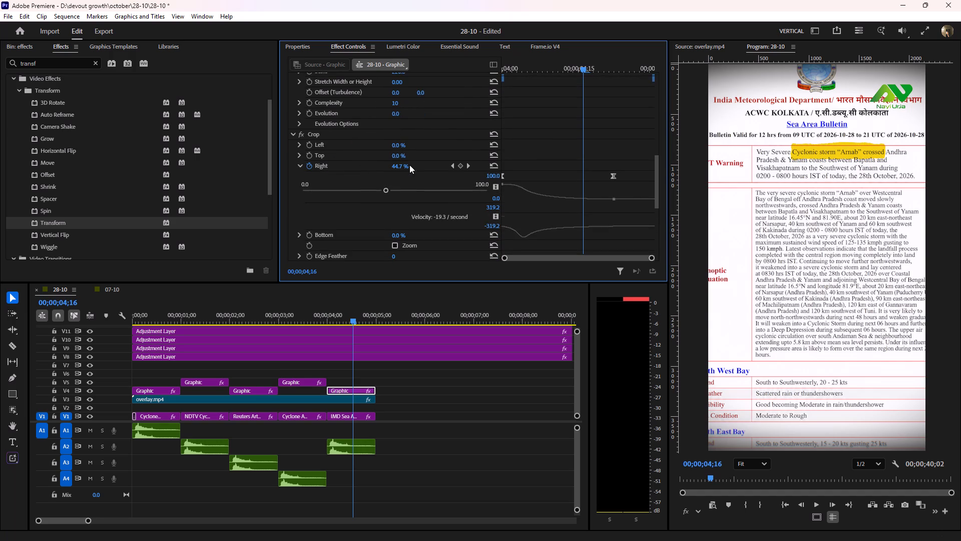
click(471, 167)
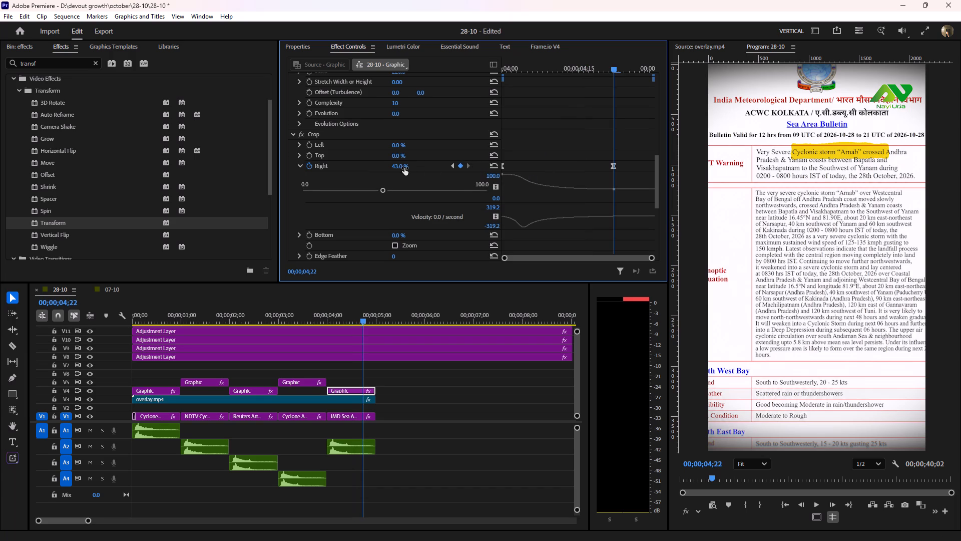
drag(402, 168, 409, 168)
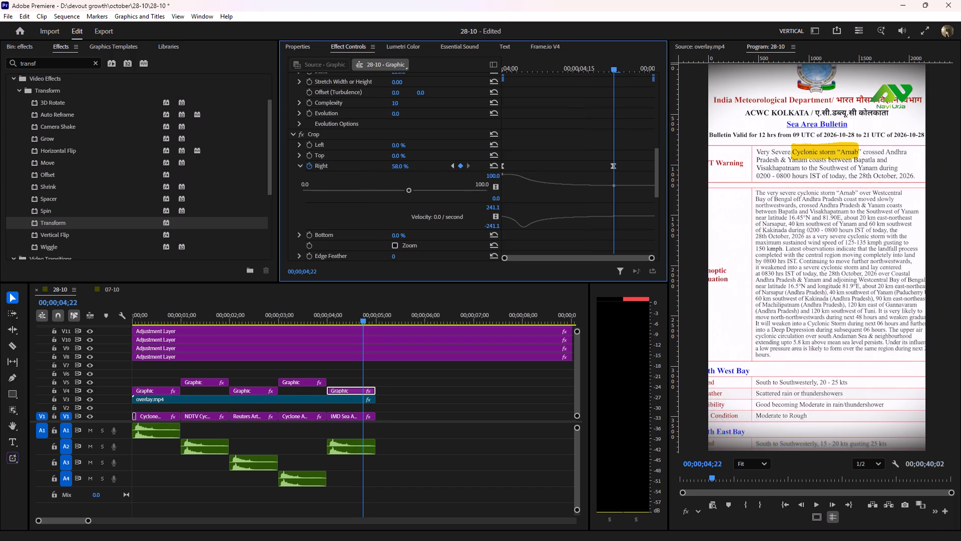
drag(409, 168, 408, 170)
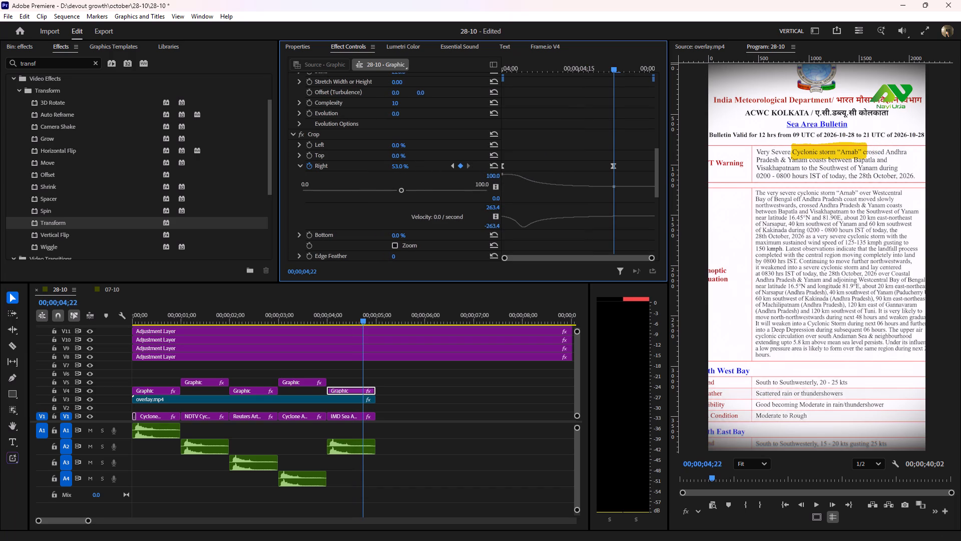
drag(408, 170, 409, 169)
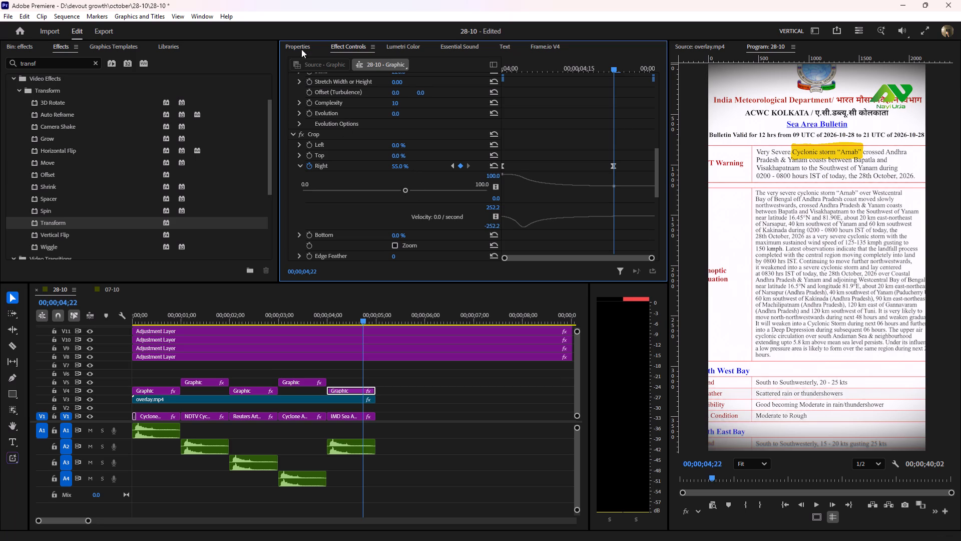
Select the IMD highlight's Shape 01 layer and trim its height at the upper and lower edges to fit the text line.
click(302, 46)
click(351, 115)
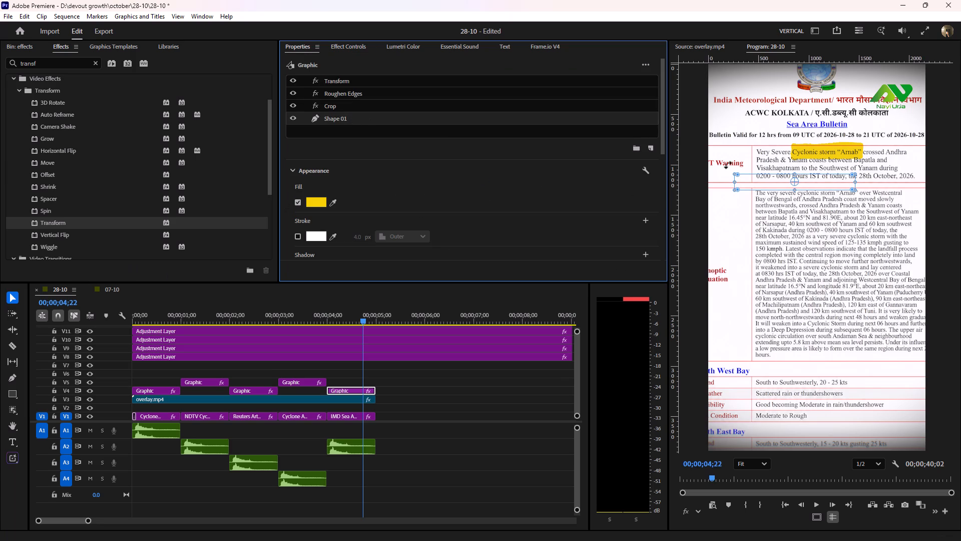
click(795, 172)
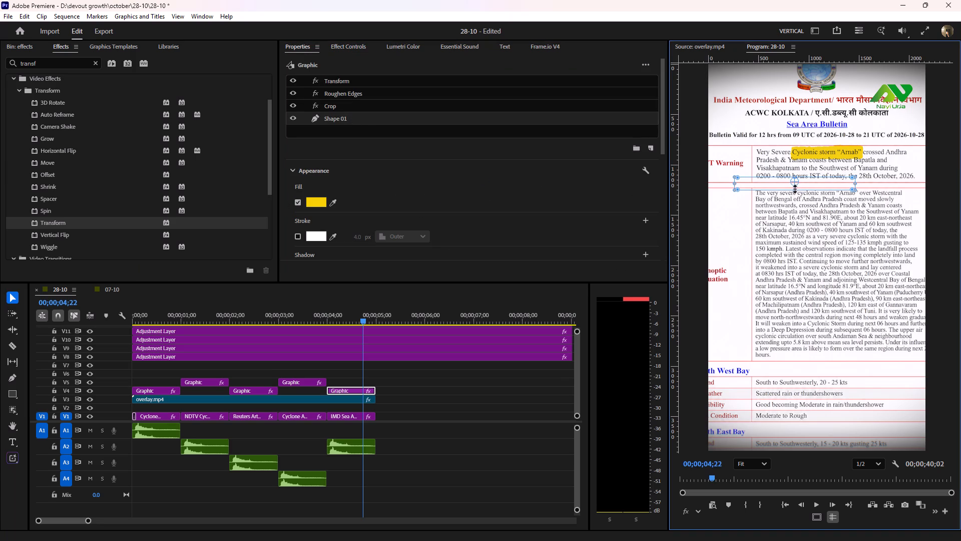
click(795, 192)
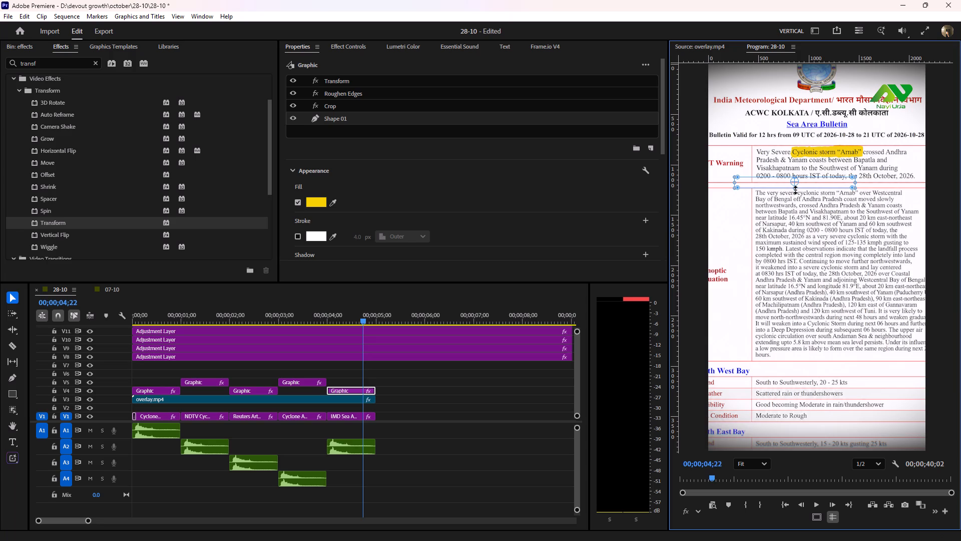
Play from 00;00;03;14 through the end of the IMD Sea Area clip to check the new highlight.
drag(335, 316, 303, 324)
click(342, 366)
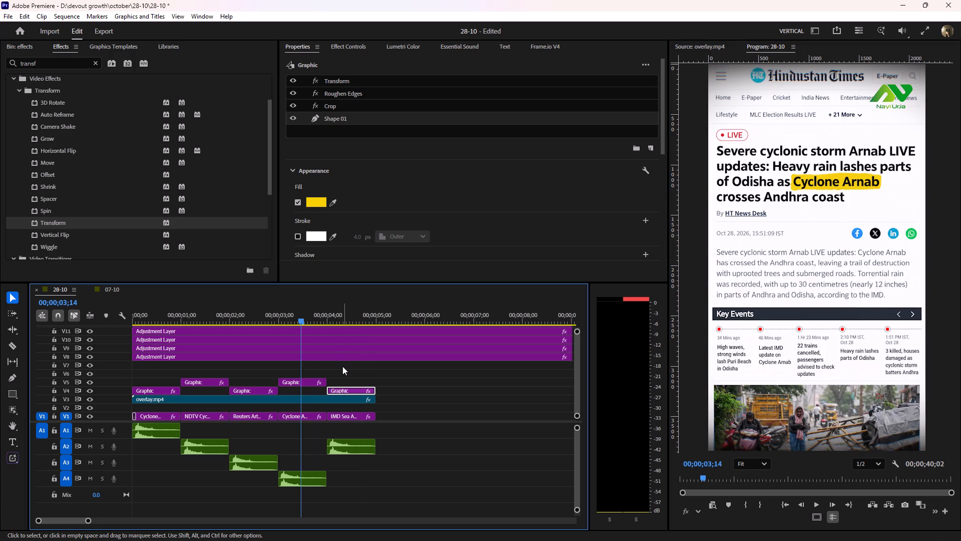
key(space)
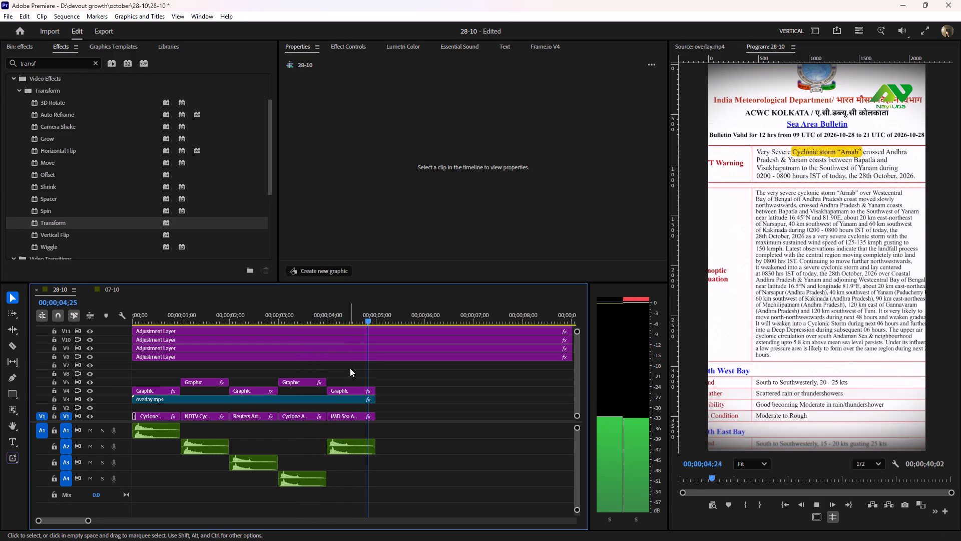
key(space)
key(space)
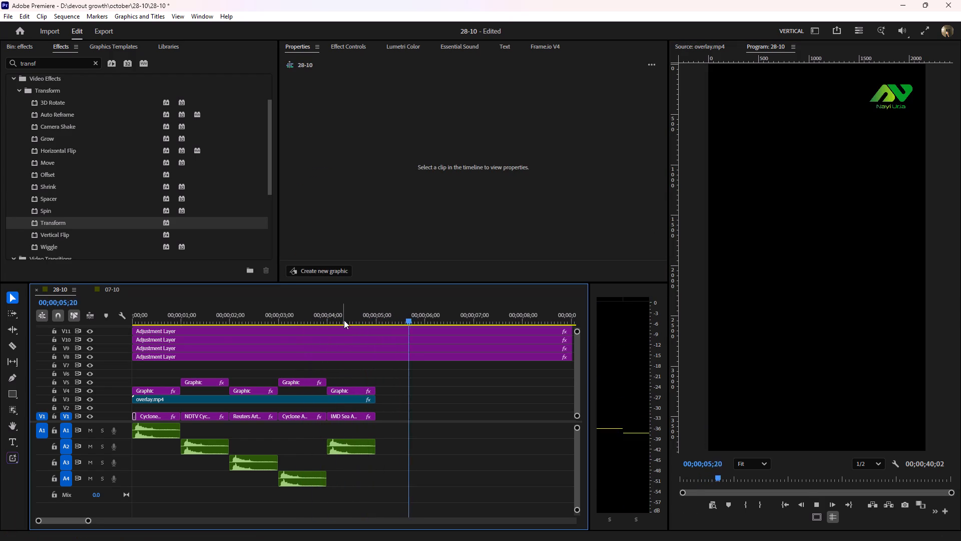
Play the reel from its start into the NDTV section to review the first highlights.
drag(338, 320, 9, 379)
key(space)
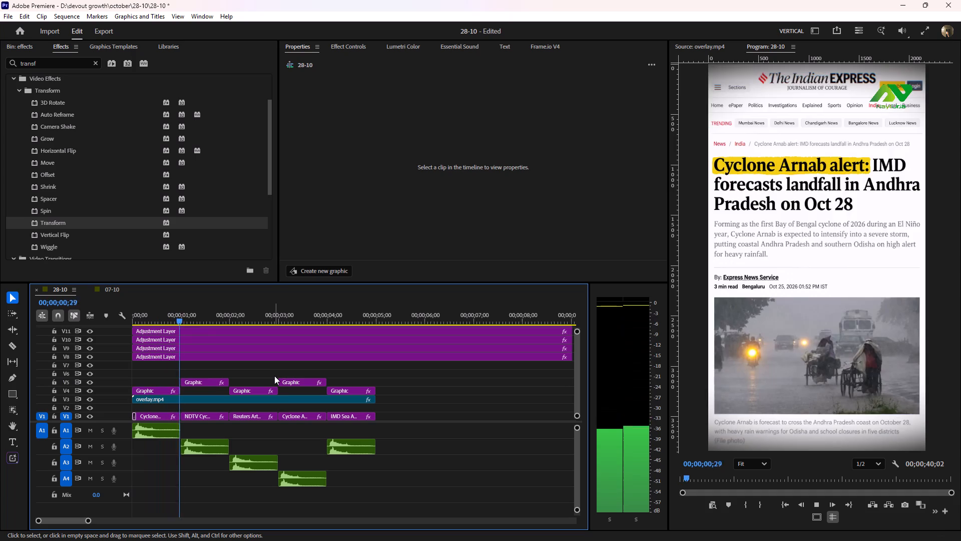
key(space)
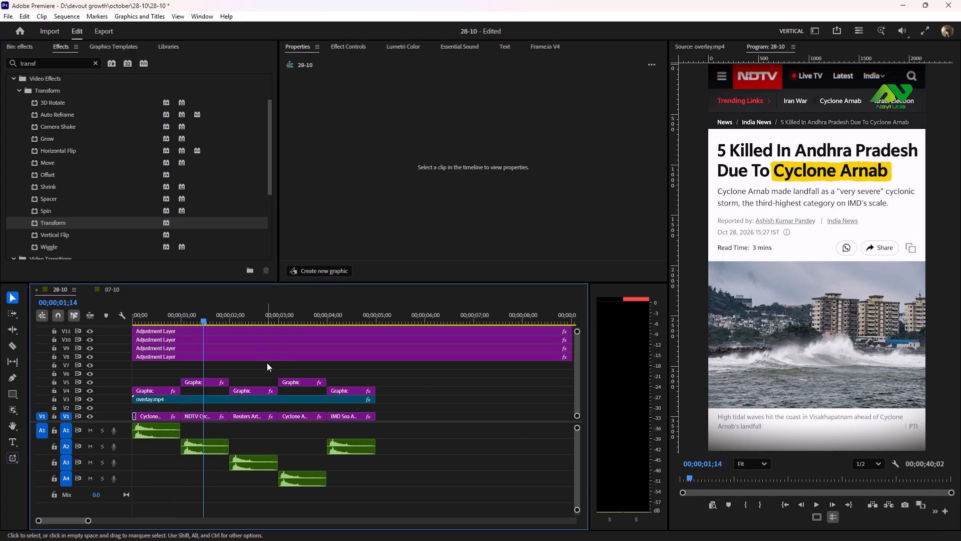
key(equal)
drag(258, 315, 201, 329)
key(space)
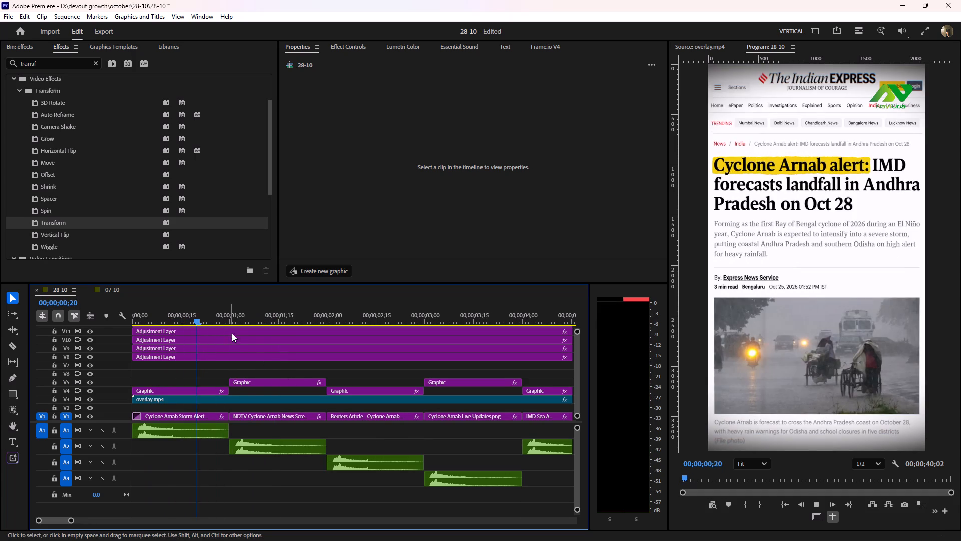
key(space)
At 00;00;01;00, draw a yellow rectangle over the words "5 Killed" in the NDTV headline.
drag(270, 313, 262, 314)
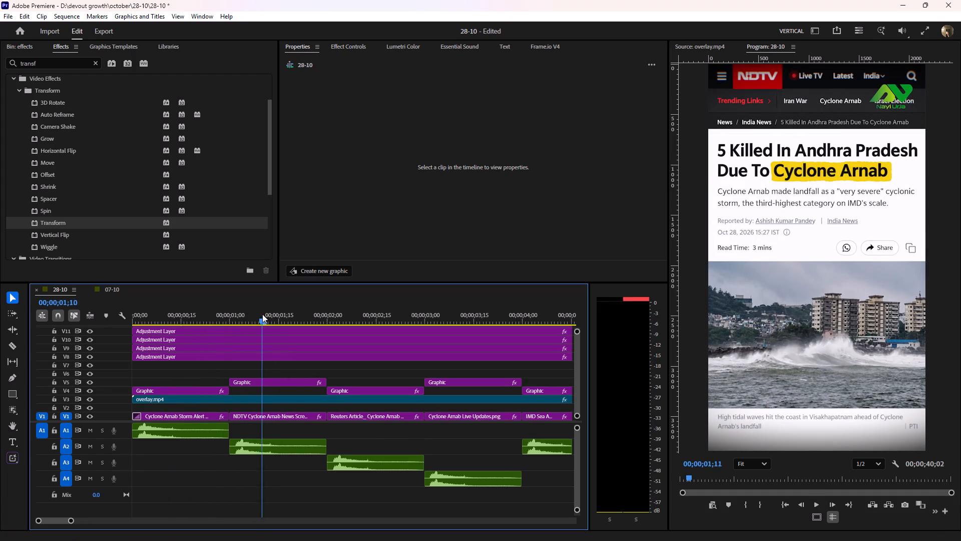
drag(262, 314, 233, 337)
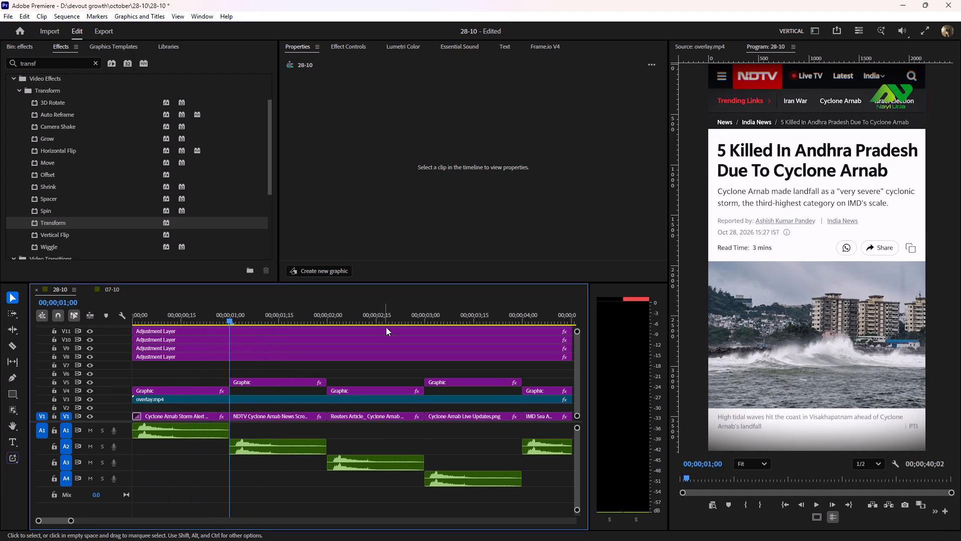
click(16, 395)
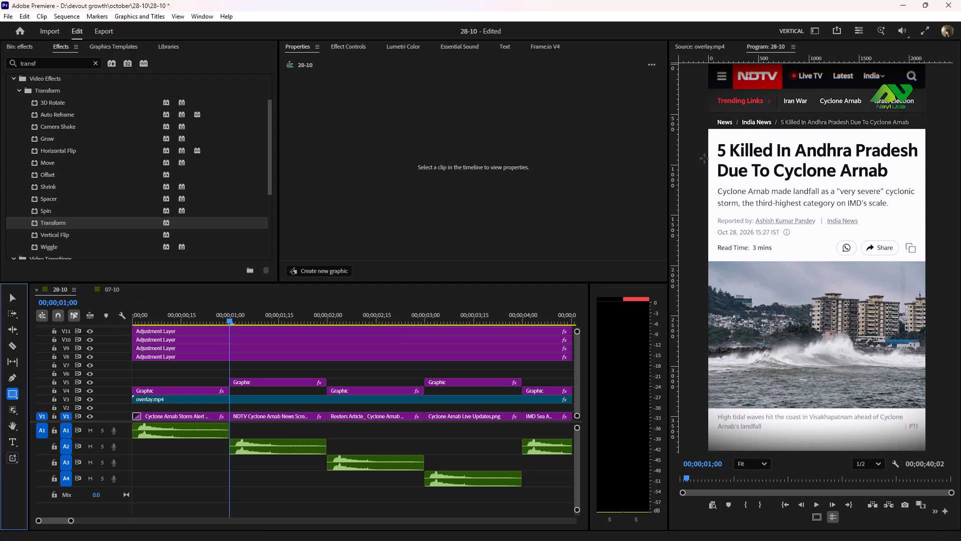
drag(716, 142, 771, 155)
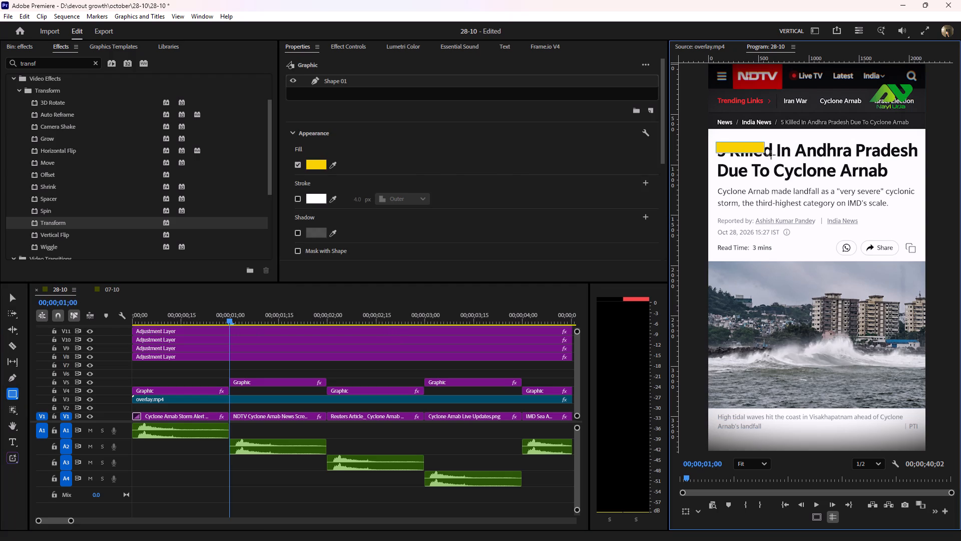
drag(771, 155, 792, 160)
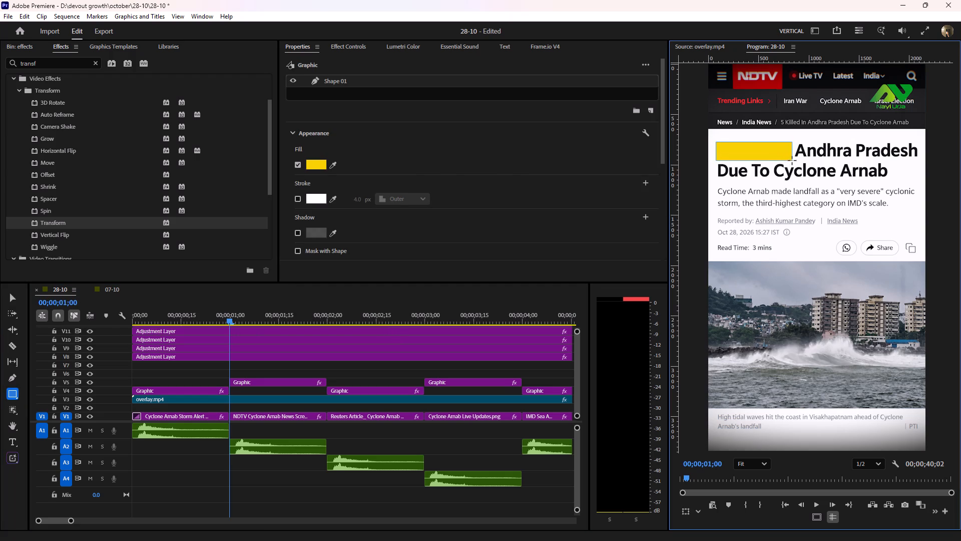
drag(792, 160, 774, 160)
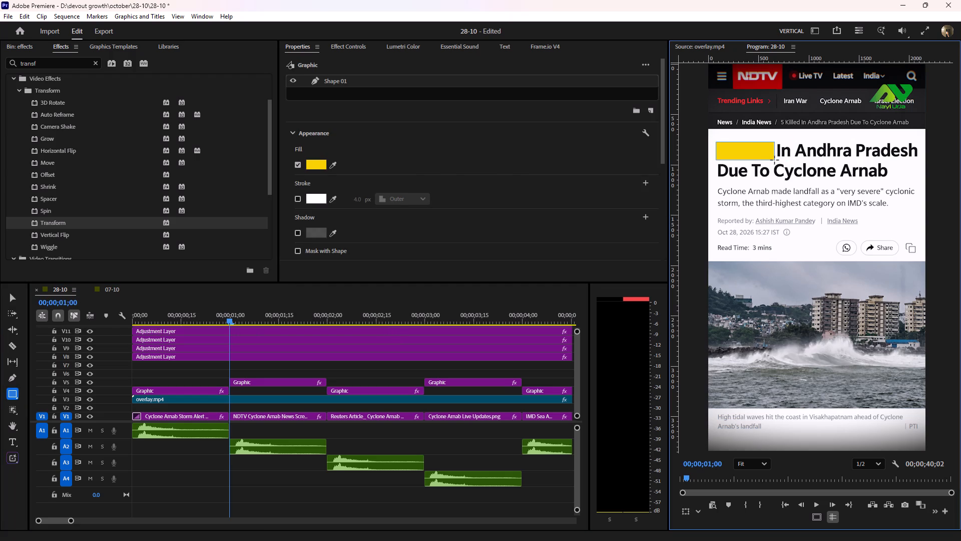
drag(774, 160, 776, 160)
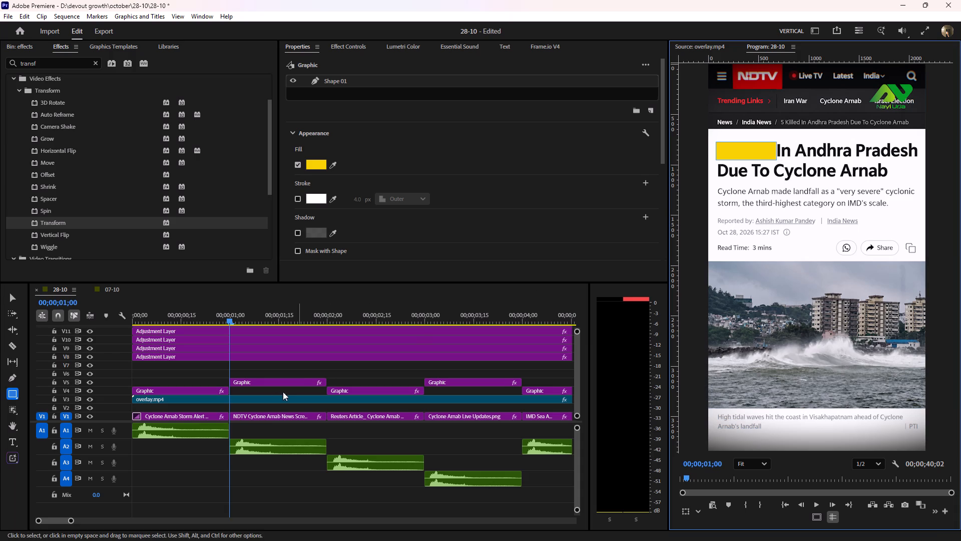
Enlarge the timeline area and move the new rectangle graphic from V13 down to V6, keeping its start at 00;00;01;00.
drag(278, 282, 326, 202)
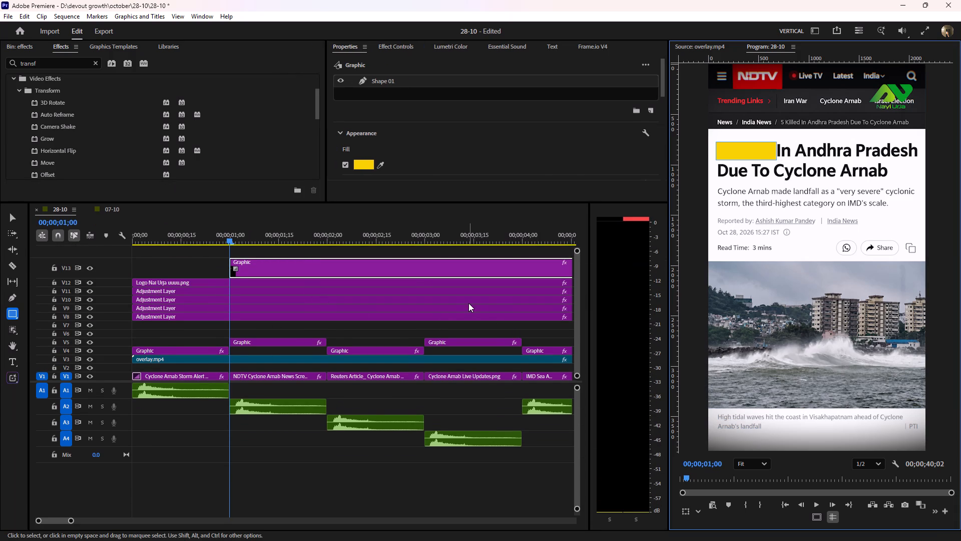
key(minus)
drag(578, 251, 579, 239)
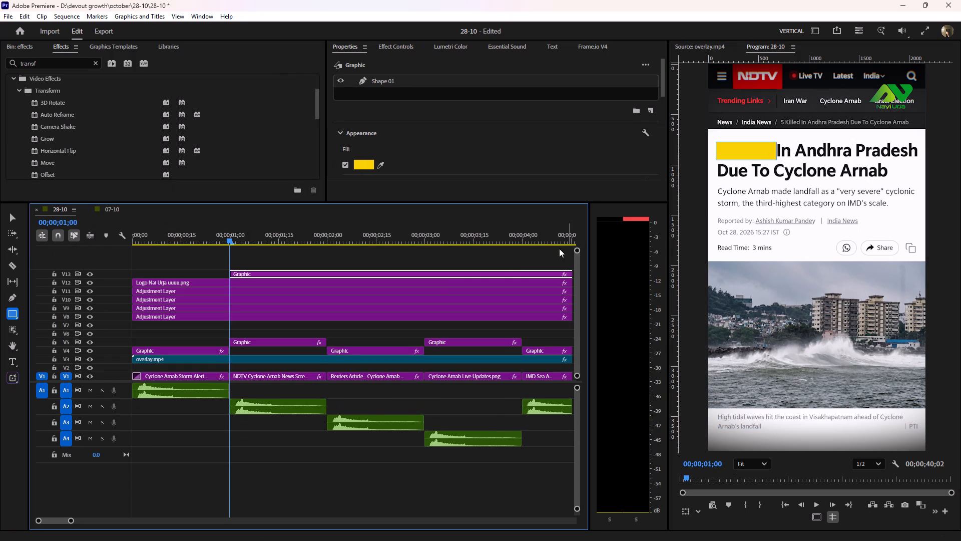
drag(316, 273, 324, 331)
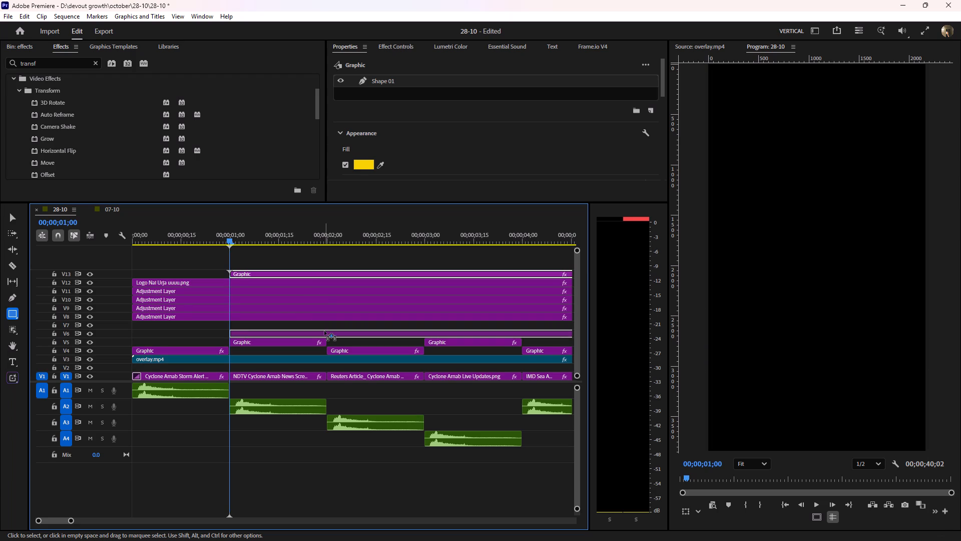
drag(324, 331, 324, 332)
Trim the end of the V6 rectangle graphic so it finishes with the NDTV clip at 00;00;02;00.
scroll(327, 331, down, 6)
key(minus)
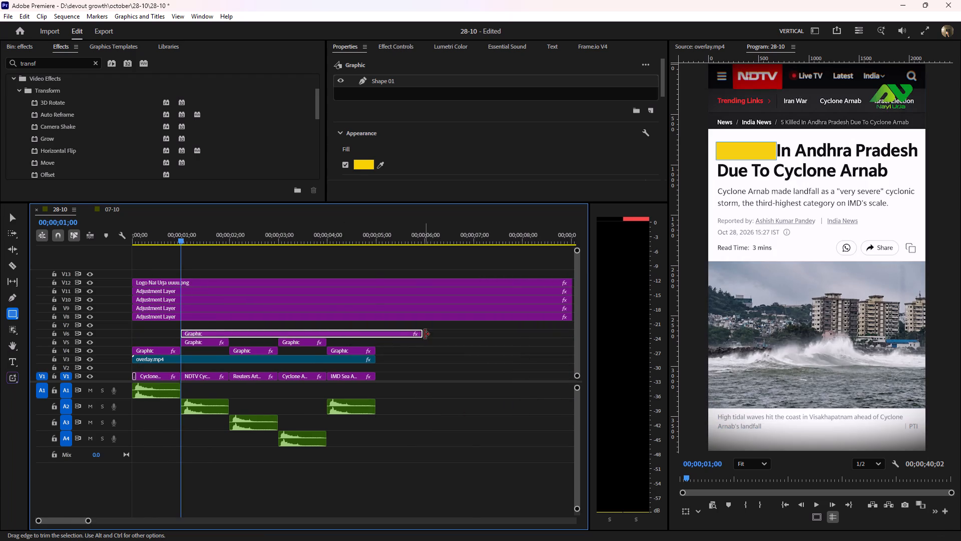
drag(424, 334, 233, 357)
key(equal)
key(equal)
key(equal)
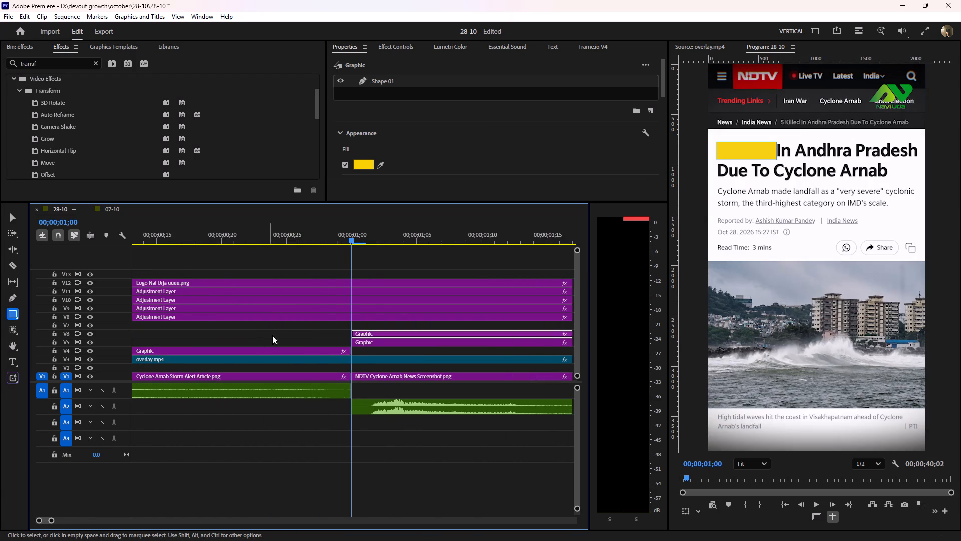
Set the blend mode of the V6 rectangle graphic over "5 Killed" to Multiply.
click(379, 331)
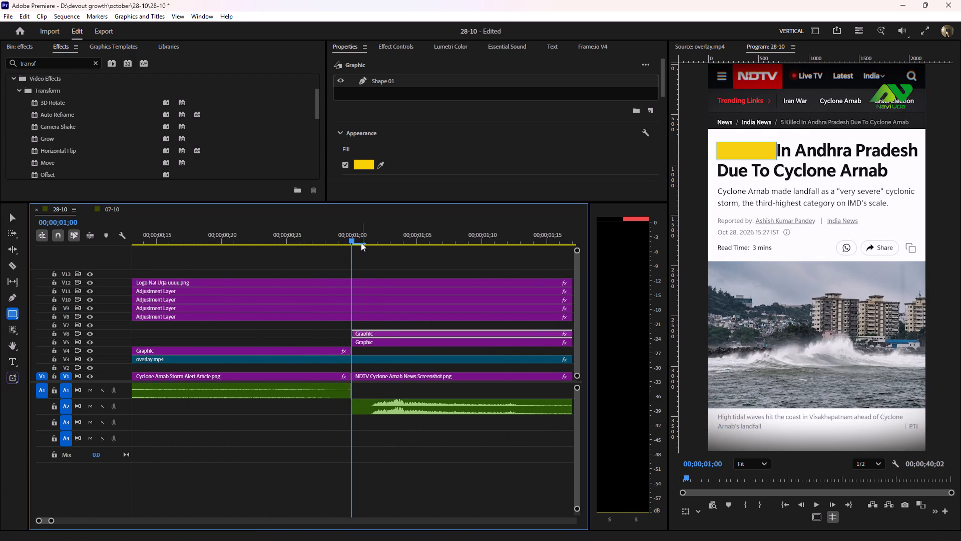
drag(362, 238, 370, 239)
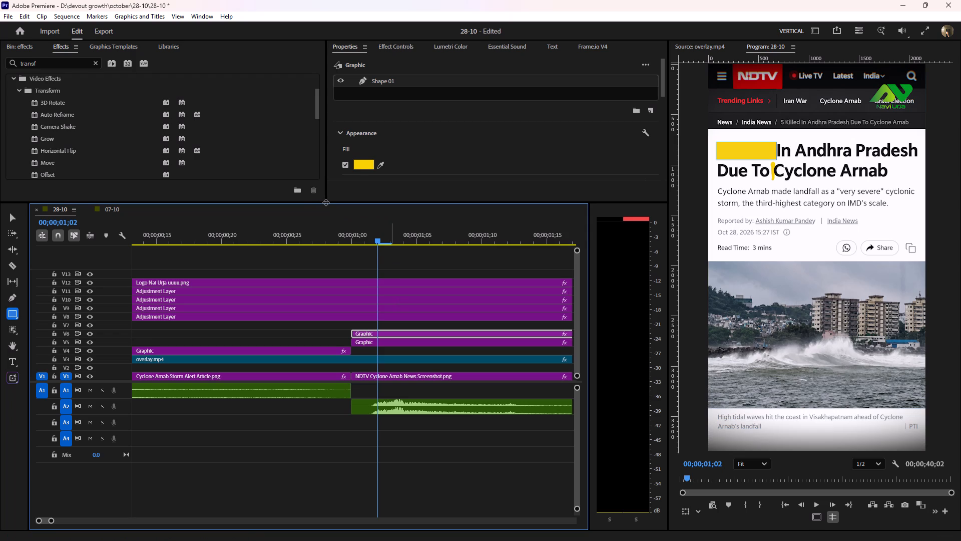
drag(326, 202, 329, 276)
click(396, 46)
scroll(383, 190, down, 4)
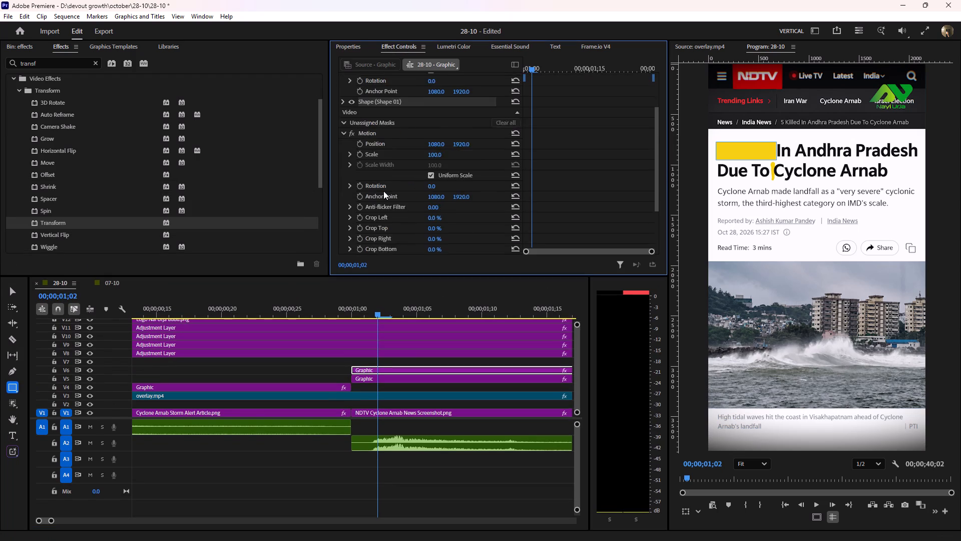
scroll(383, 191, down, 12)
click(469, 212)
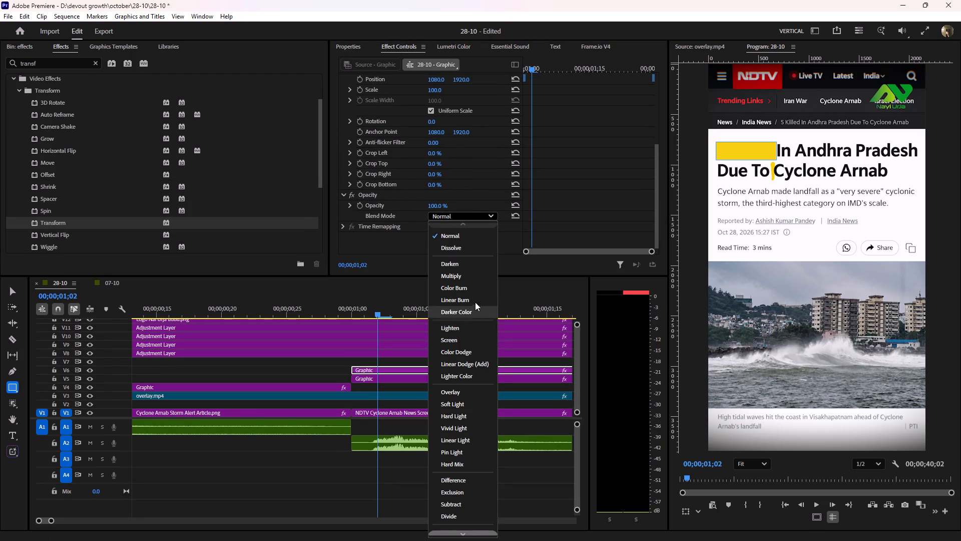
click(461, 274)
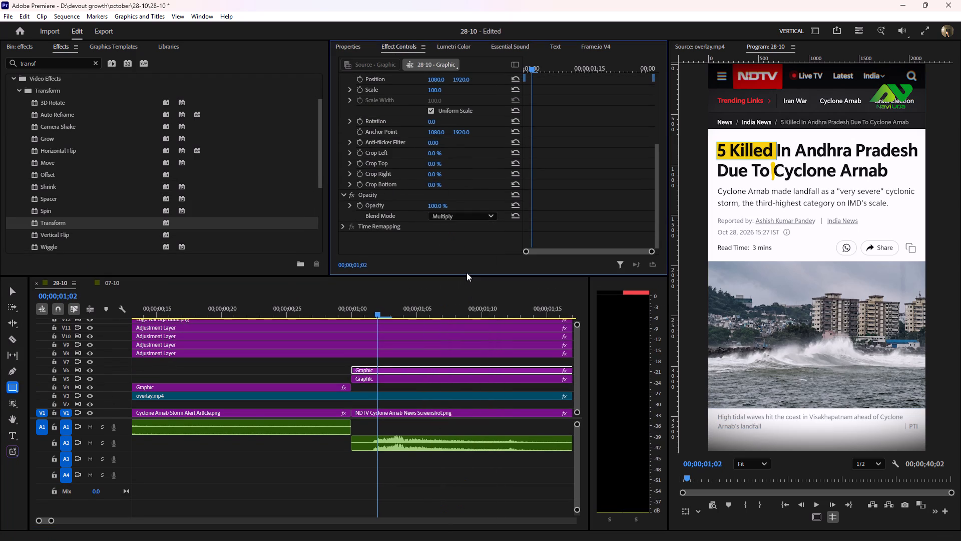
Find the Crop video effect and apply it to the V6 rectangle graphic.
drag(375, 309, 350, 317)
drag(41, 66, 5, 66)
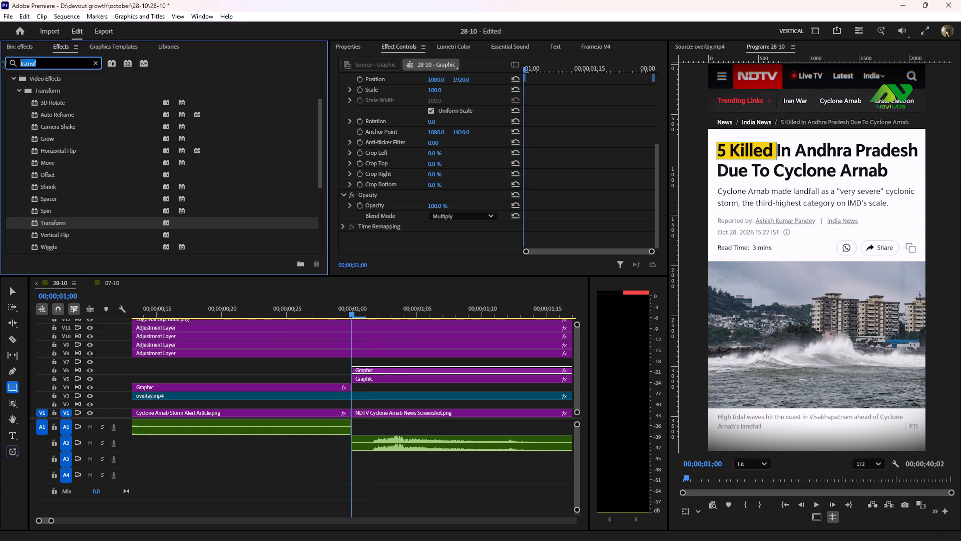
drag(5, 66, 0, 67)
key(c)
key(r)
key(o)
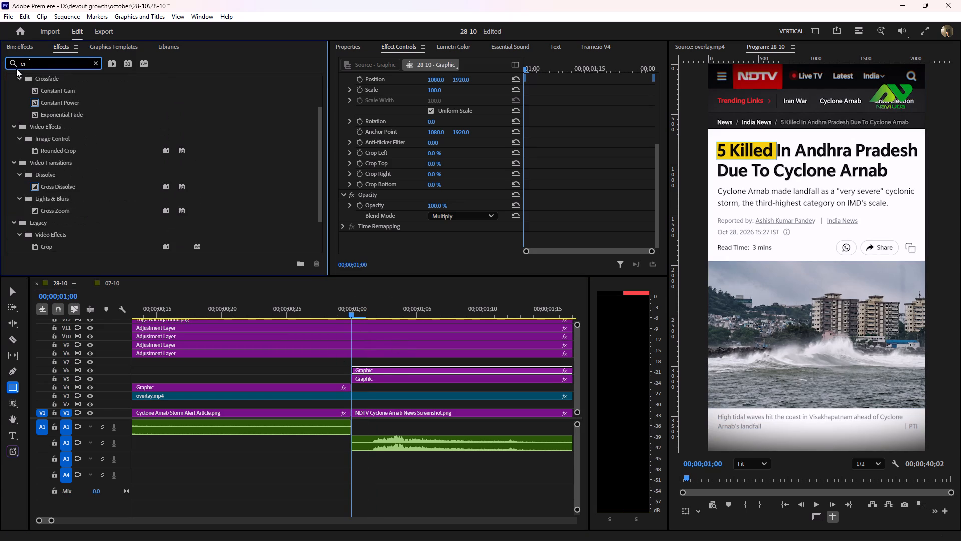
key(p)
drag(40, 197, 359, 334)
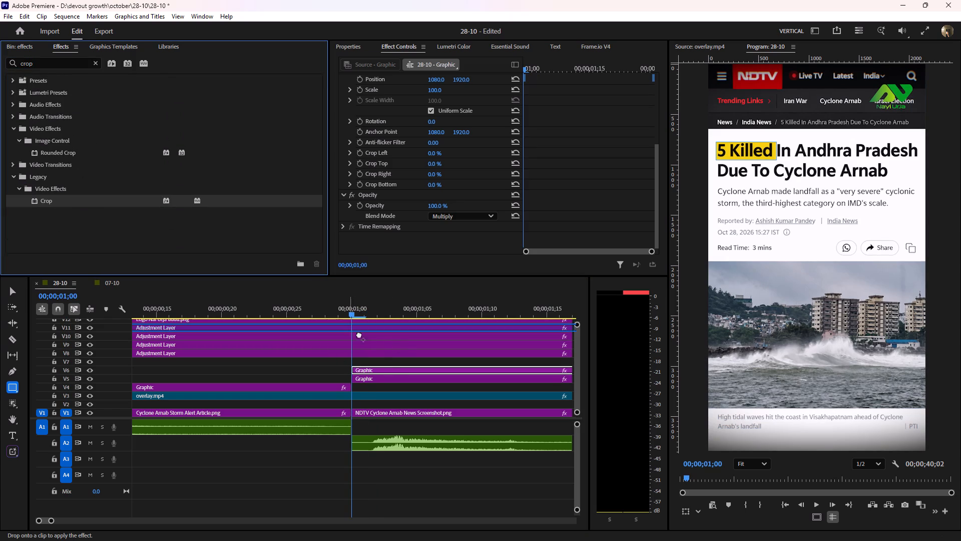
drag(359, 334, 388, 368)
At 00;00;01;00, crop the V6 highlight from its right side to 97.5% and turn on keyframing for Crop Right.
scroll(397, 399, down, 4)
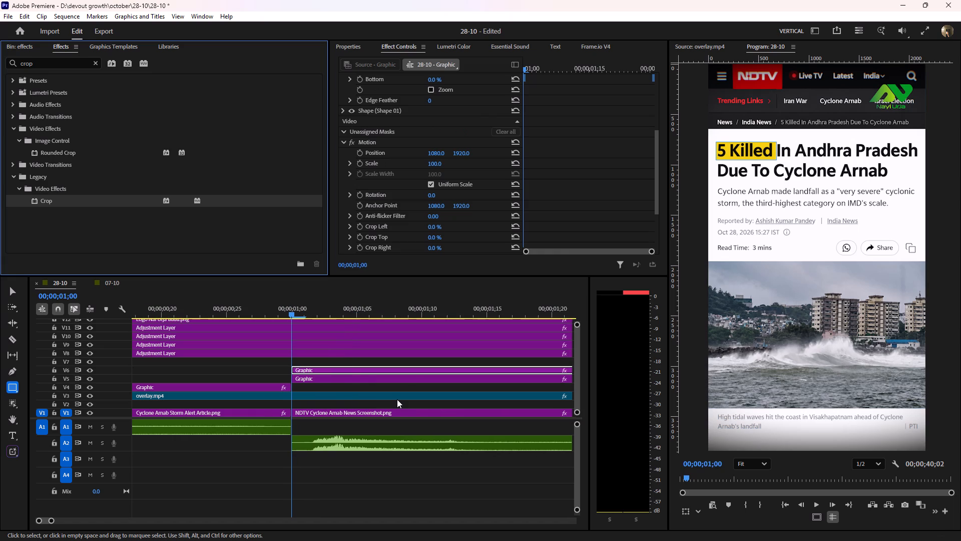
scroll(393, 399, down, 2)
key(minus)
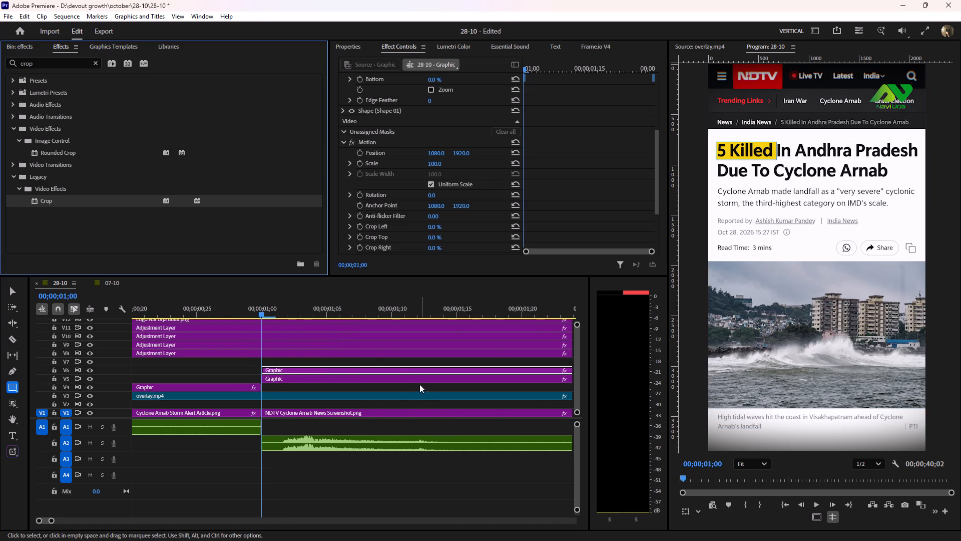
drag(281, 311, 275, 311)
key(minus)
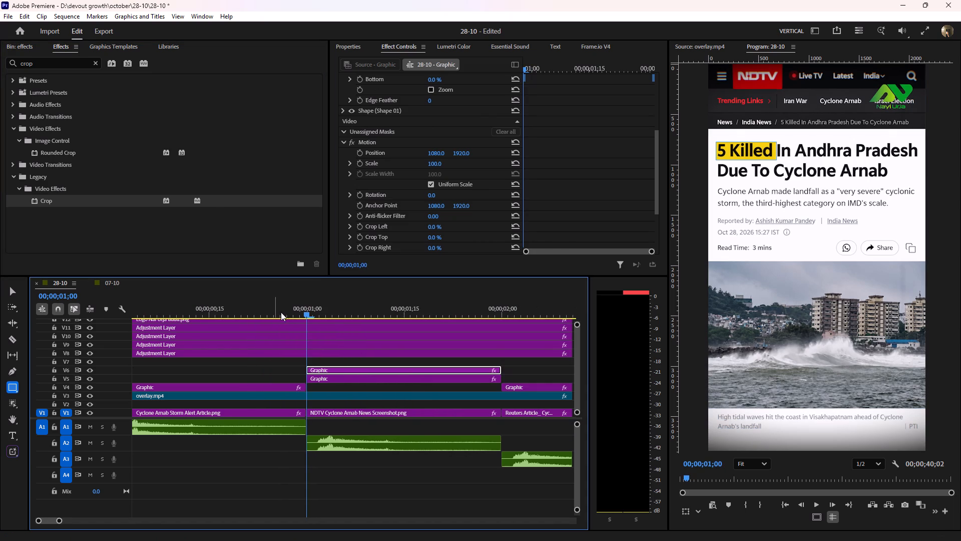
key(minus)
key(equal)
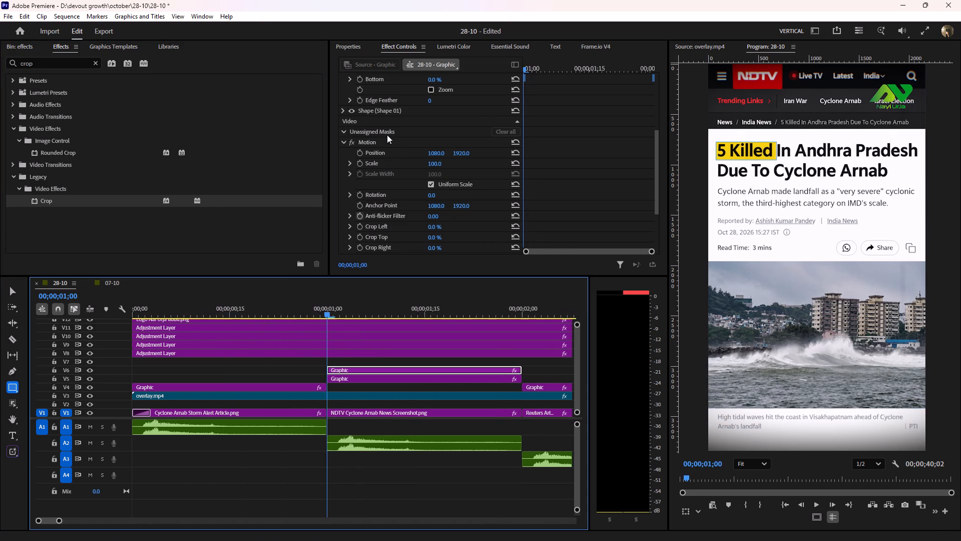
scroll(368, 177, down, 13)
scroll(369, 181, up, 7)
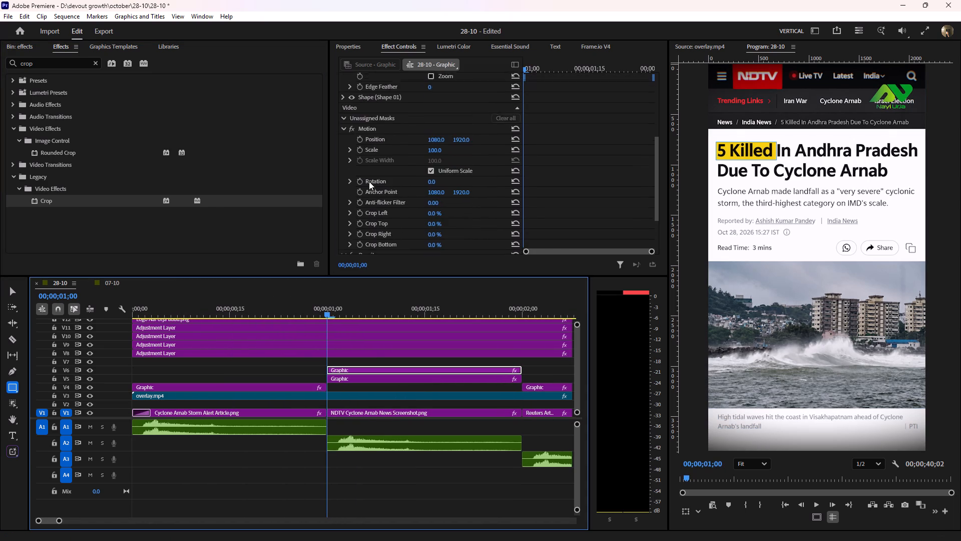
scroll(369, 181, up, 10)
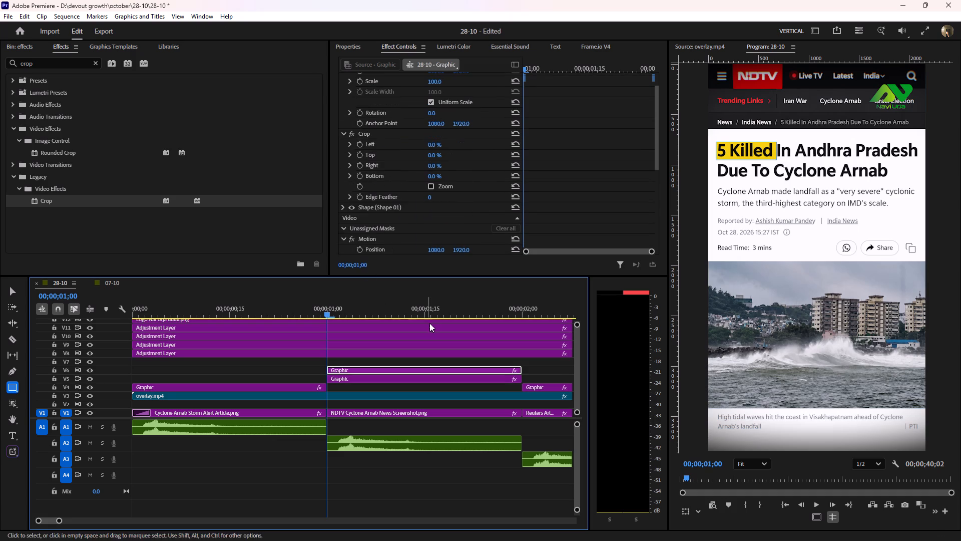
click(374, 130)
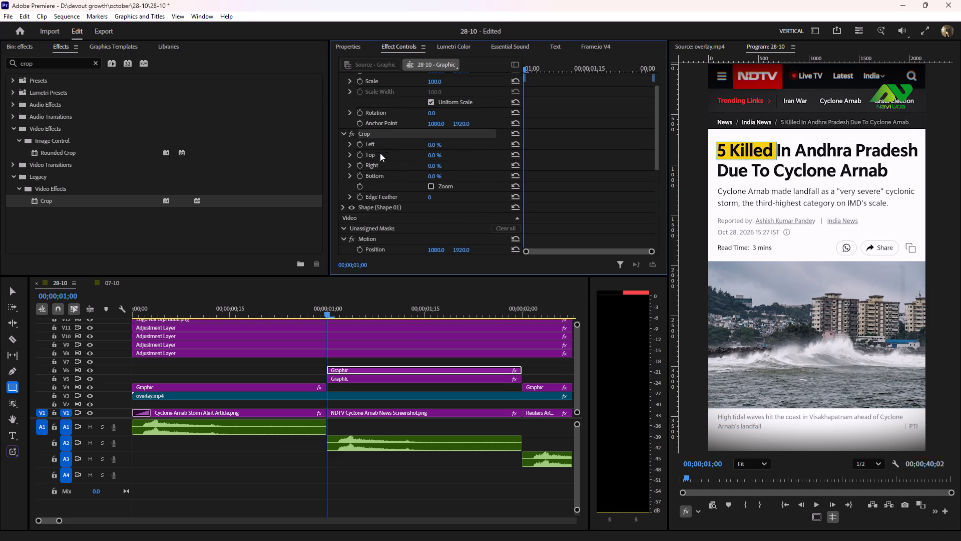
click(405, 169)
drag(446, 167, 437, 169)
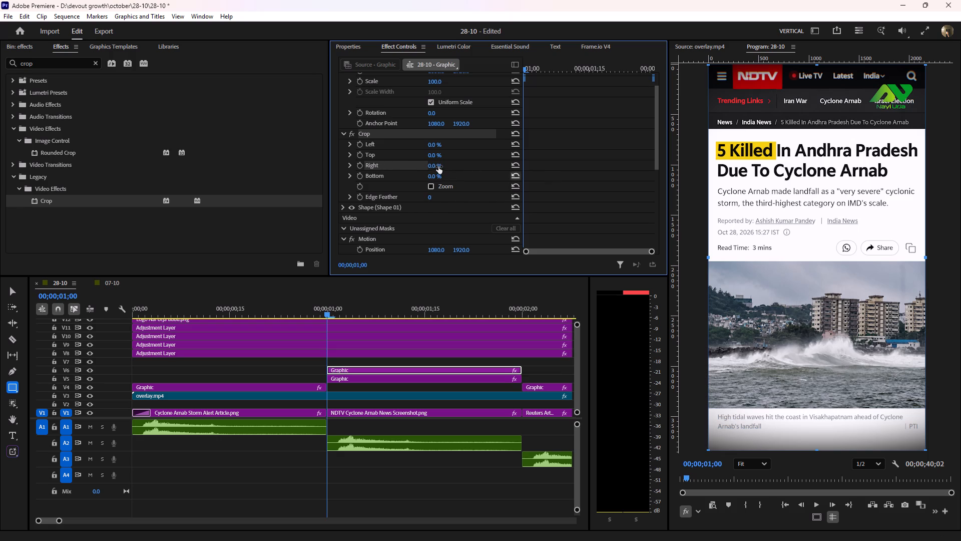
drag(928, 257, 764, 257)
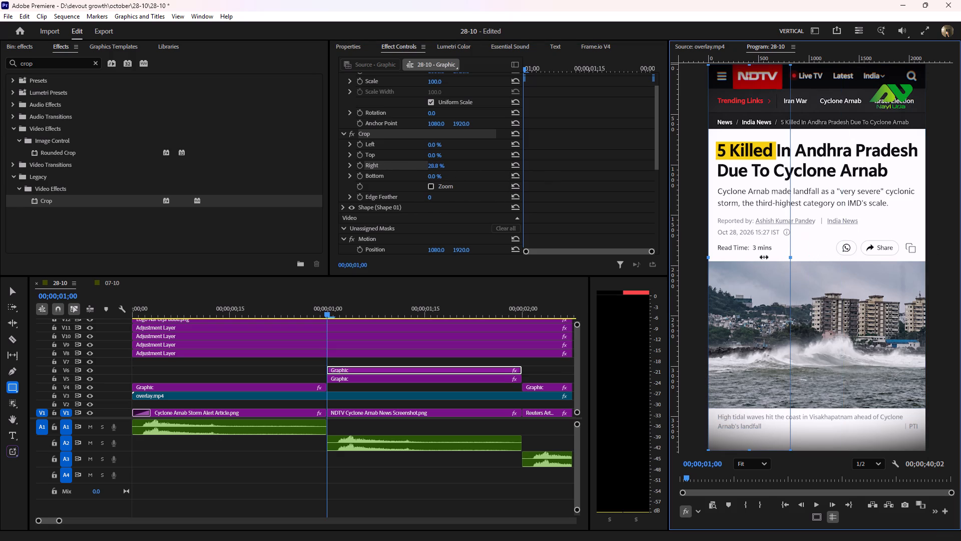
drag(764, 257, 715, 270)
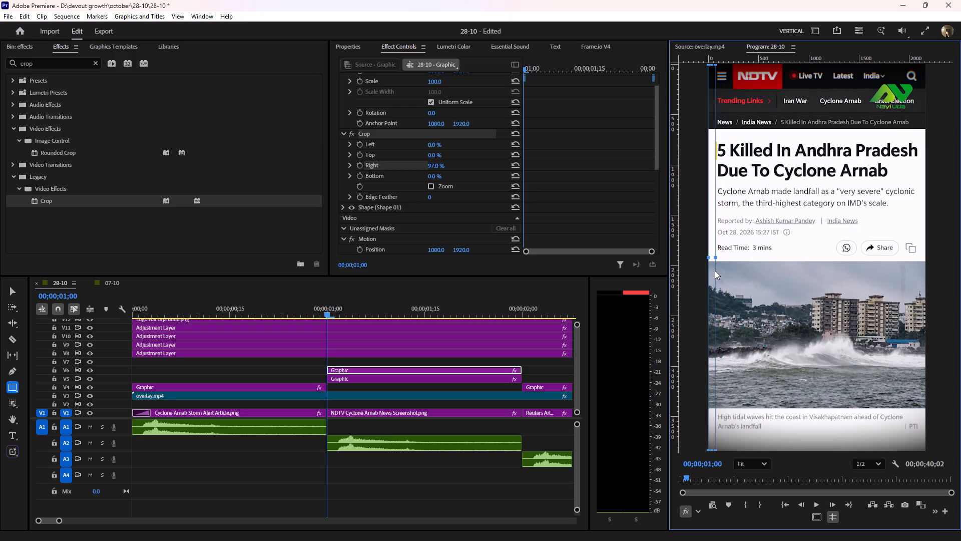
drag(715, 270, 714, 273)
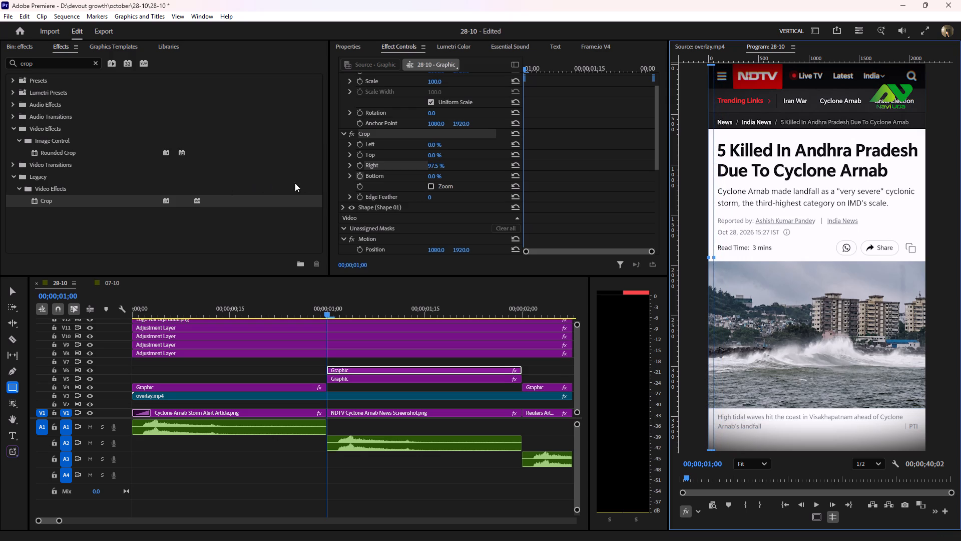
click(359, 167)
At 00;00;01;15, keyframe Crop Right at 51.0% to reveal the "5 Killed" highlight, and play the animation back.
key(space)
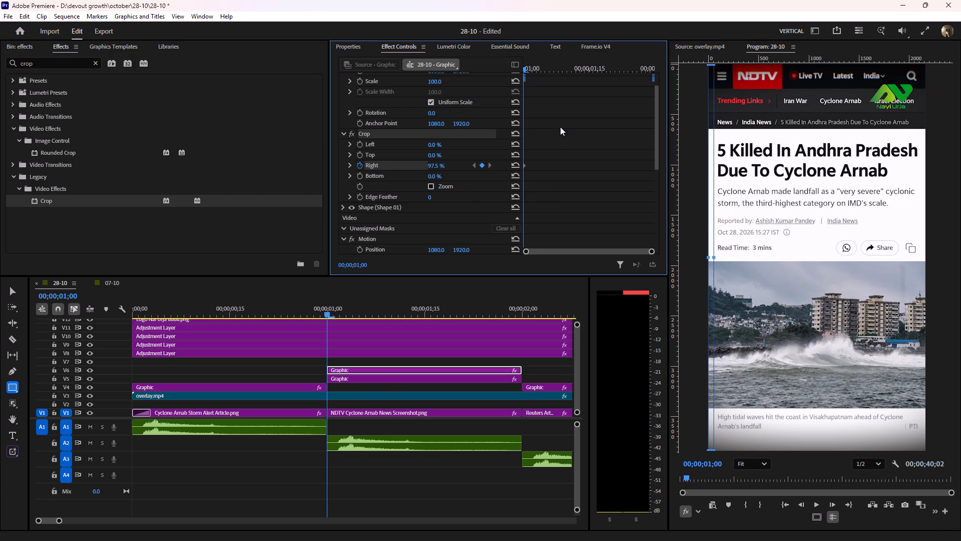
key(space)
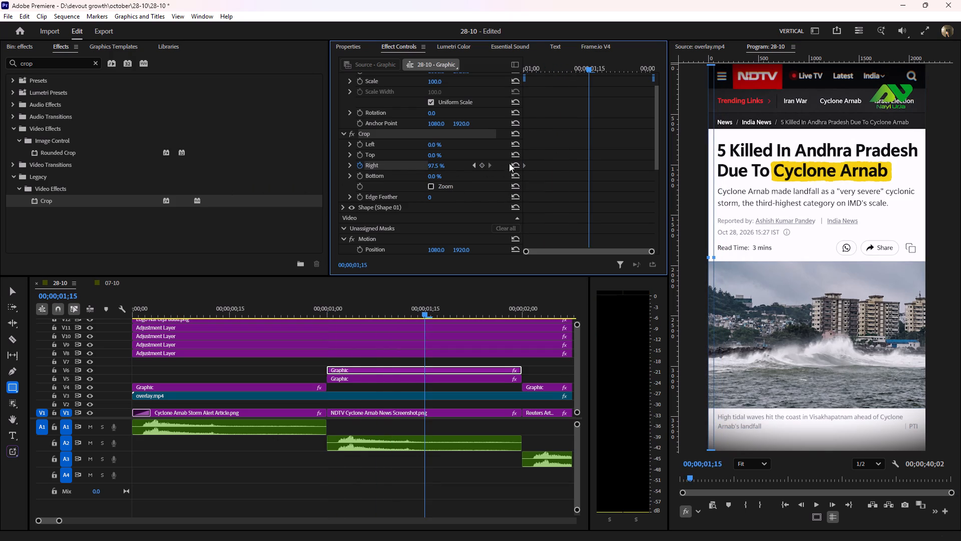
drag(438, 168, 456, 169)
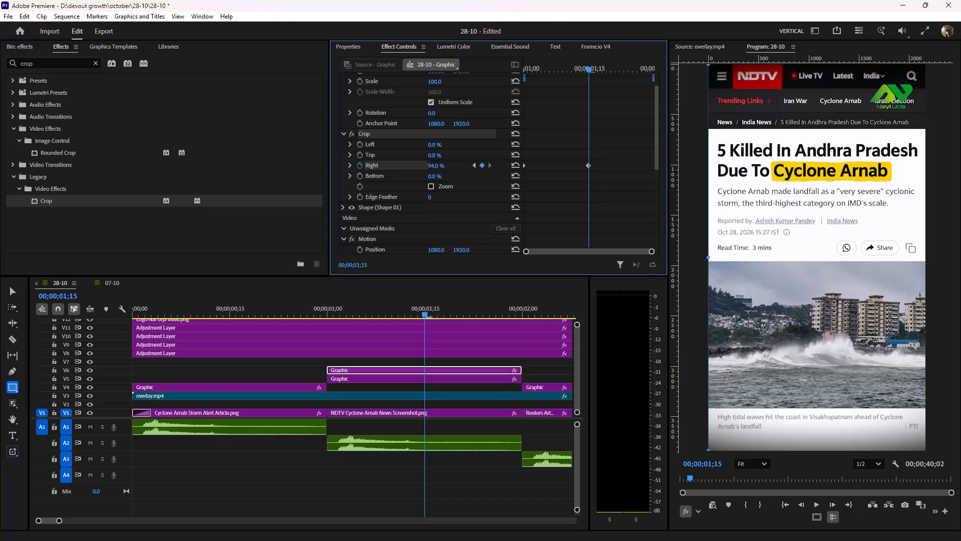
drag(456, 169, 437, 175)
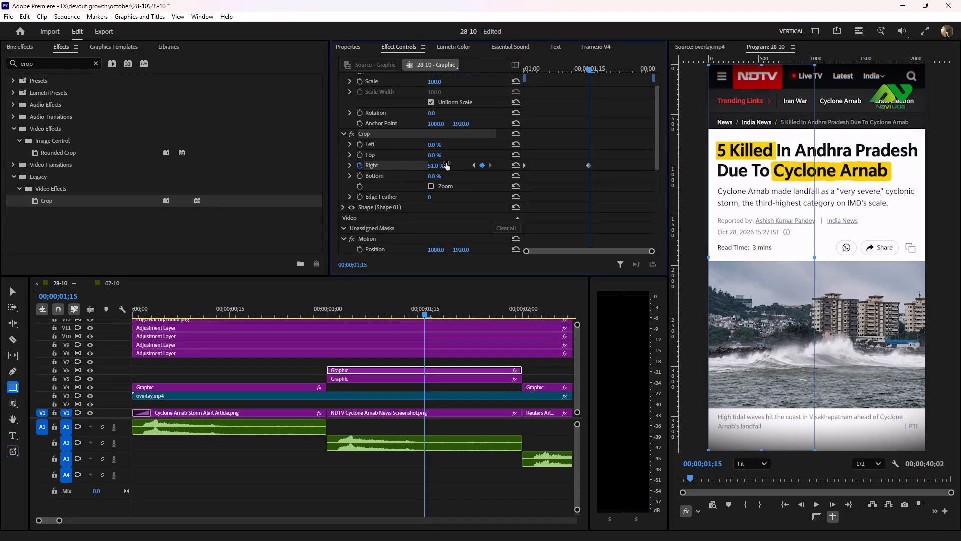
drag(564, 69, 494, 101)
key(space)
key(space)
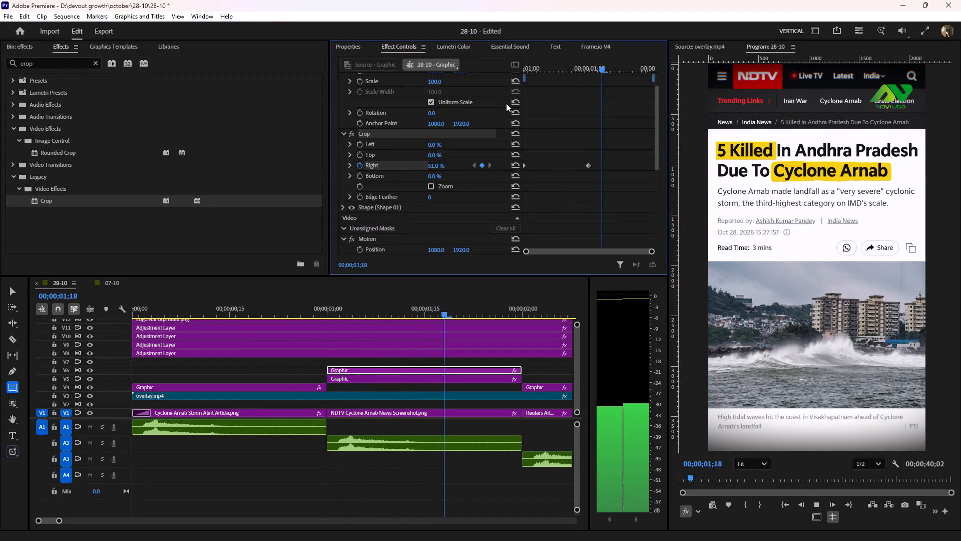
Apply Ease In and Ease Out to both Crop Right keyframes.
drag(616, 157, 494, 176)
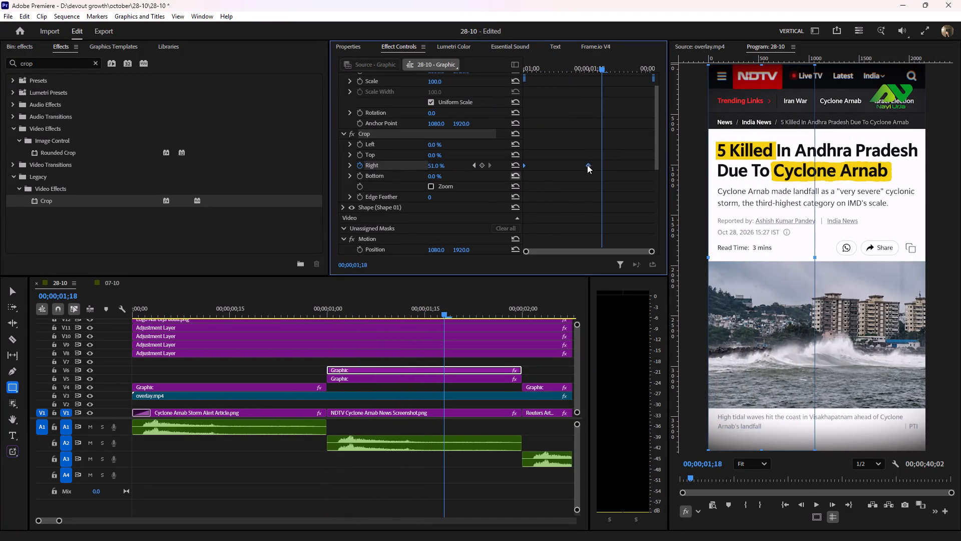
right_click(587, 165)
click(610, 296)
right_click(589, 165)
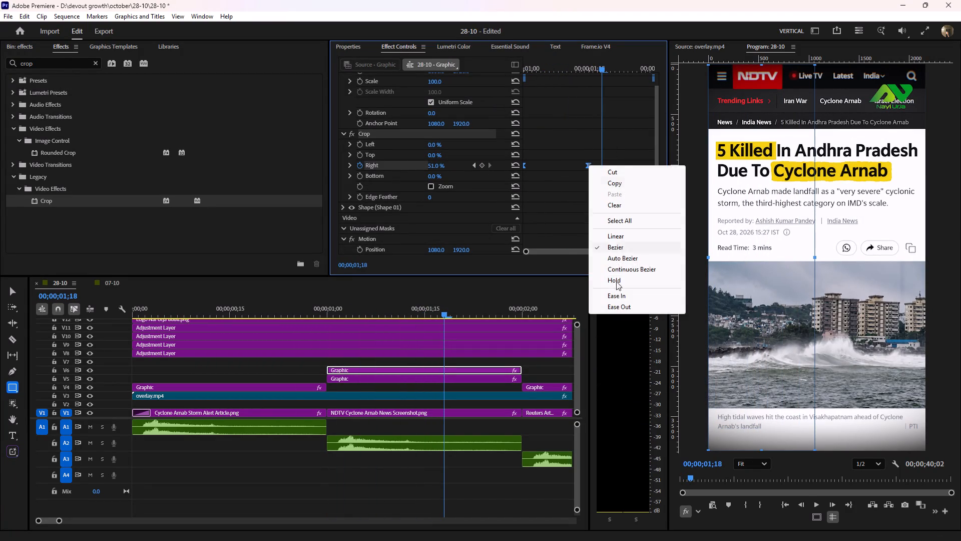
click(621, 307)
Lengthen the end keyframe's velocity handle toward the start in the Crop Right graph so the reveal starts fast, and preview it.
drag(589, 66, 487, 97)
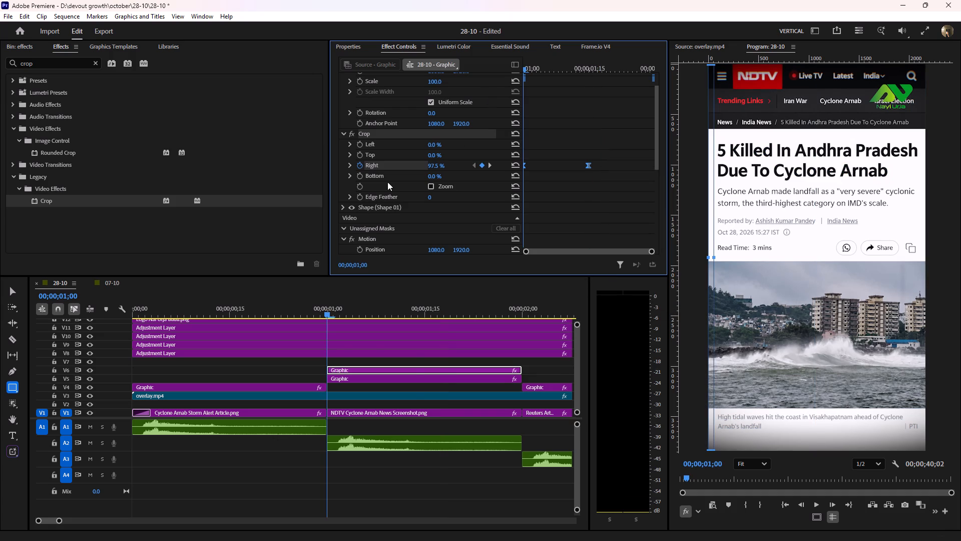
click(351, 166)
drag(578, 217, 494, 217)
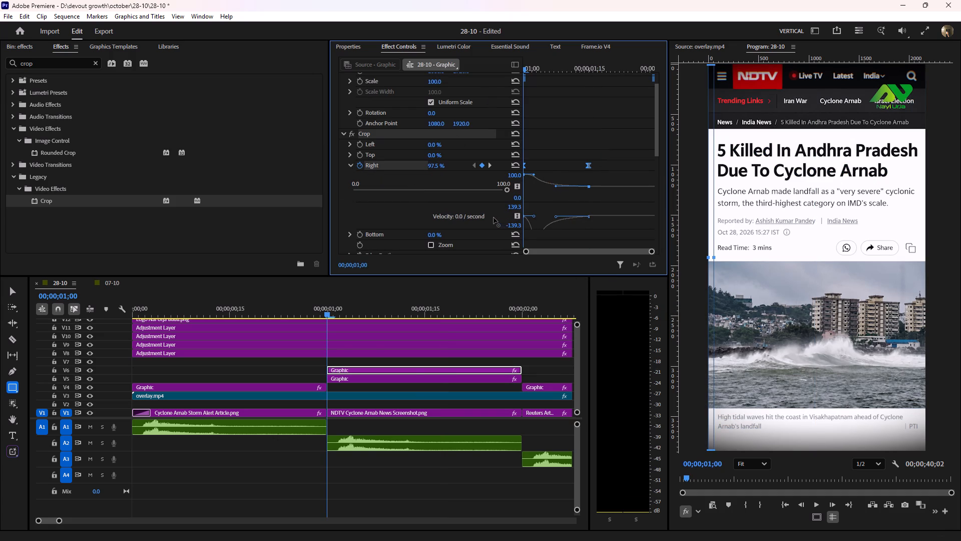
drag(494, 217, 486, 216)
drag(543, 64, 479, 88)
key(space)
key(space)
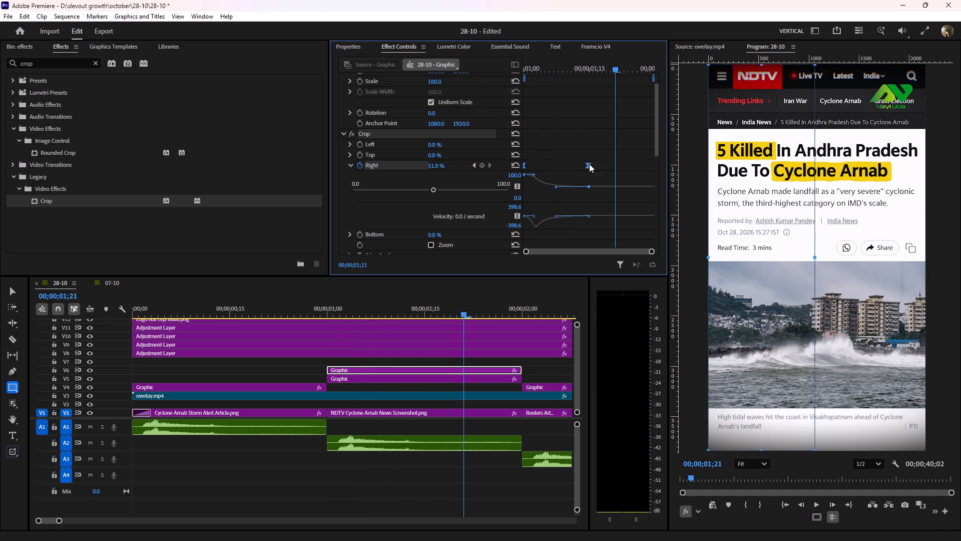
Move only the ending Crop Right keyframe to about 00;00;01;25 to slow the reveal, and preview the animation from 00;00;01;00.
drag(589, 164, 612, 165)
key(ctrl+z)
click(639, 158)
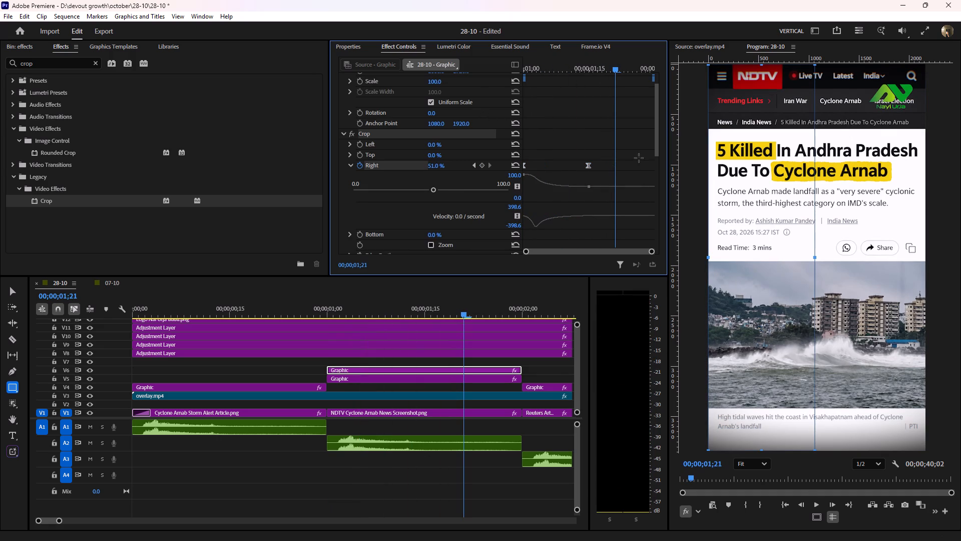
drag(585, 164, 632, 169)
drag(587, 64, 508, 85)
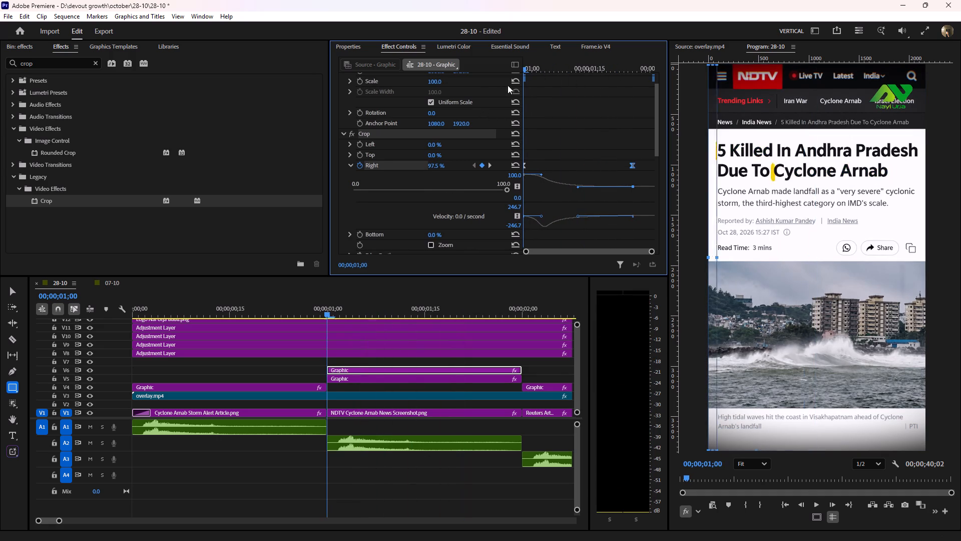
drag(508, 85, 496, 91)
key(space)
key(space)
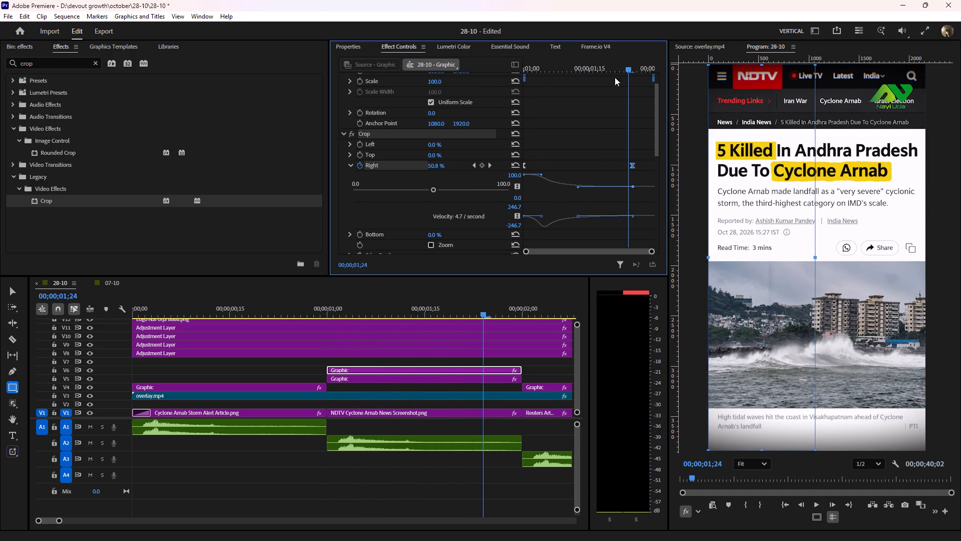
drag(613, 68, 510, 99)
key(space)
key(space)
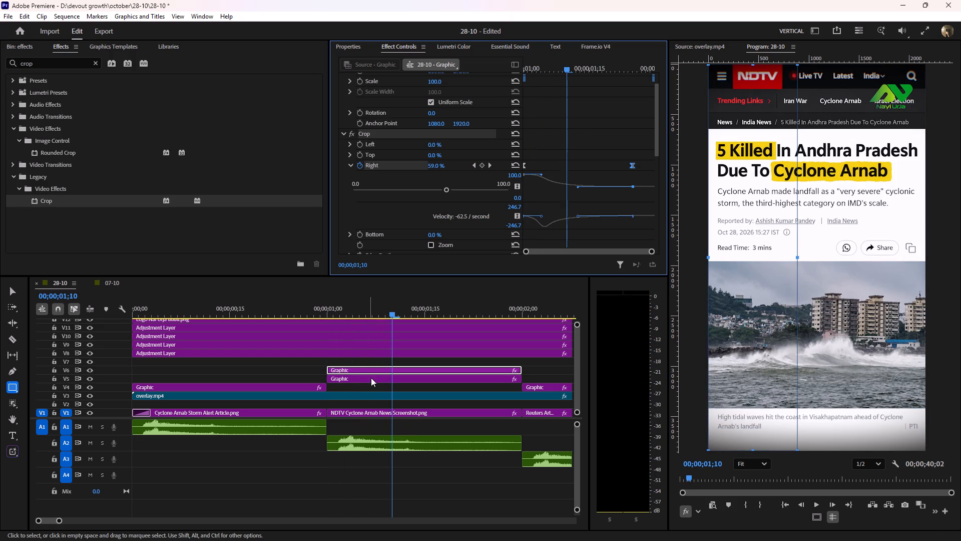
Copy the Roughen Edges effect from the "Cyclone Arnab" highlight to the "5 Killed" highlight and preview the animation from 00;00;01;00.
click(375, 375)
click(374, 163)
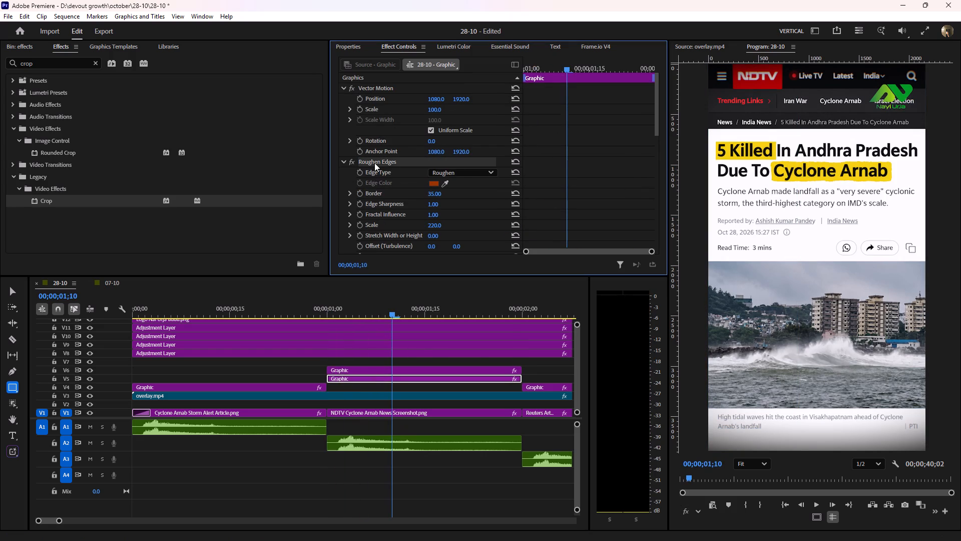
right_click(374, 163)
click(404, 208)
click(403, 369)
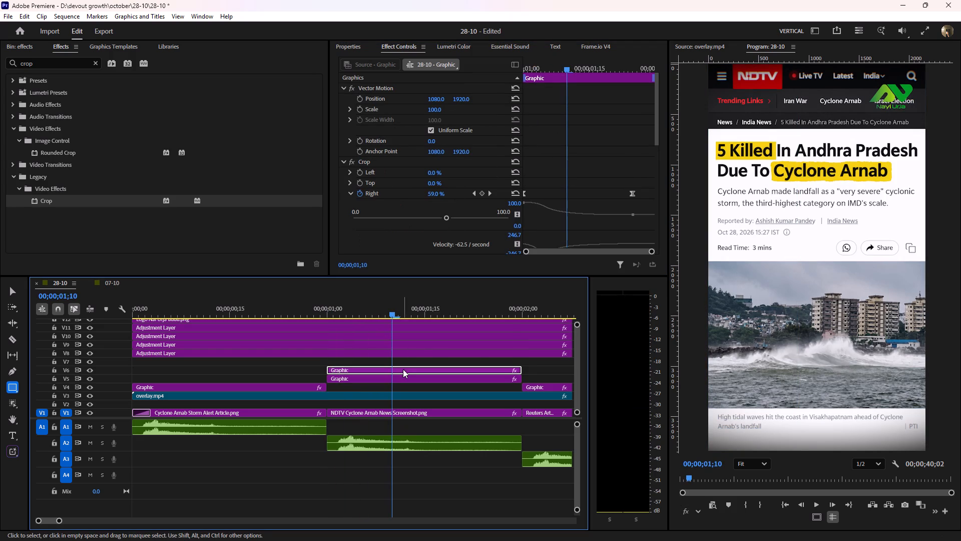
key(ctrl+v)
drag(386, 310, 352, 315)
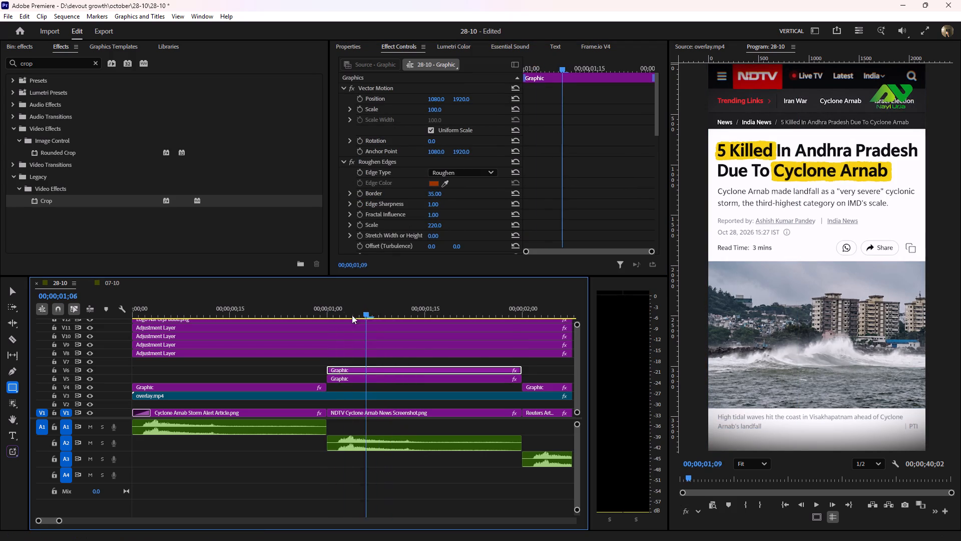
drag(352, 315, 262, 329)
click(547, 371)
key(space)
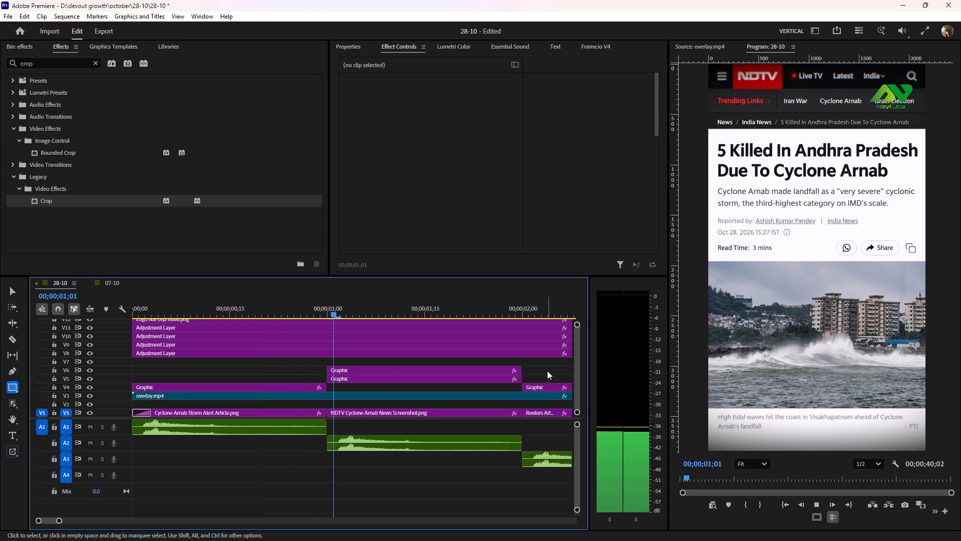
key(space)
drag(413, 309, 328, 318)
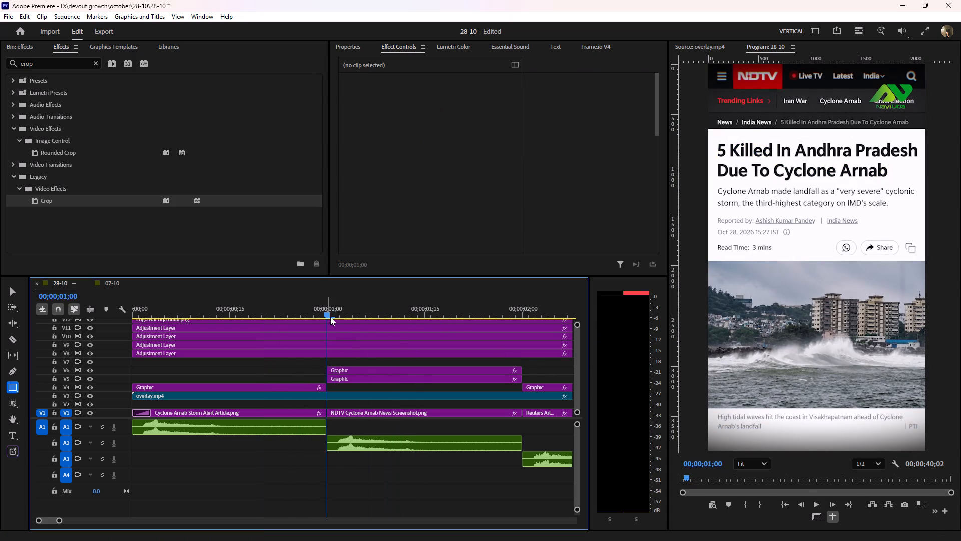
key(space)
key(space)
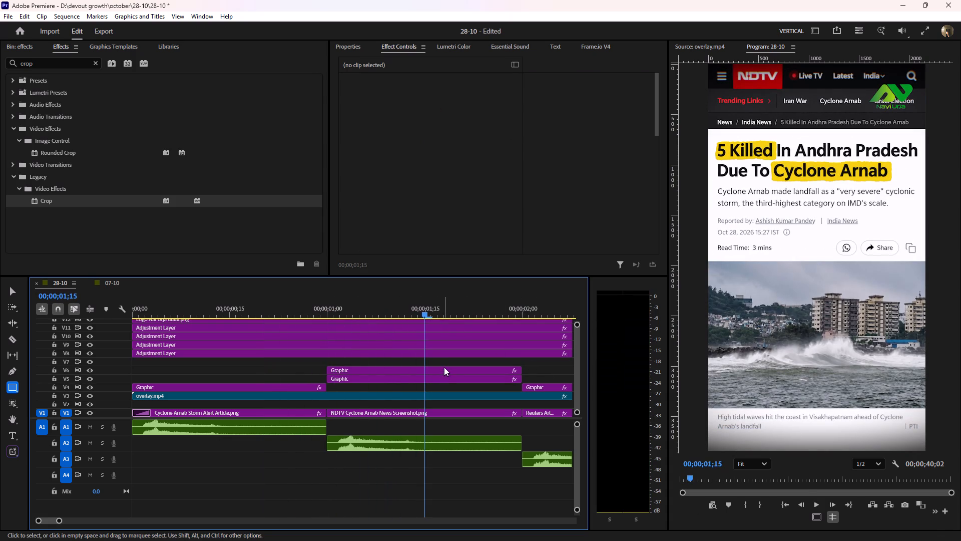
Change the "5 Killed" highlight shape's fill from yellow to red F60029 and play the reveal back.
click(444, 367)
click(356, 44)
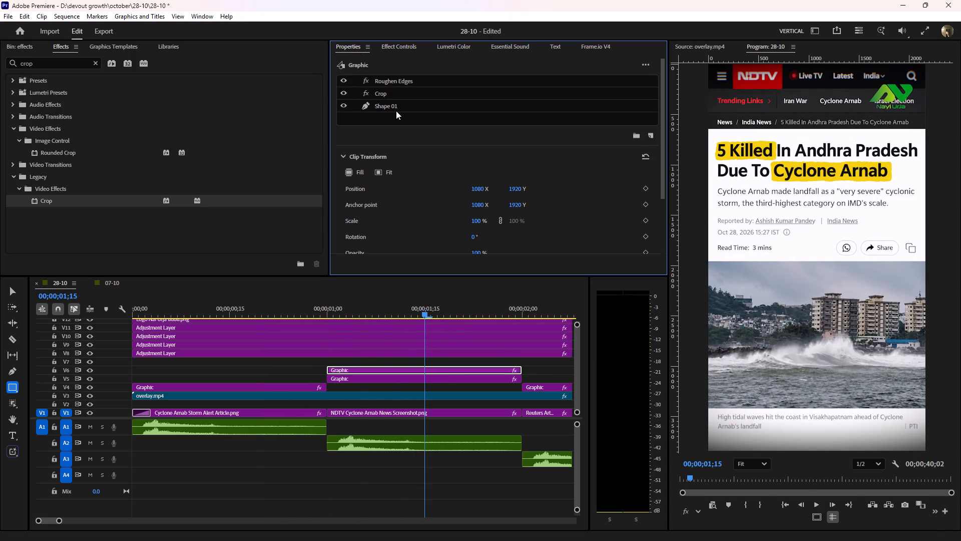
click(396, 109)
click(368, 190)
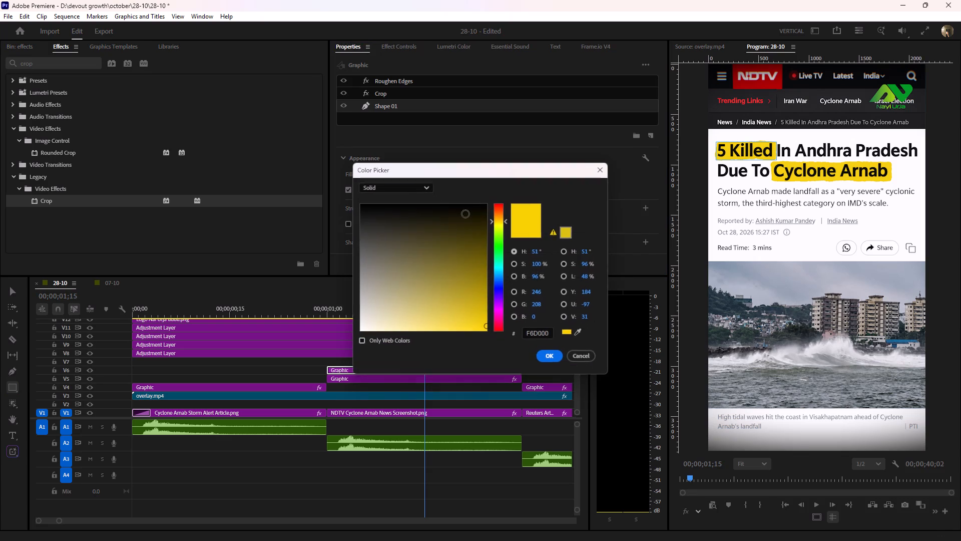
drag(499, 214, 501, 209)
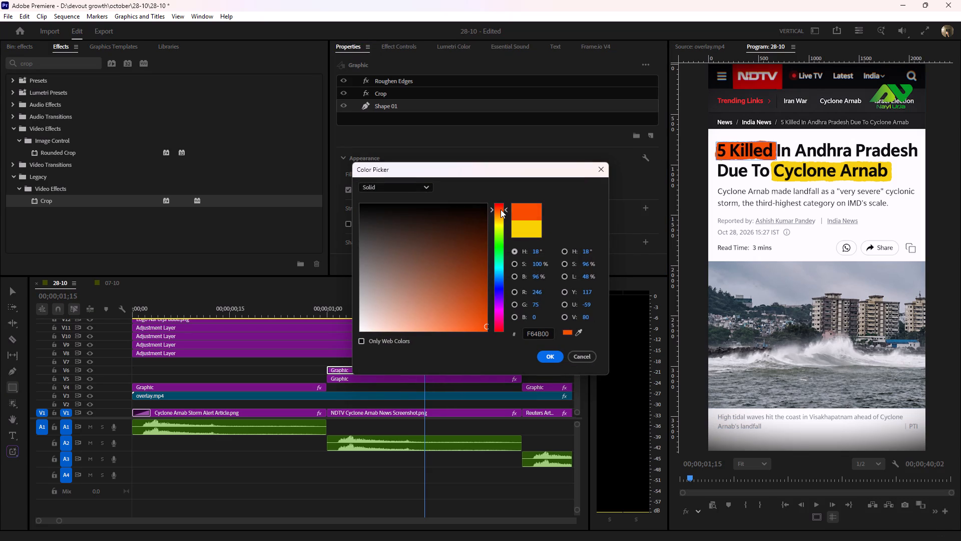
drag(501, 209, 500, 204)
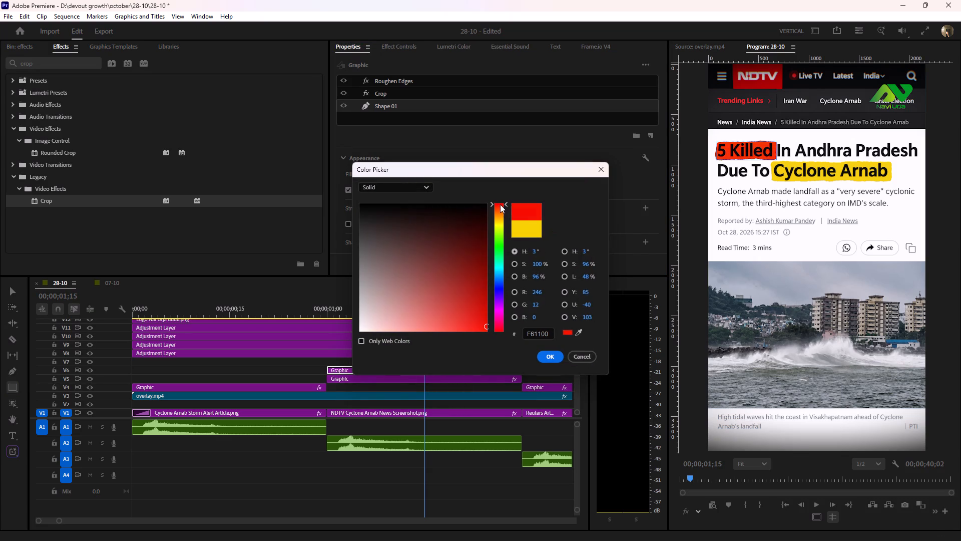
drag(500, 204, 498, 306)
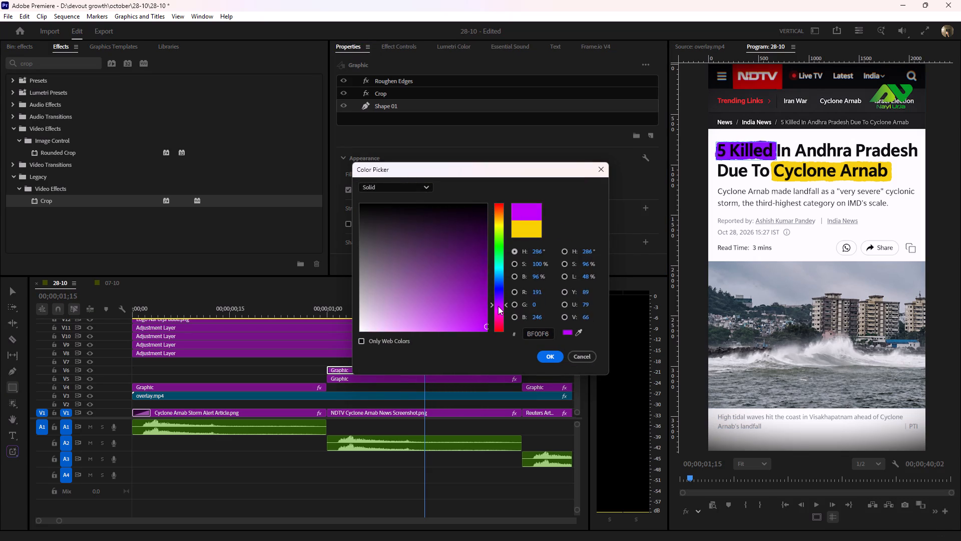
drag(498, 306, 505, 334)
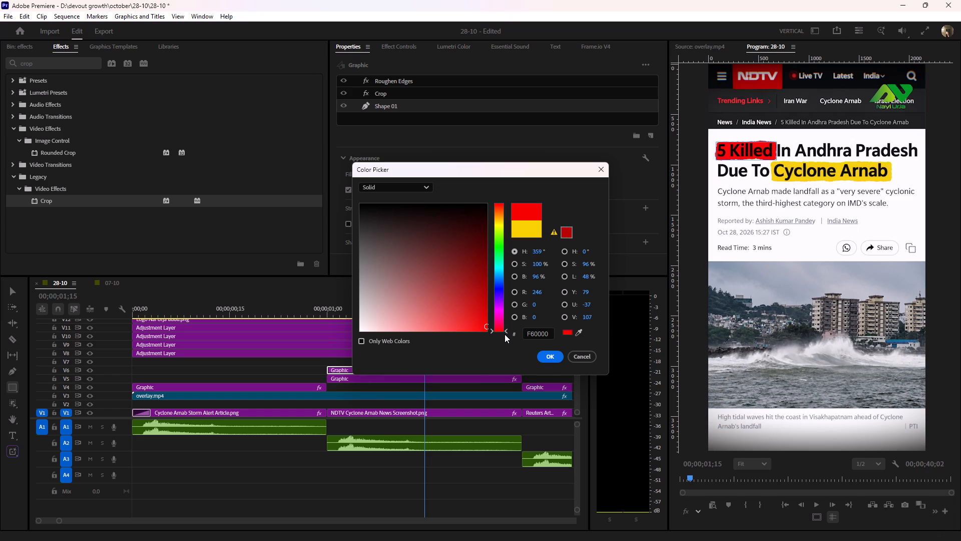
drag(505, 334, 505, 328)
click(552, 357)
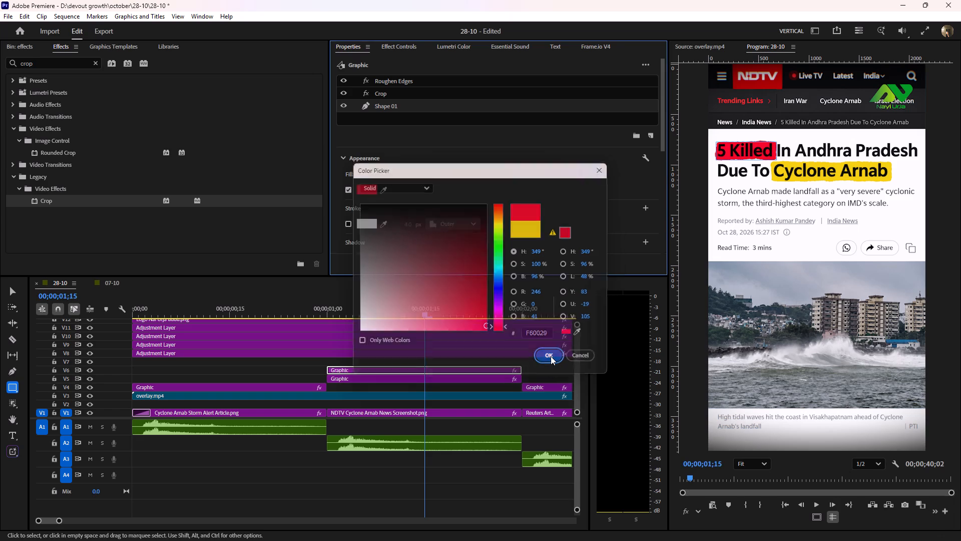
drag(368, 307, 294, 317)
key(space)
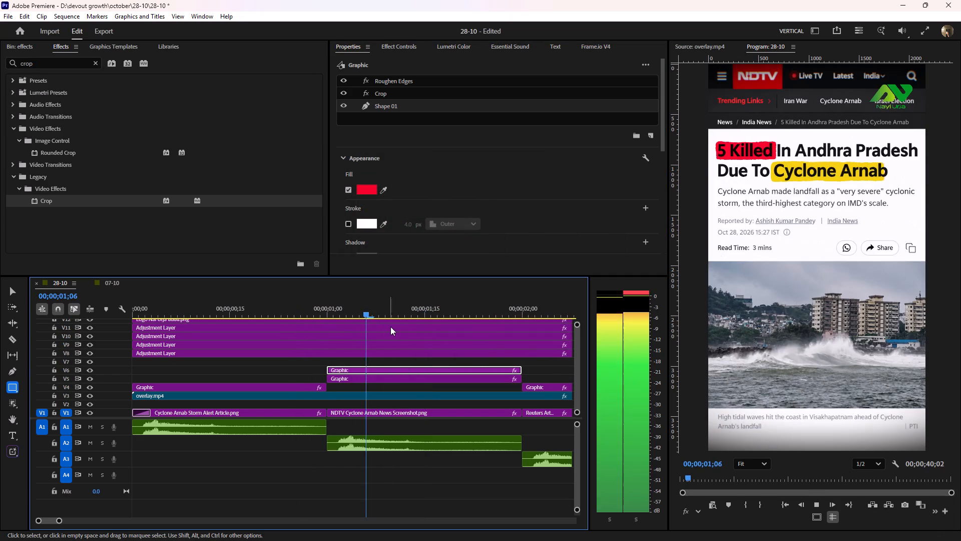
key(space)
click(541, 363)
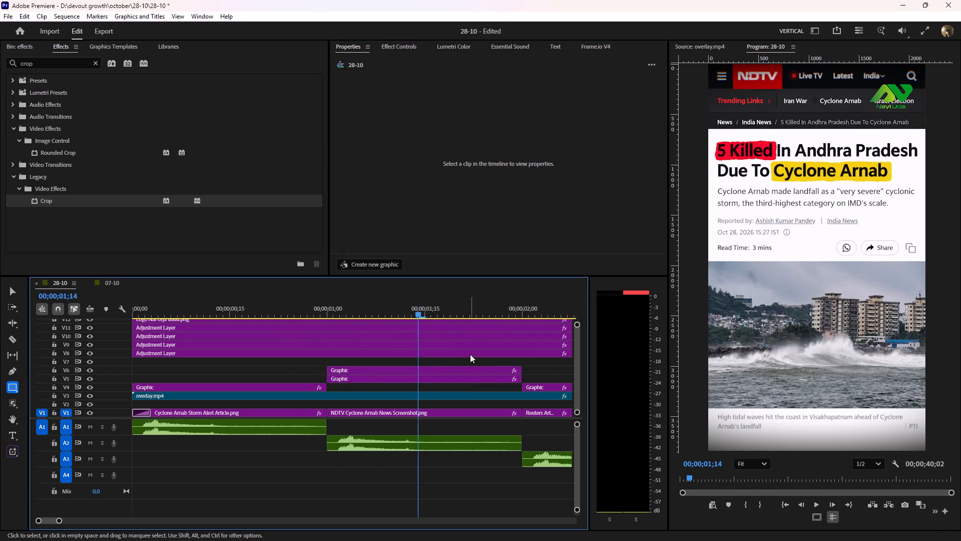
Recolour the "5 Killed" highlight shape's fill to the orange-red FF4D2A.
click(445, 370)
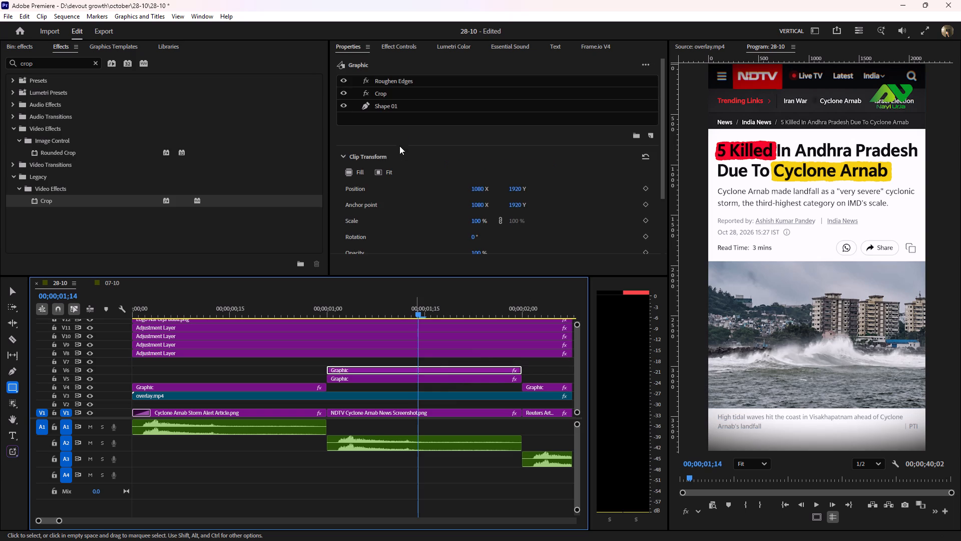
click(402, 108)
click(369, 187)
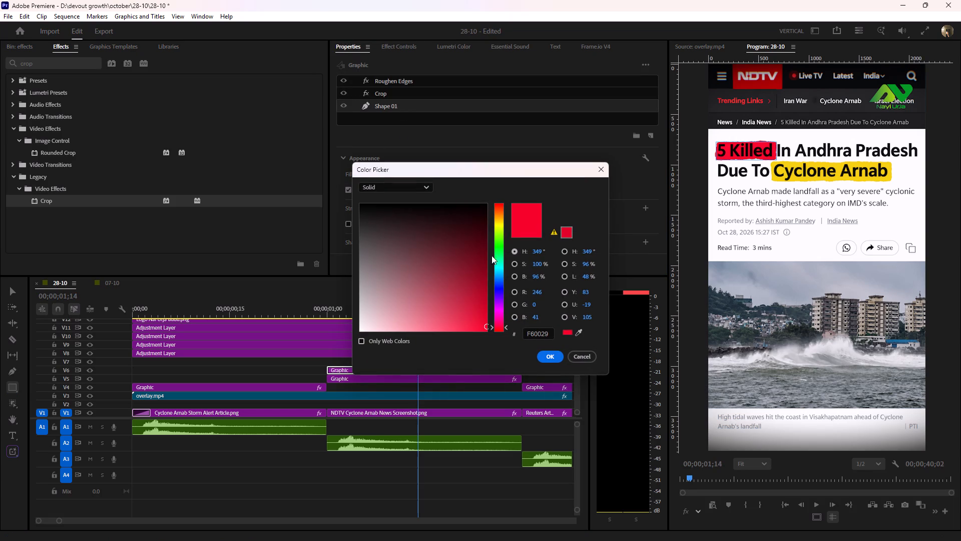
drag(496, 323, 498, 333)
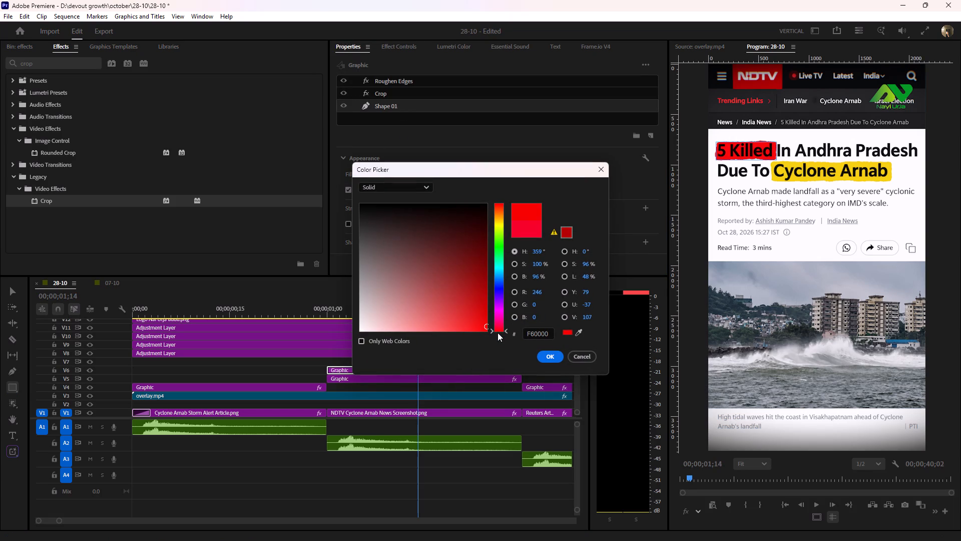
drag(498, 333, 498, 333)
drag(487, 324, 466, 337)
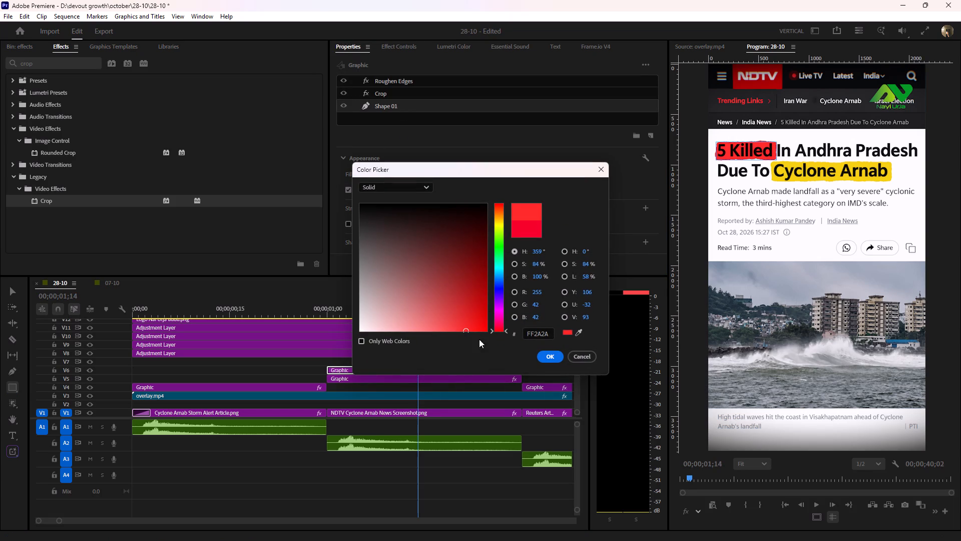
click(546, 356)
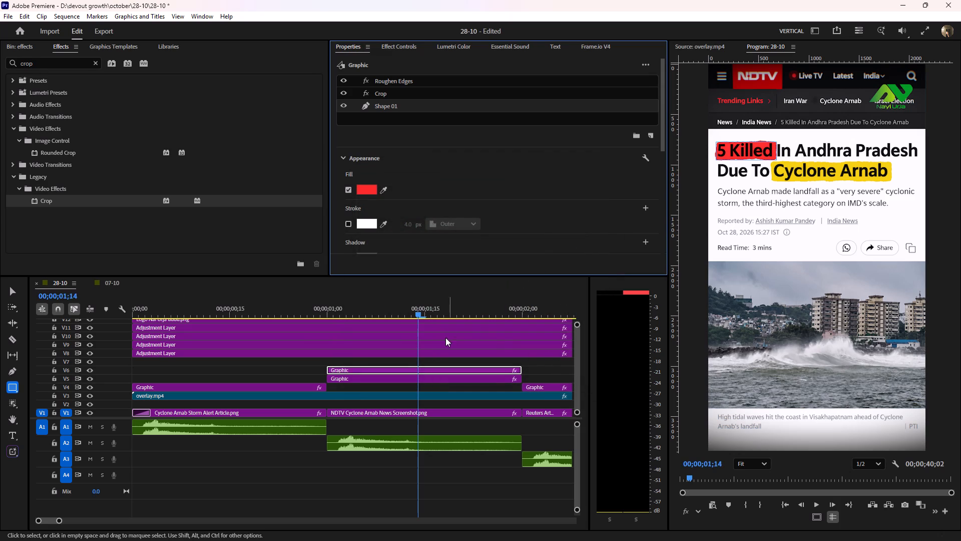
click(368, 188)
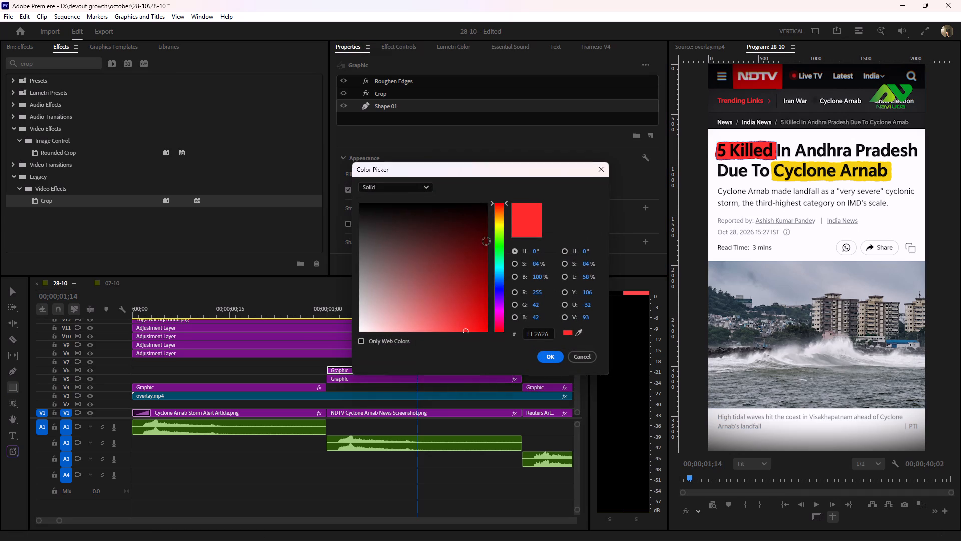
click(499, 203)
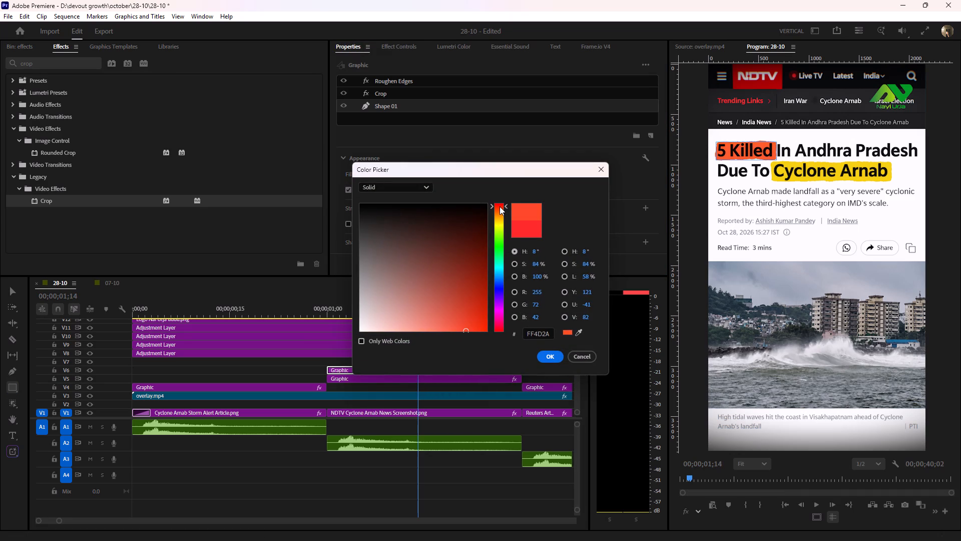
click(550, 358)
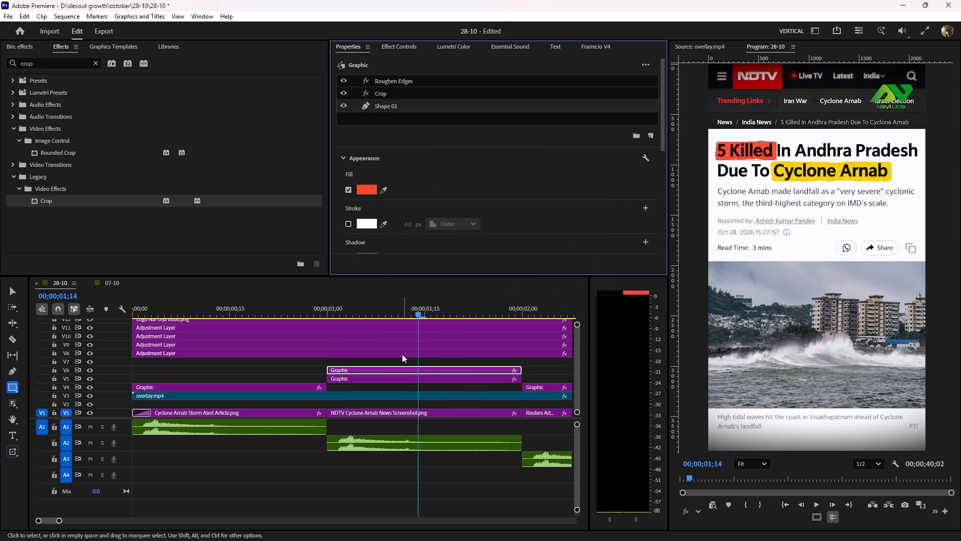
Play the reel from the NDTV article through the Reuters and Hindustan Times articles to check the highlight animations.
click(385, 359)
click(349, 289)
drag(345, 304, 308, 313)
key(space)
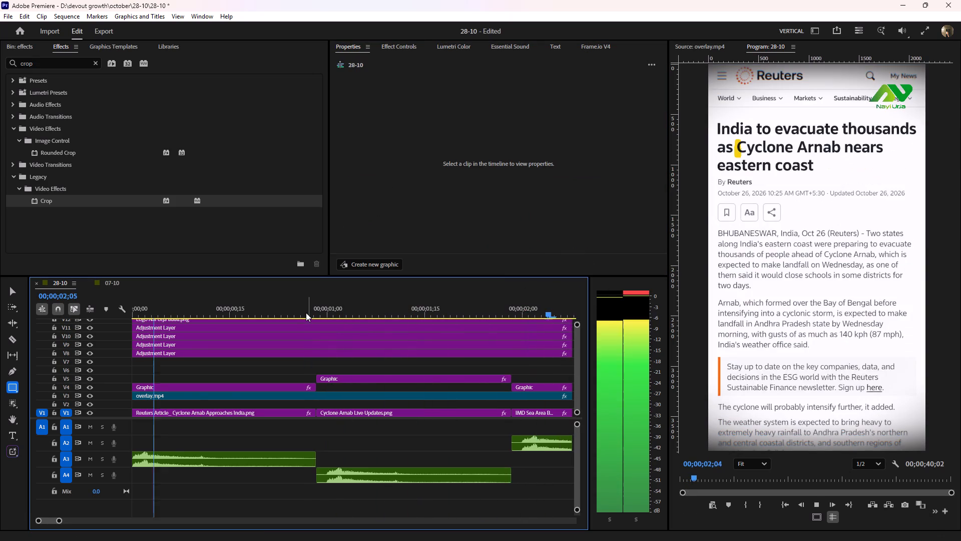
key(space)
scroll(338, 326, up, 5)
key(space)
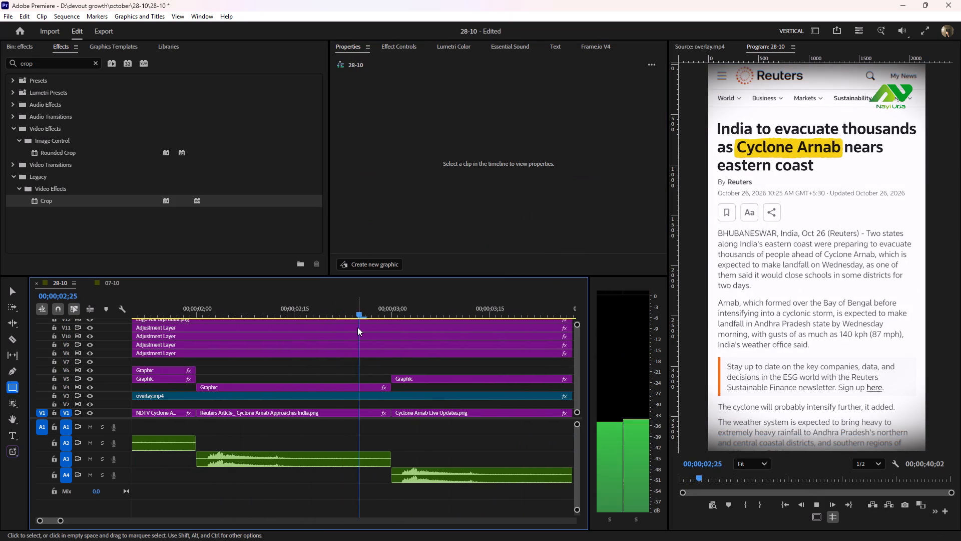
key(space)
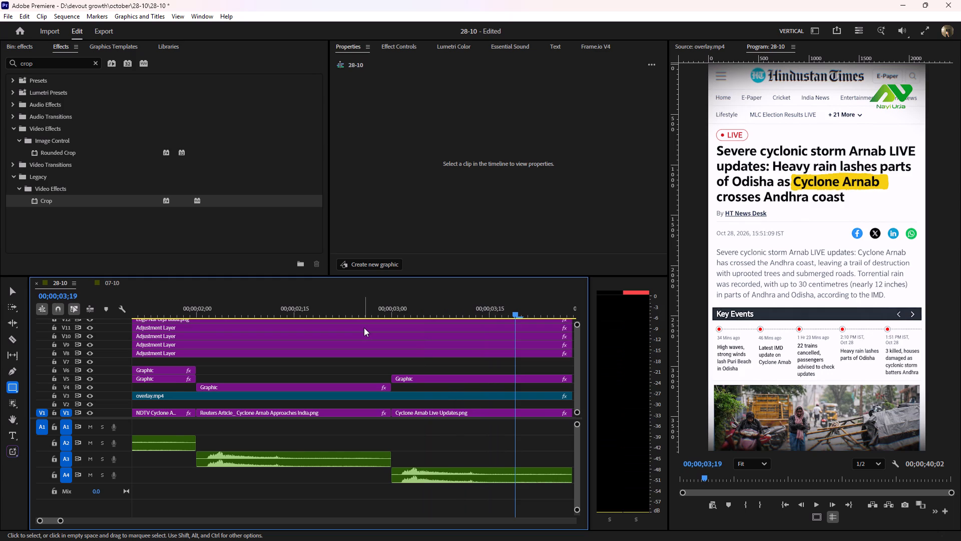
Replay the opening Indian Express, NDTV and Reuters articles to review the recoloured "5 Killed" highlight and the transitions between clips.
text(--)
drag(294, 310, 175, 333)
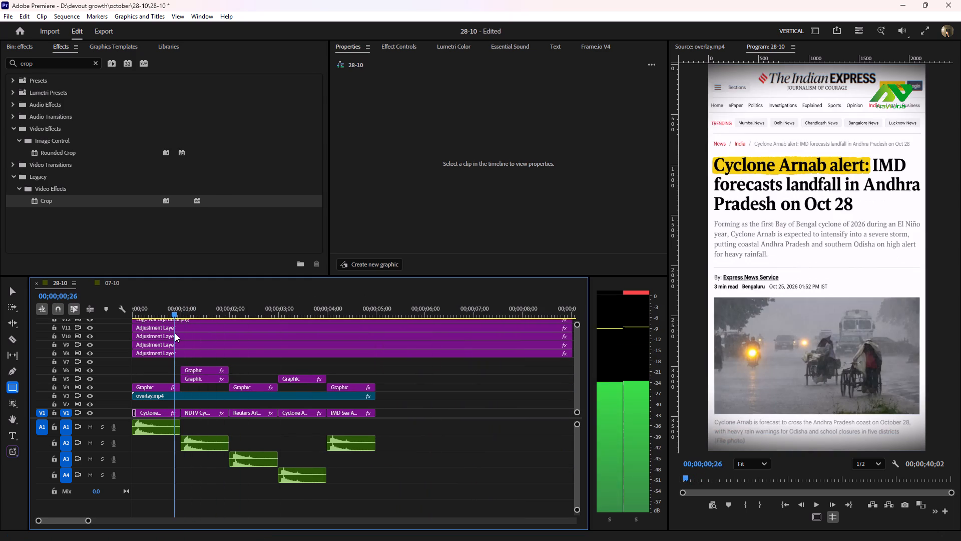
drag(175, 333, 174, 333)
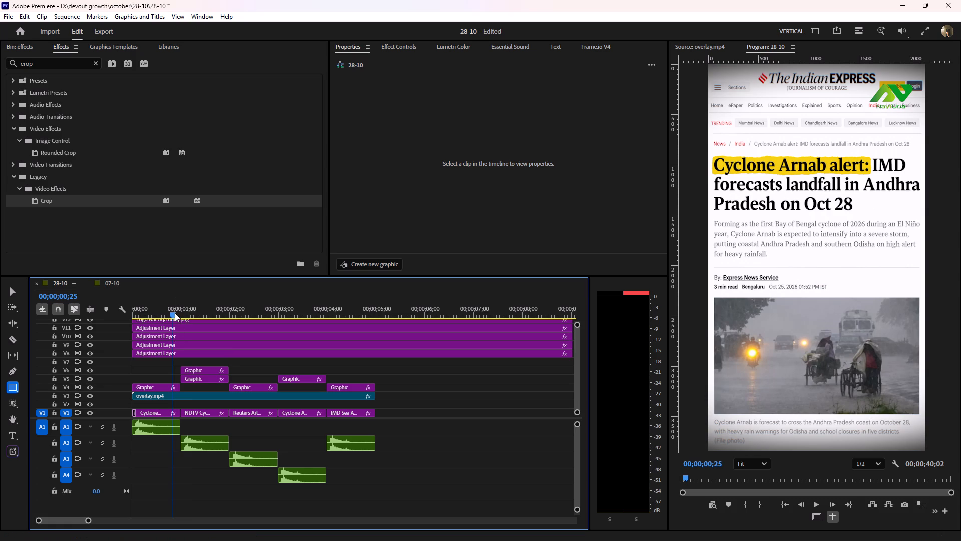
key(equal)
key(equal)
drag(283, 314, 275, 314)
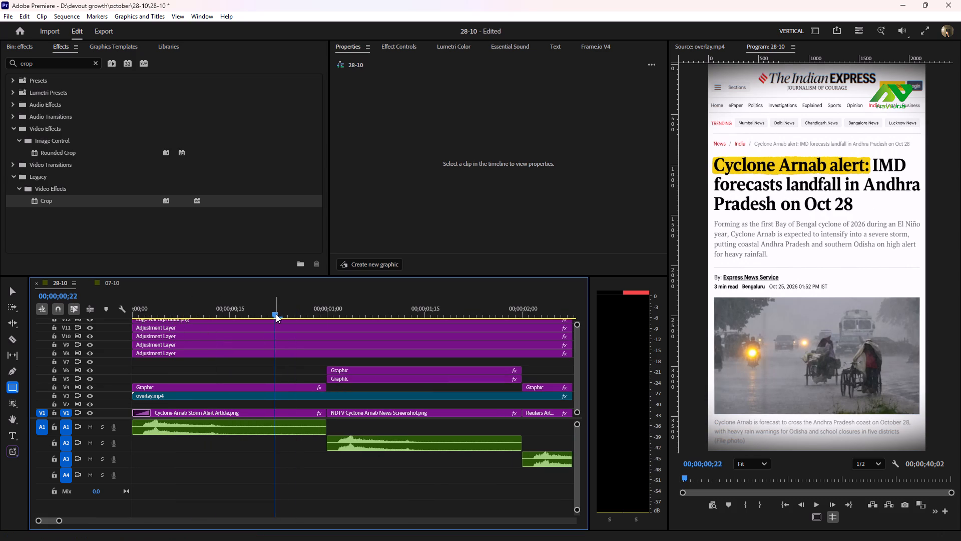
key(space)
key(space)
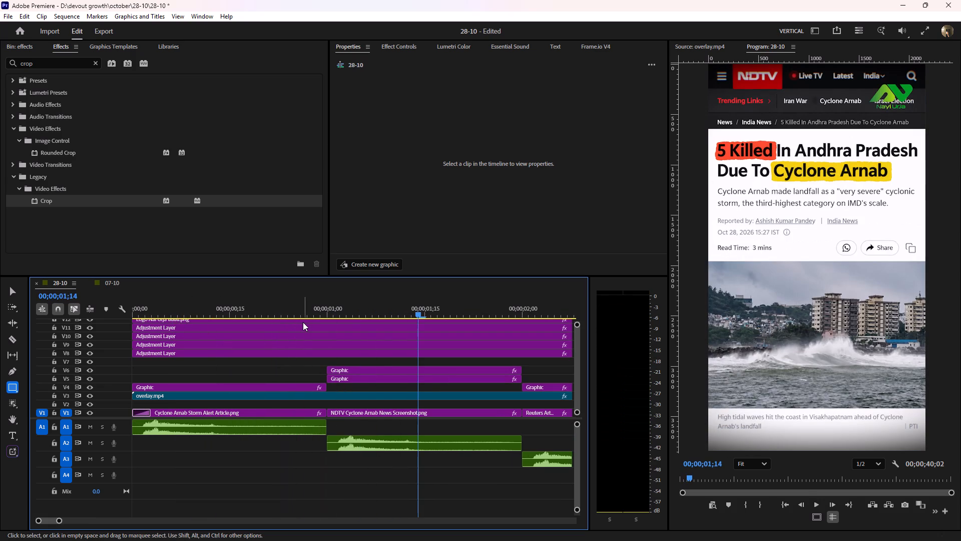
text(--)
drag(199, 310, 173, 319)
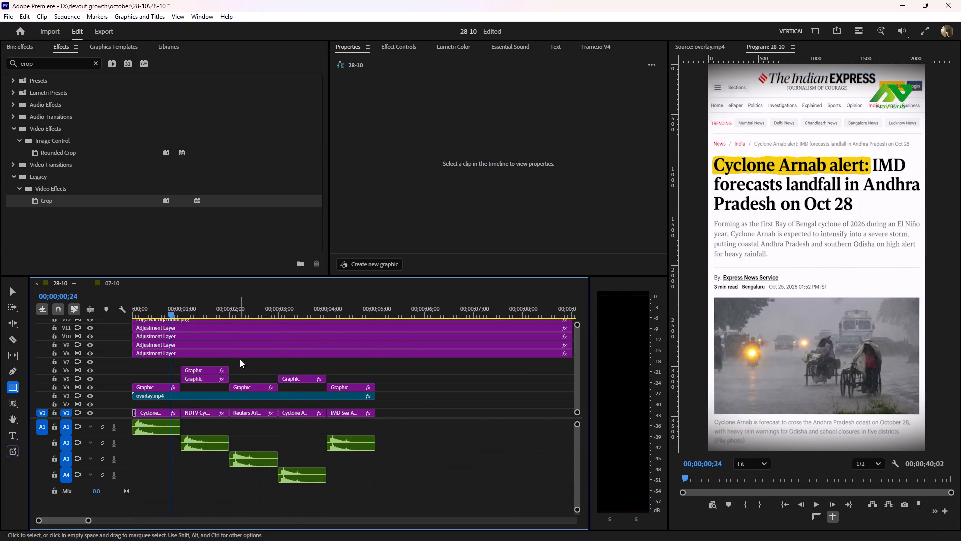
click(244, 369)
key(space)
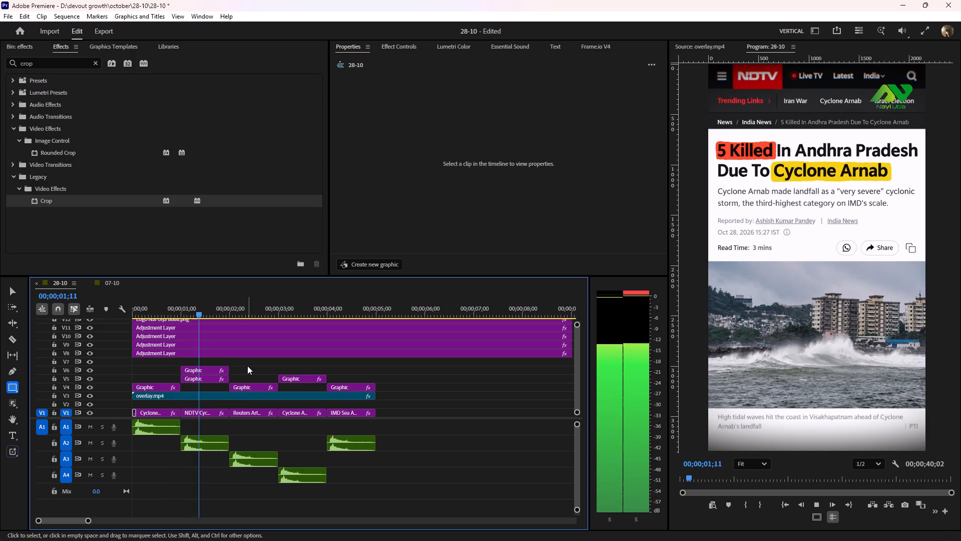
key(space)
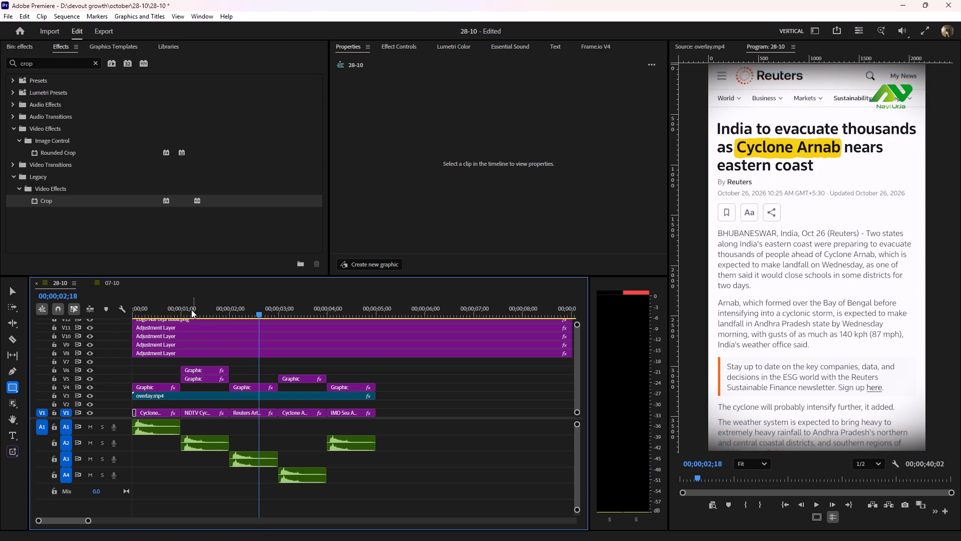
drag(190, 310, 118, 329)
key(space)
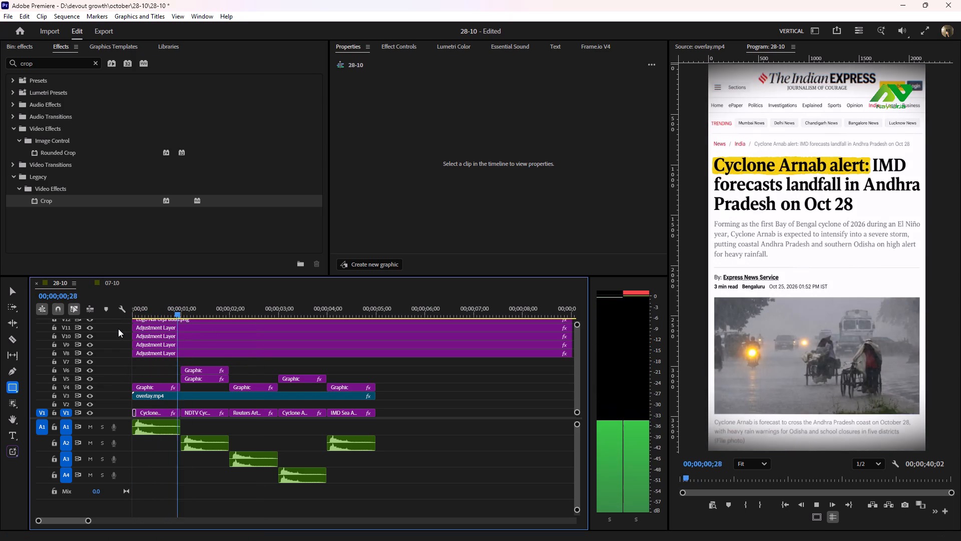
key(space)
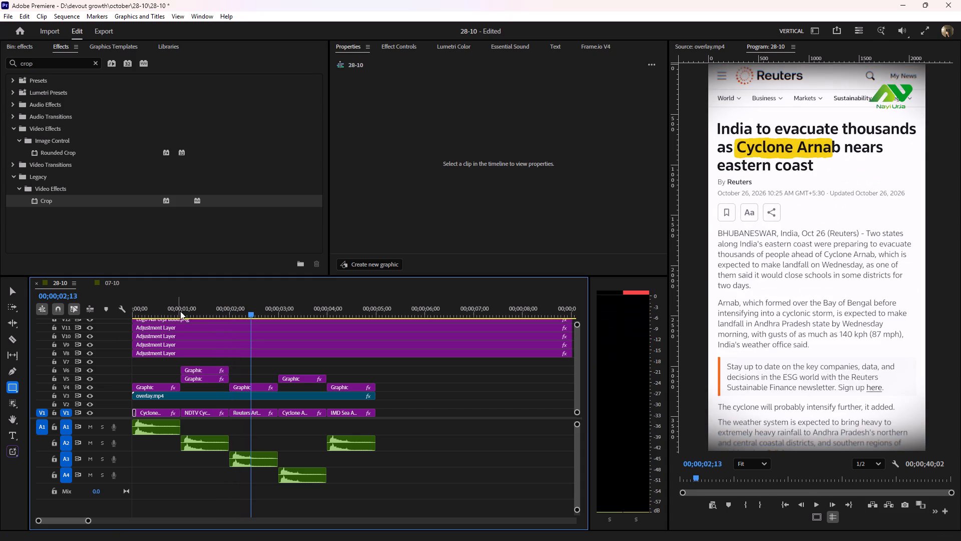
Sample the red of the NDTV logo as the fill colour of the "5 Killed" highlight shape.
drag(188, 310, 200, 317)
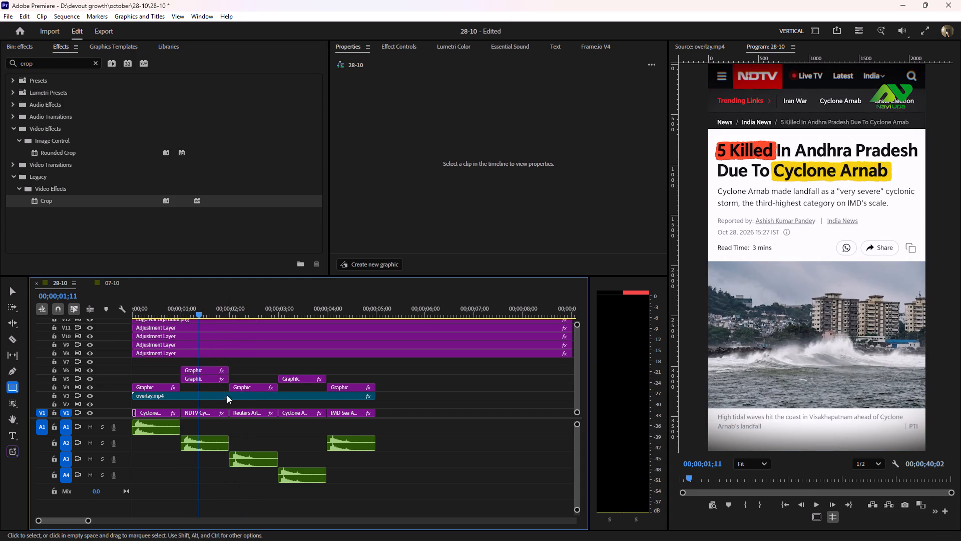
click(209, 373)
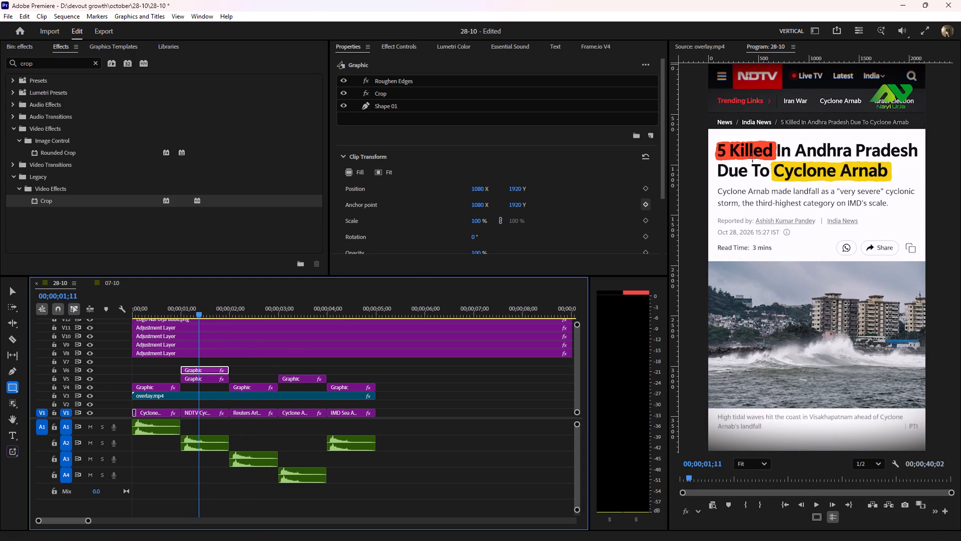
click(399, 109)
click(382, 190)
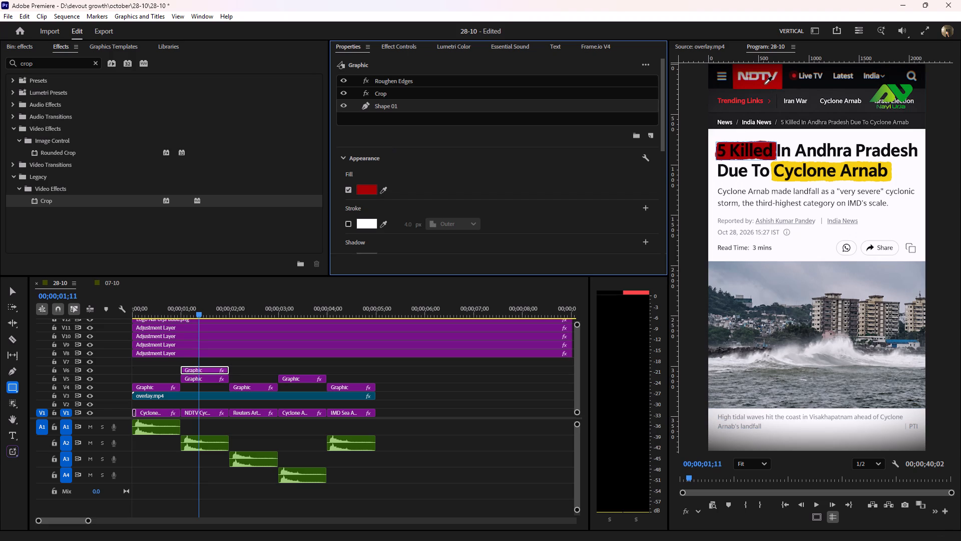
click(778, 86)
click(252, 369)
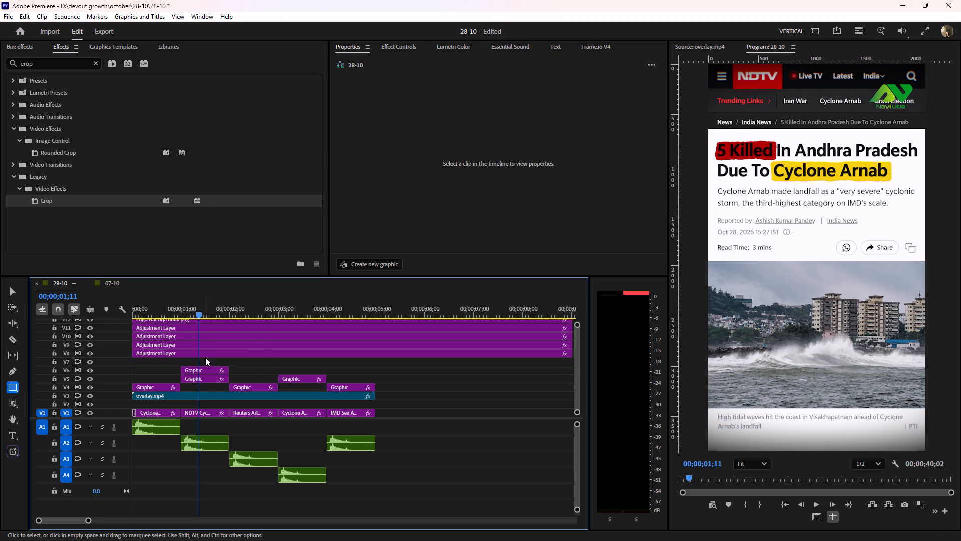
Recolour the "5 Killed" highlight shape's fill to a brighter orange-red with a hue of 6°.
click(202, 370)
click(447, 109)
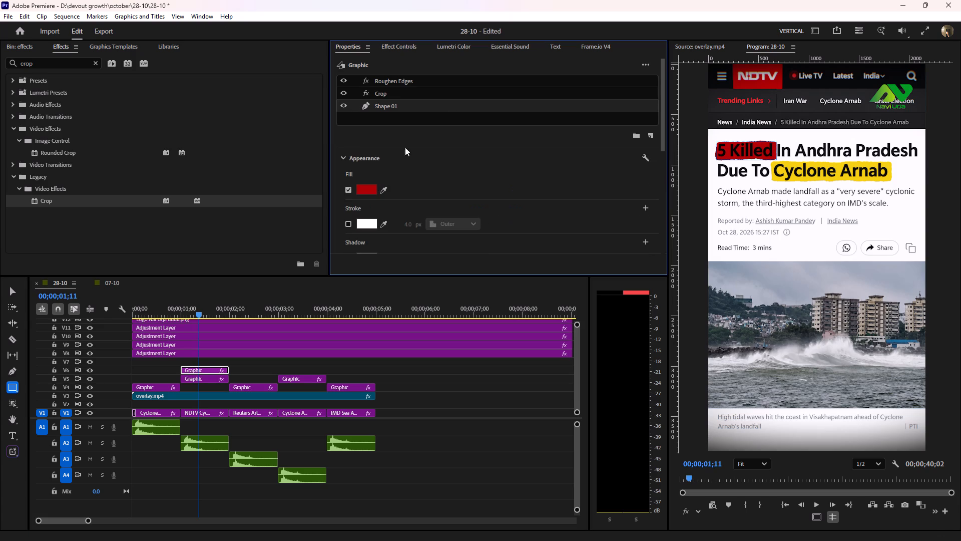
click(370, 191)
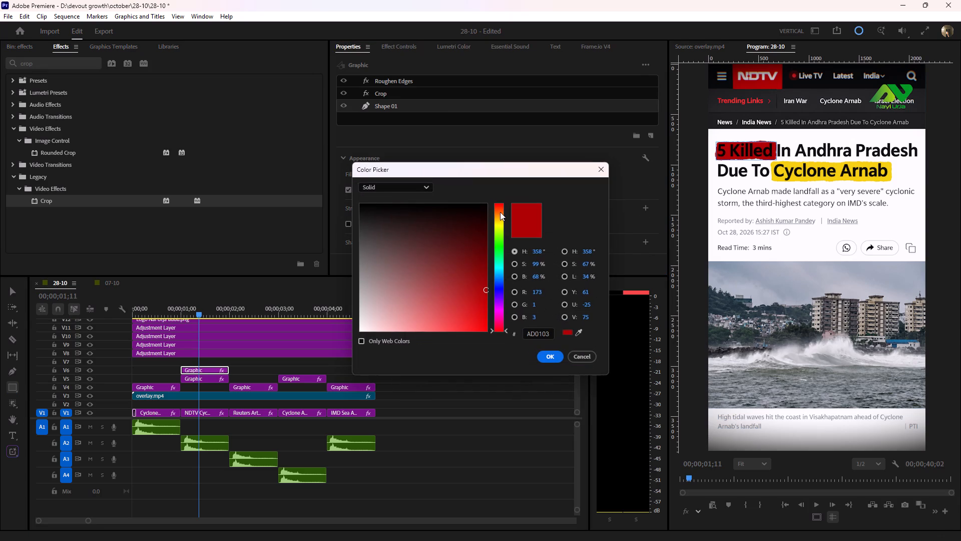
drag(500, 212, 501, 205)
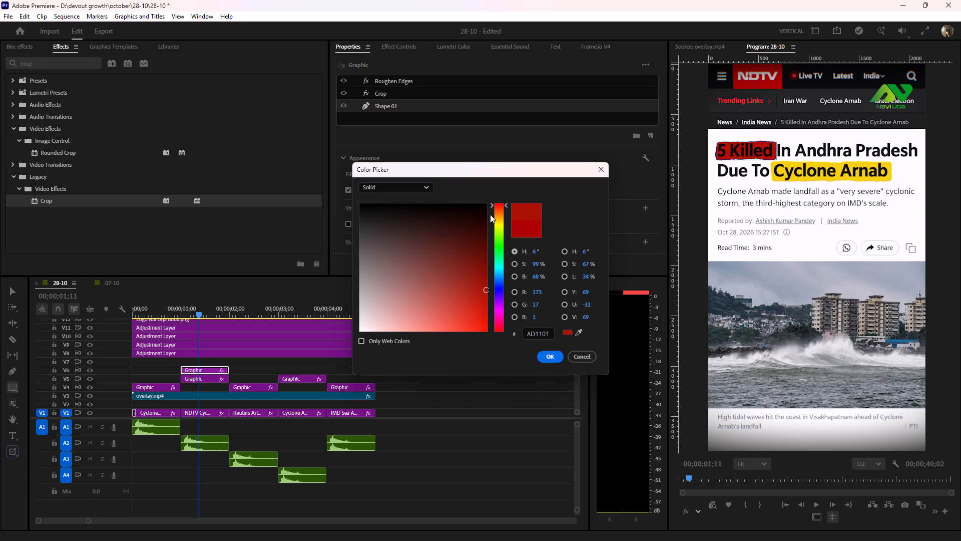
drag(476, 288, 475, 323)
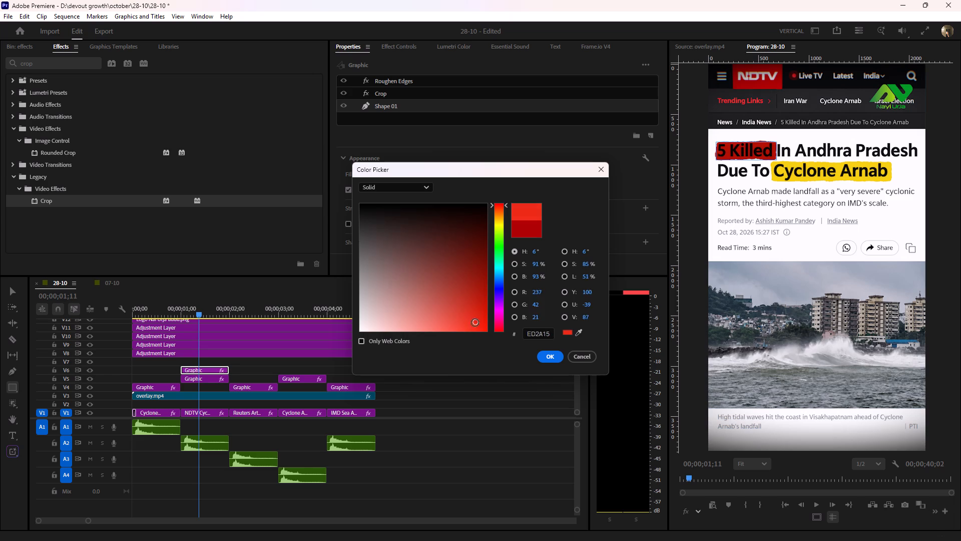
drag(475, 323, 486, 314)
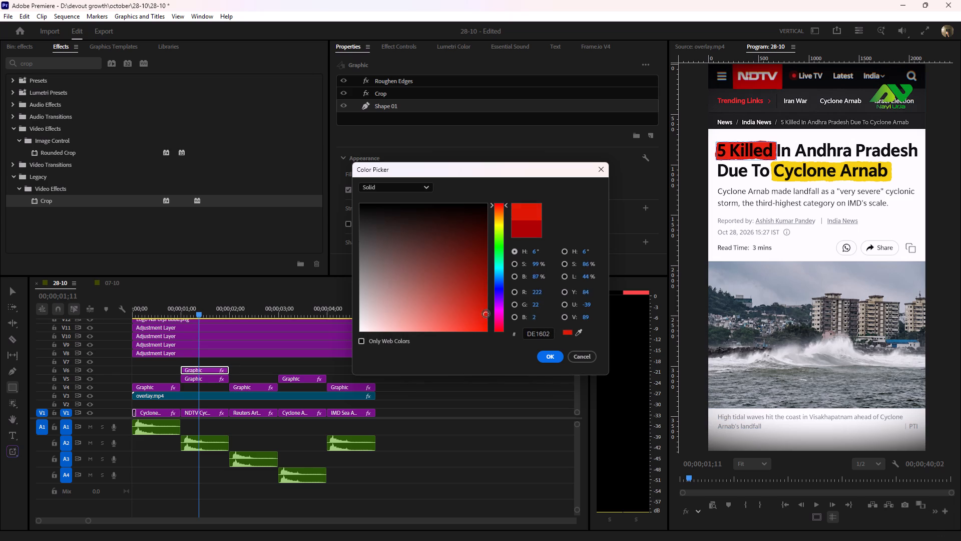
drag(486, 314, 470, 316)
click(546, 359)
click(412, 392)
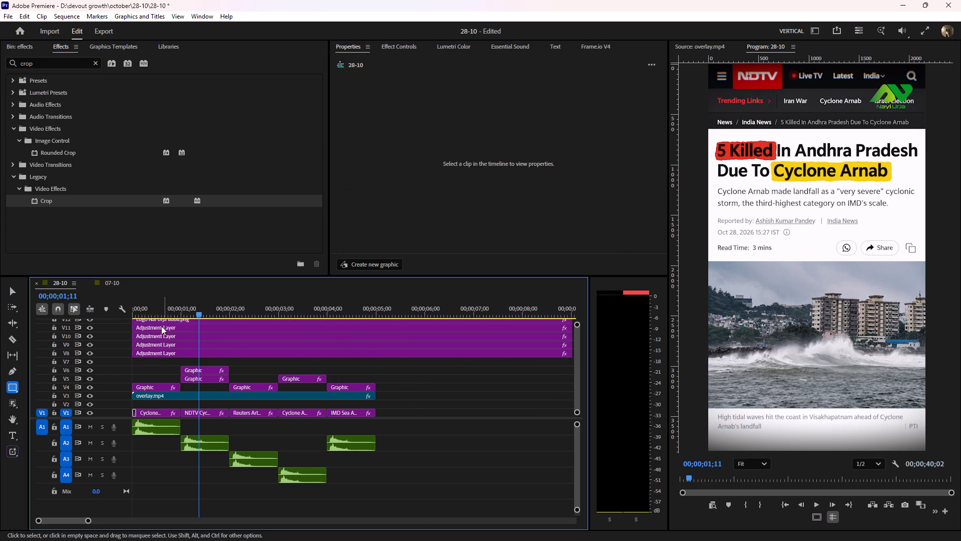
Mark an in-to-out range from the sequence start to the end of the IMD Sea Area clip, 00;00;05;00 long.
drag(184, 304, 78, 335)
key(i)
drag(219, 293, 286, 299)
drag(300, 313, 369, 314)
key(o)
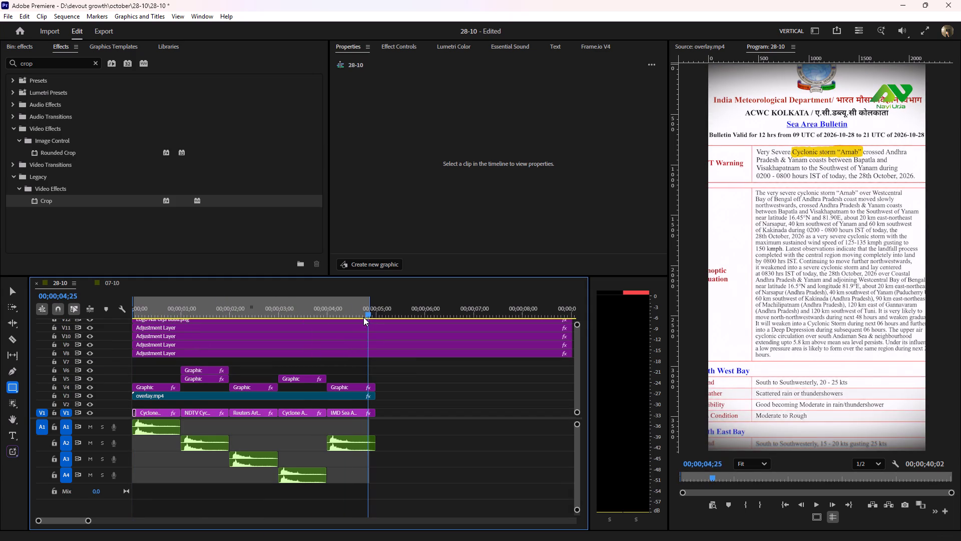
drag(371, 307, 379, 308)
Render the marked in-to-out range of sequence 28-10 for preview playback.
drag(351, 312, 298, 322)
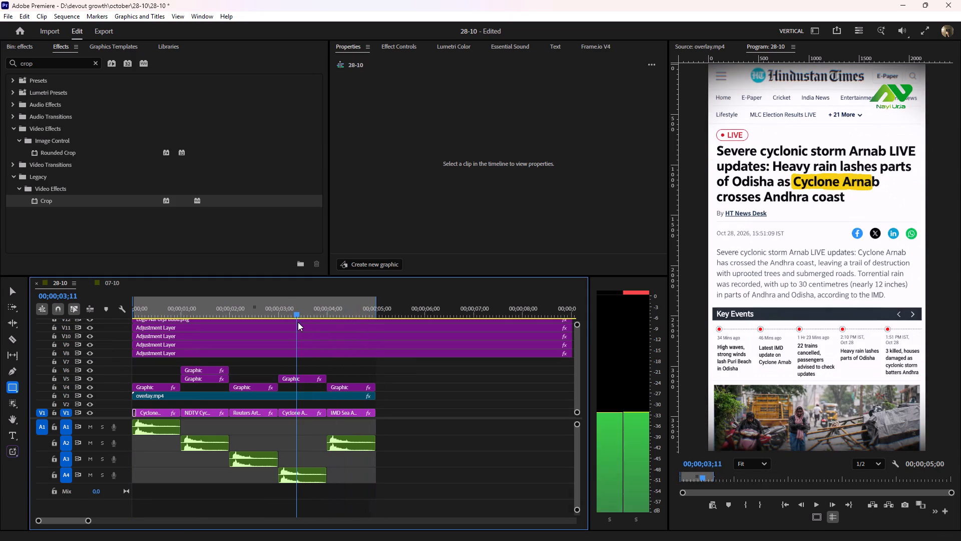
drag(298, 322, 297, 322)
click(297, 322)
click(334, 363)
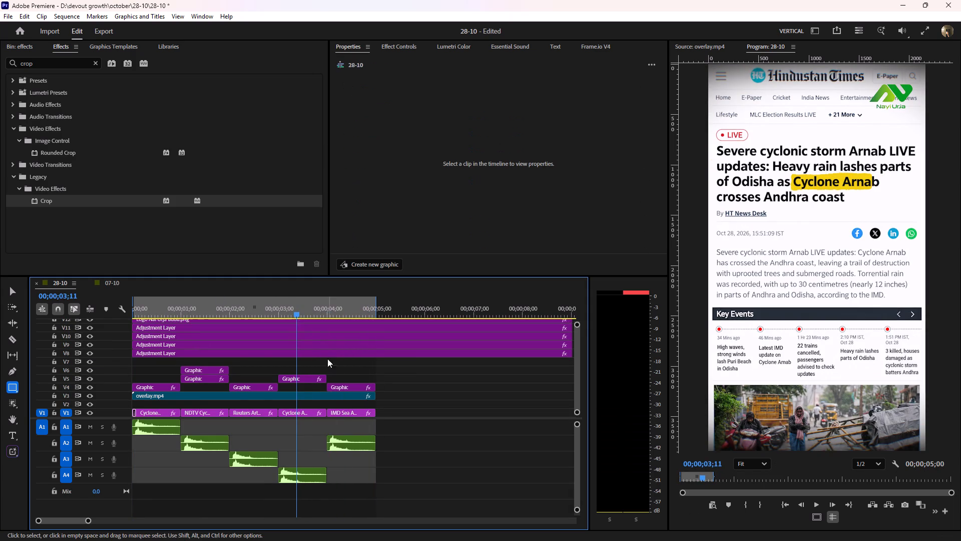
drag(292, 312, 231, 321)
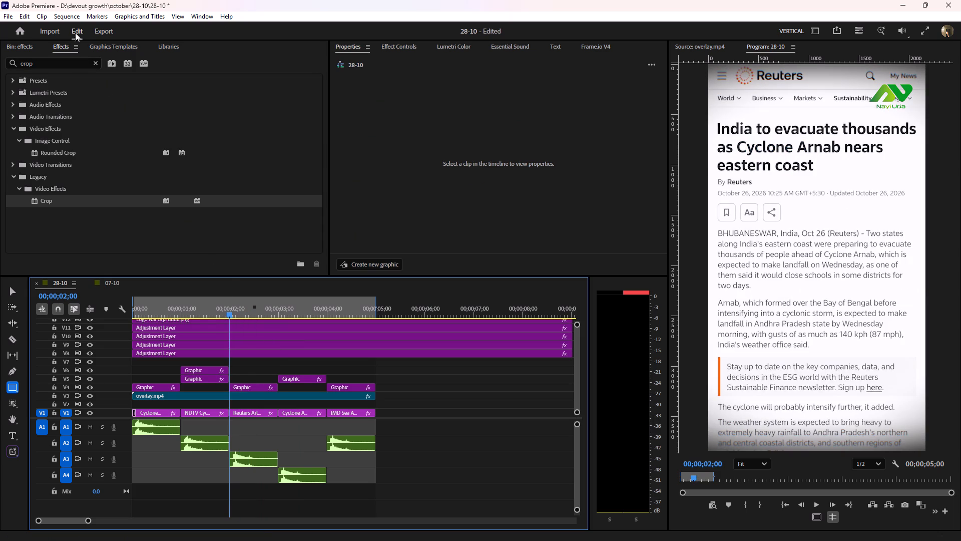
click(71, 19)
click(86, 50)
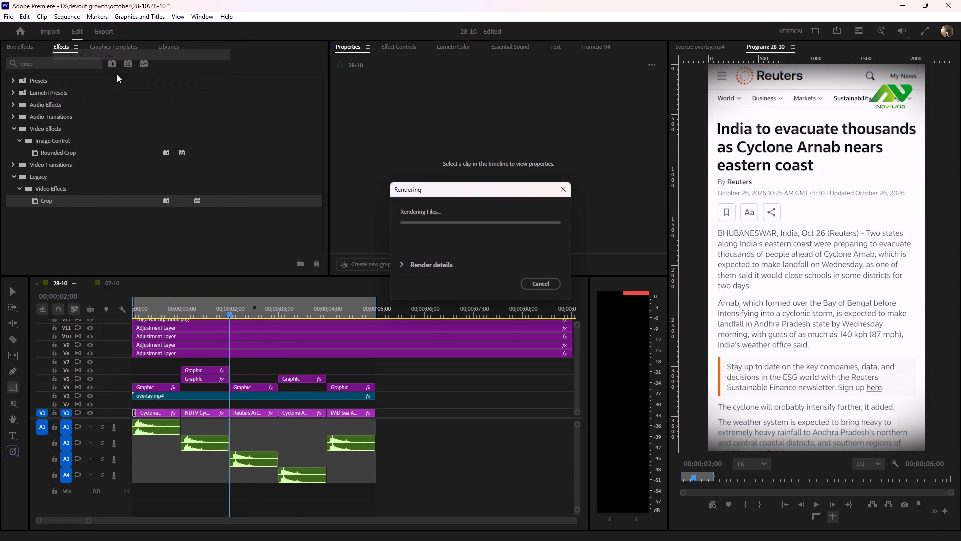
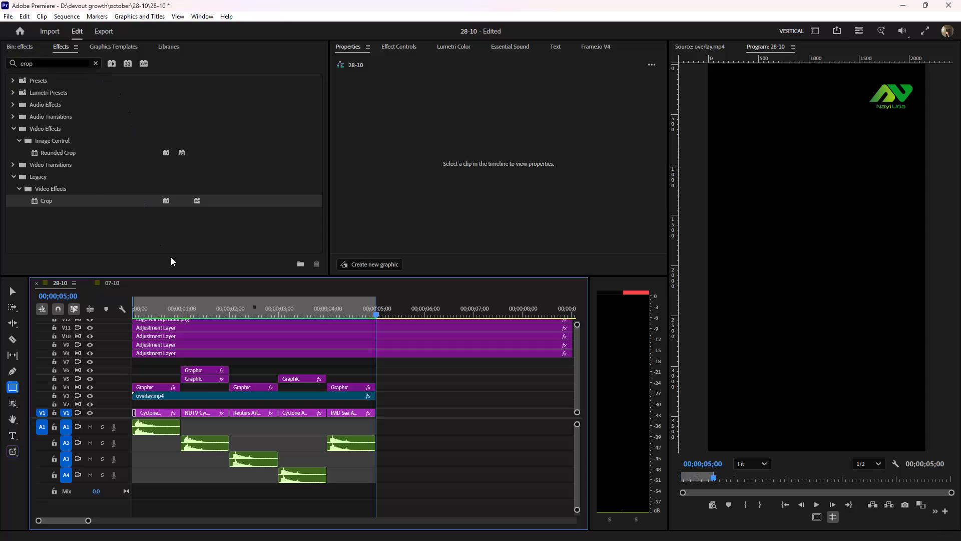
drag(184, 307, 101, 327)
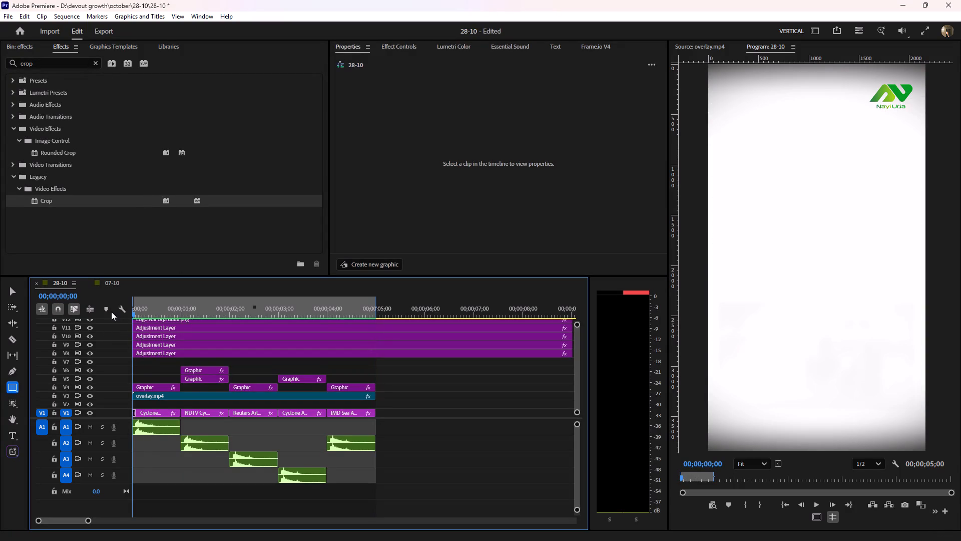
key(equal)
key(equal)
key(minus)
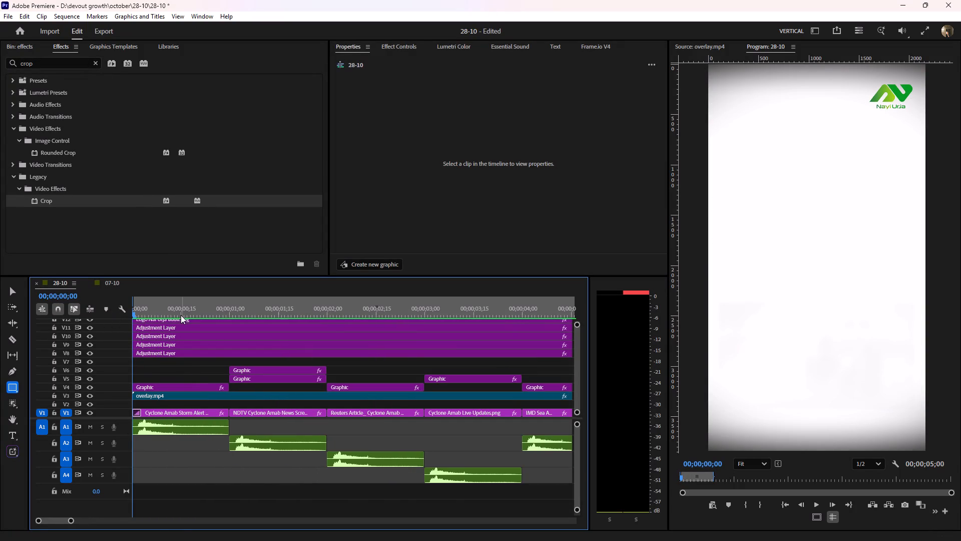
Switch to Brave, search YouTube for "loki intro theme" and open the "LOKI Opening Theme" video by The Smoking Skull.
click(580, 527)
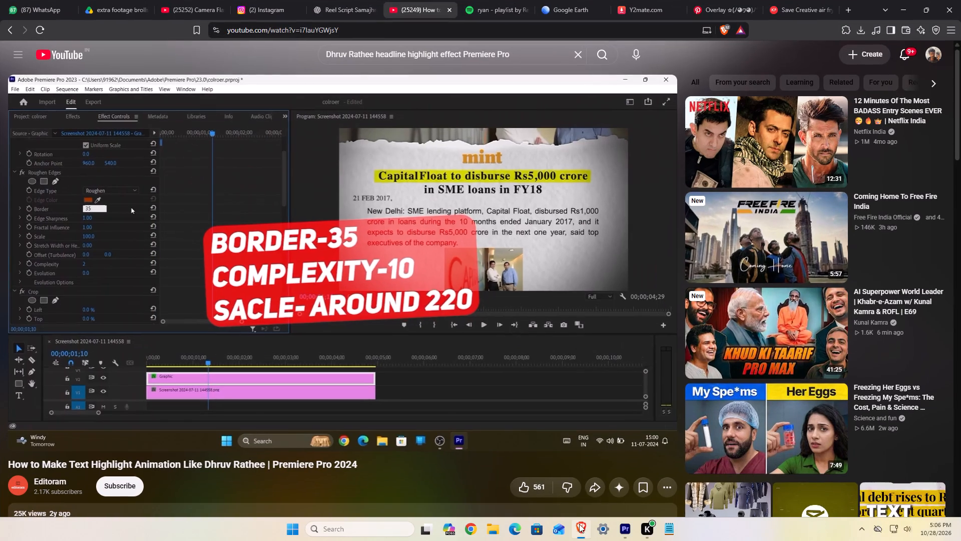
click(195, 0)
drag(427, 54, 275, 66)
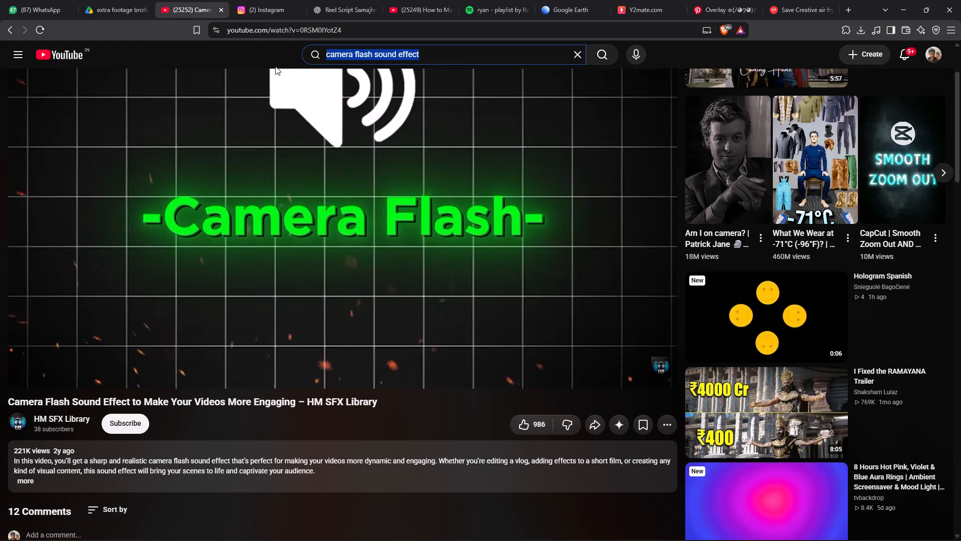
text(loki)
key(space)
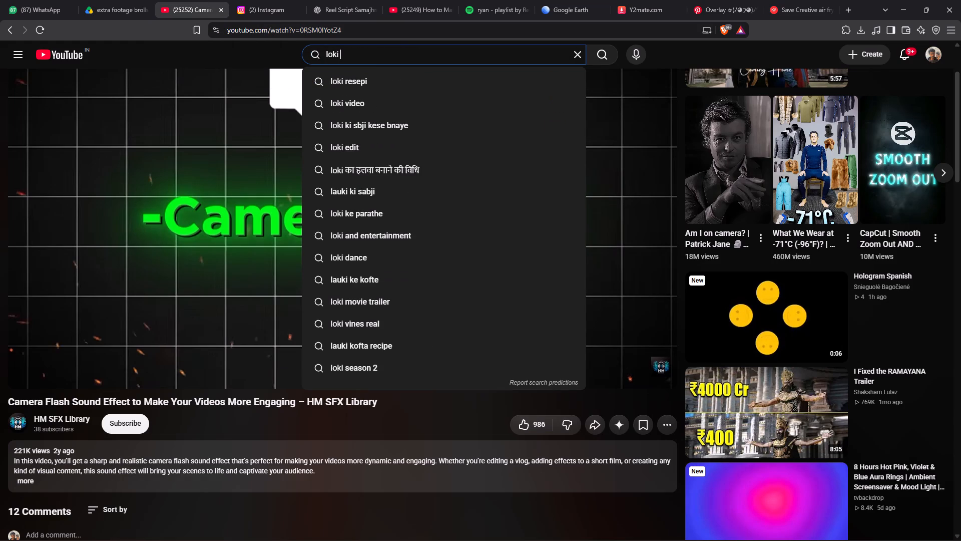
text(intro)
key(space)
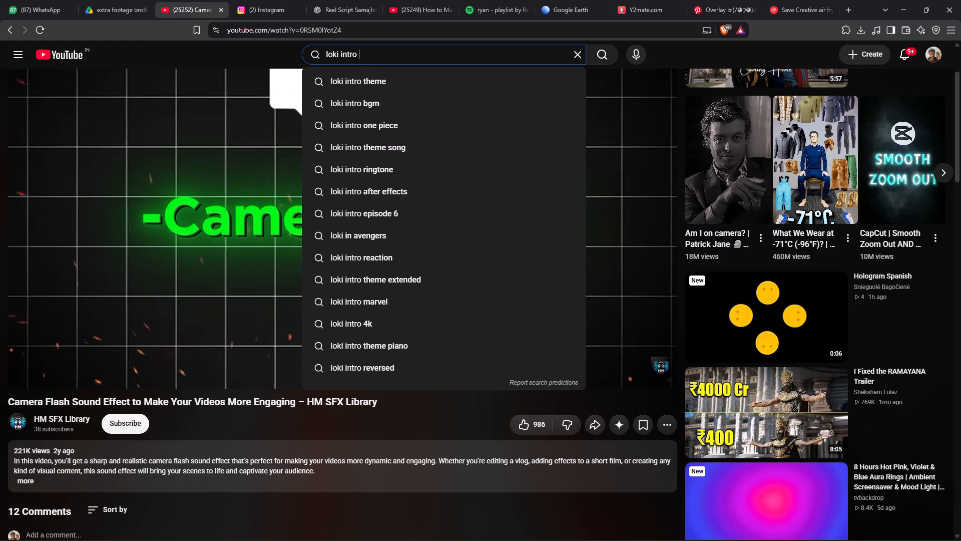
click(371, 82)
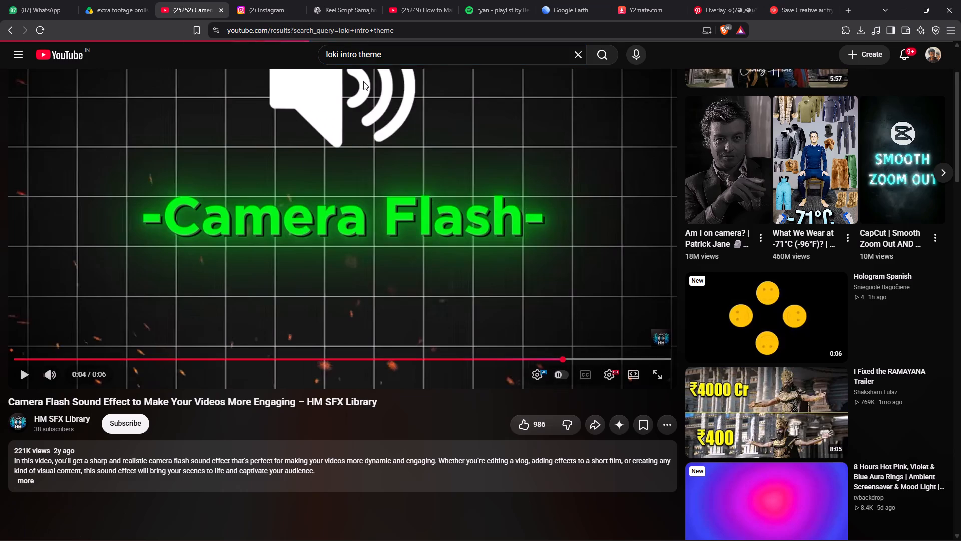
click(273, 171)
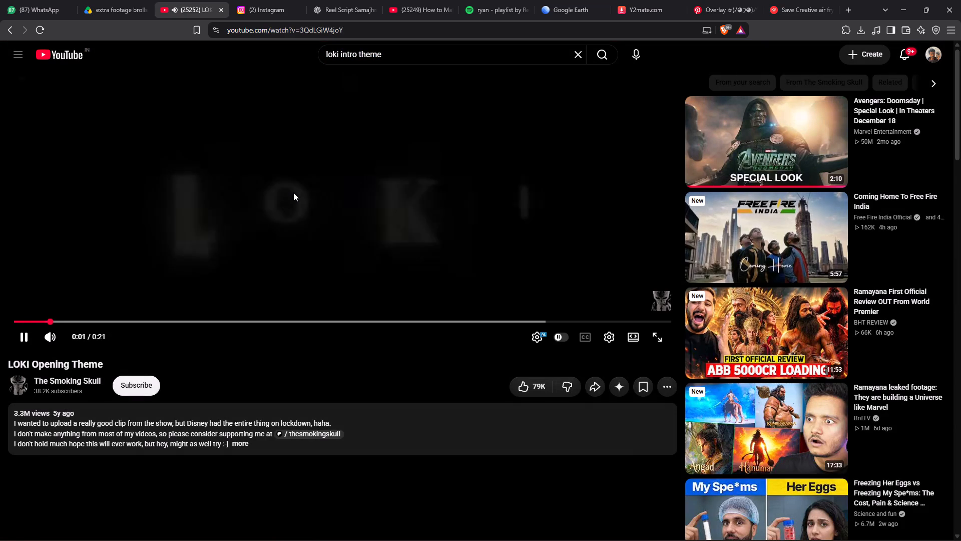
click(293, 192)
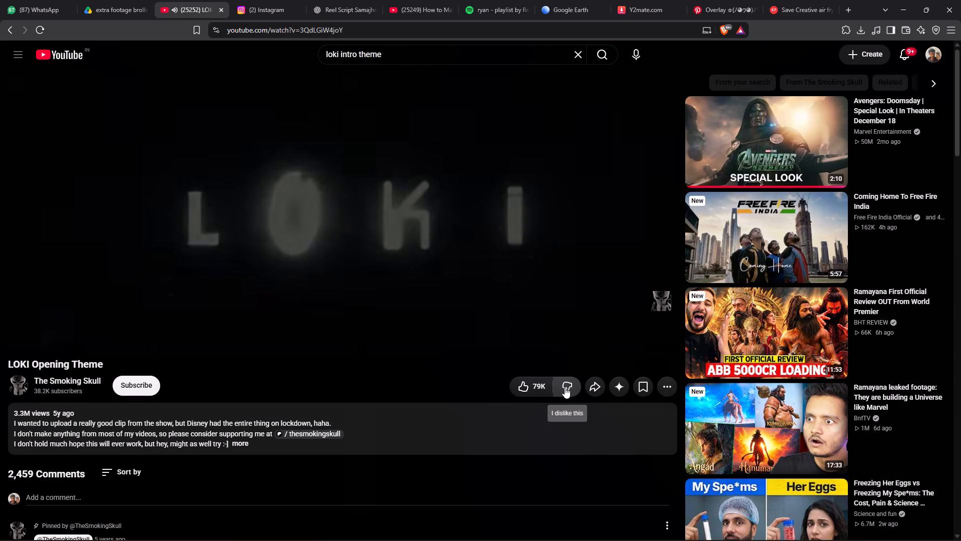
Copy the LOKI Opening Theme video's share link and submit it to the Y2mate converter.
click(592, 388)
click(572, 344)
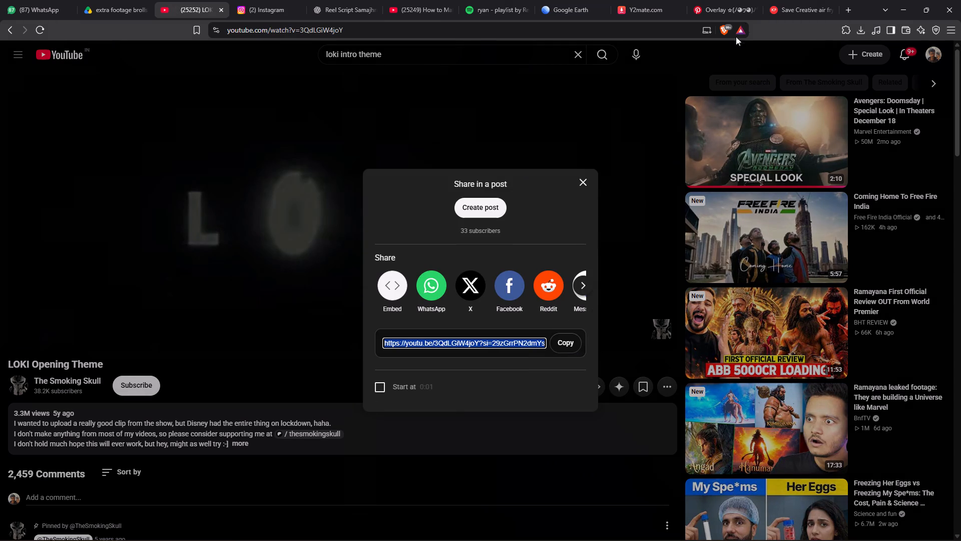
click(650, 0)
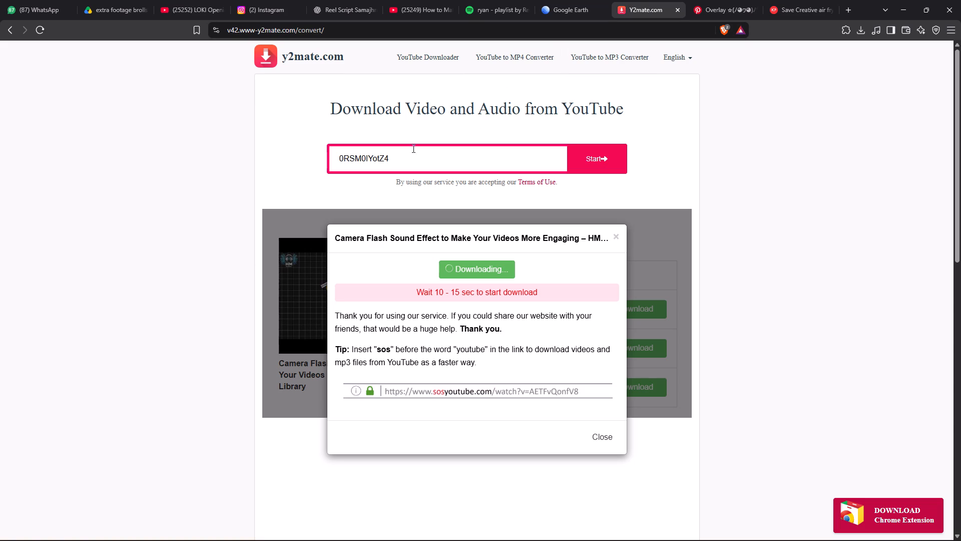
drag(403, 155, 291, 171)
key(ctrl+v)
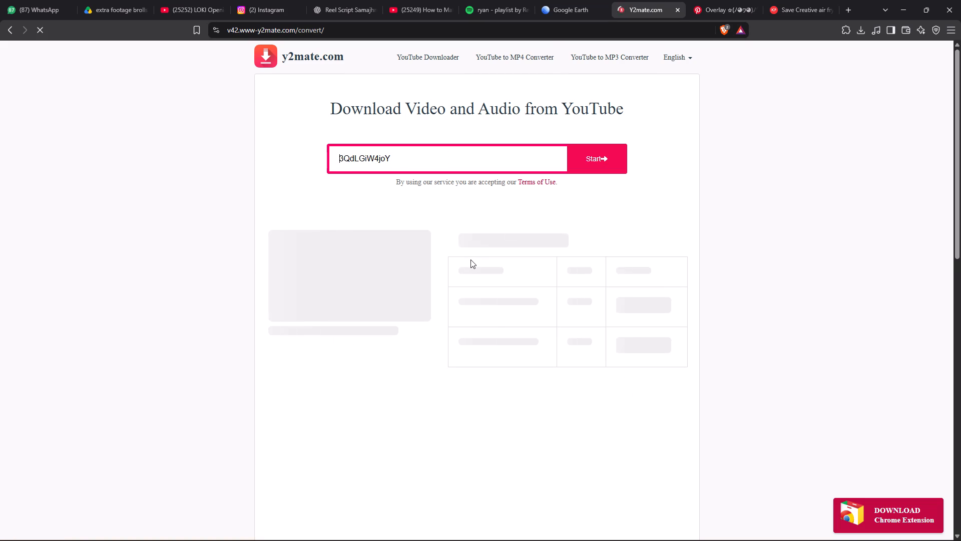
Download the LOKI Opening Theme as a 720p MP4 video into the 28-10 download folder.
click(533, 244)
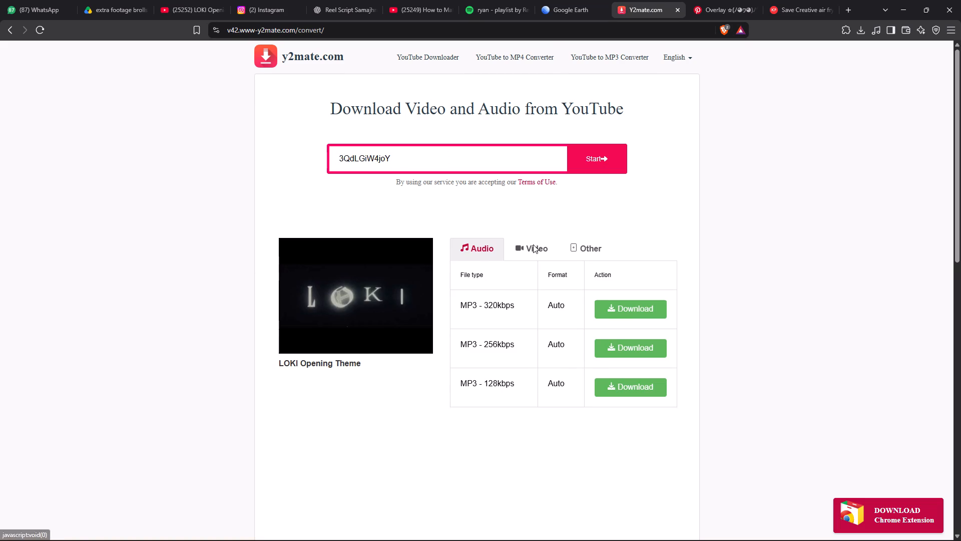
click(633, 308)
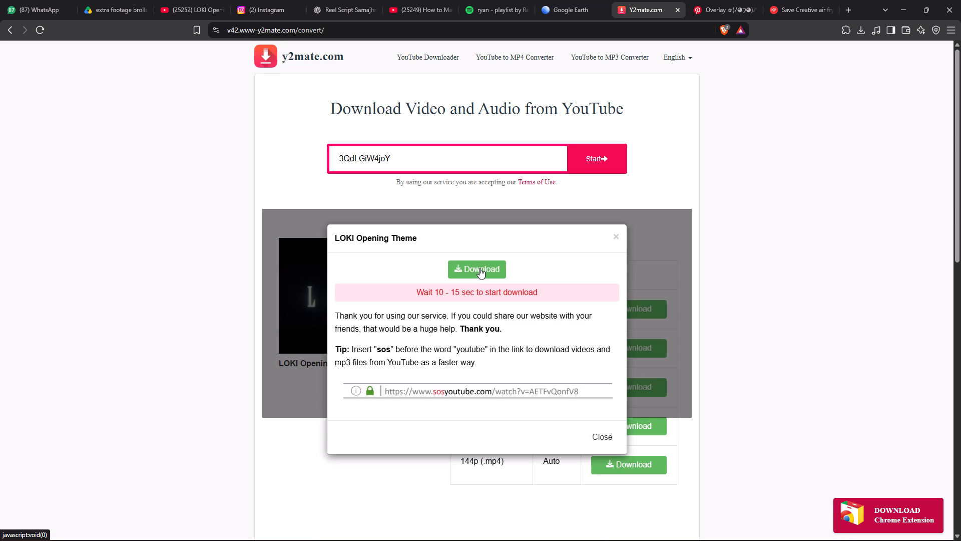
click(480, 267)
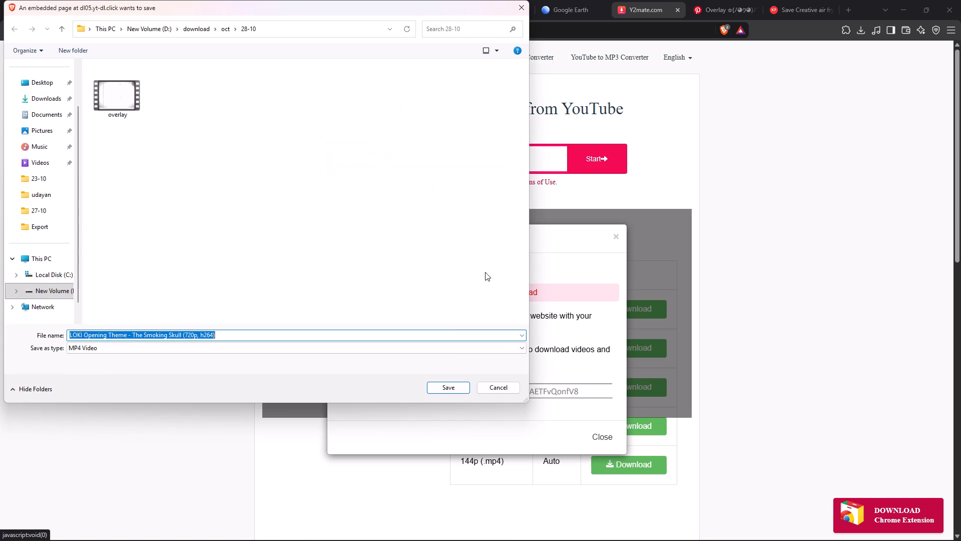
click(448, 389)
Return to Premiere and import the downloaded LOKI Opening Theme video into the effects bin.
click(901, 0)
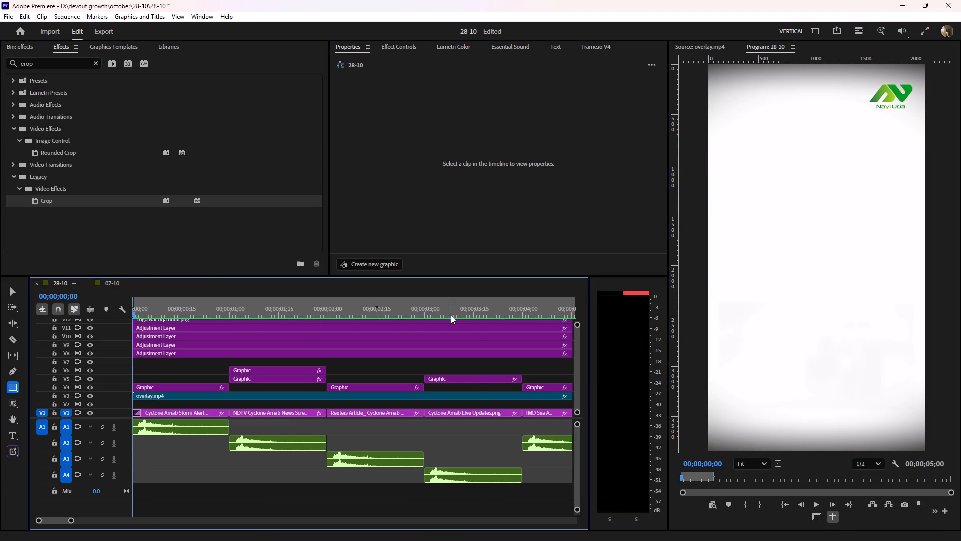
drag(475, 311, 492, 314)
scroll(494, 314, down, 12)
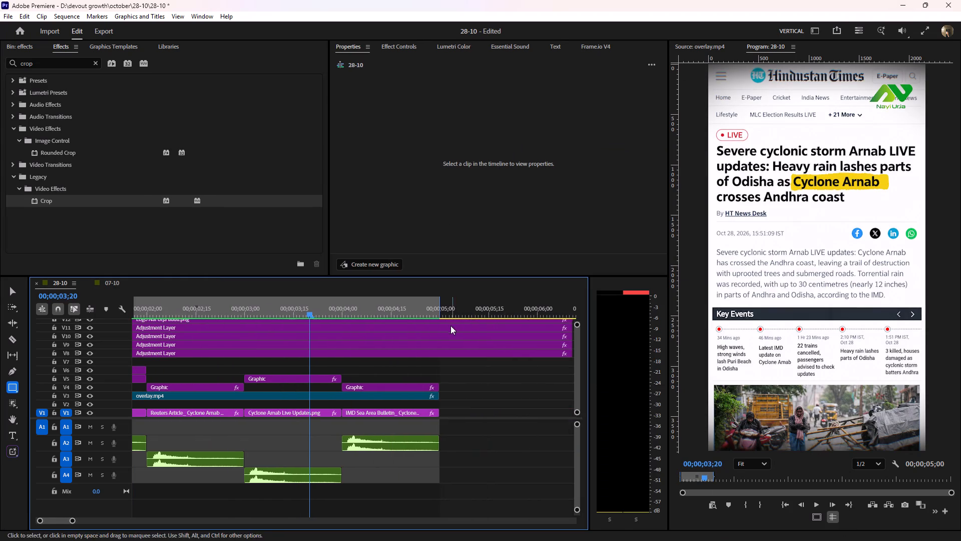
key(minus)
click(26, 47)
double_click(159, 210)
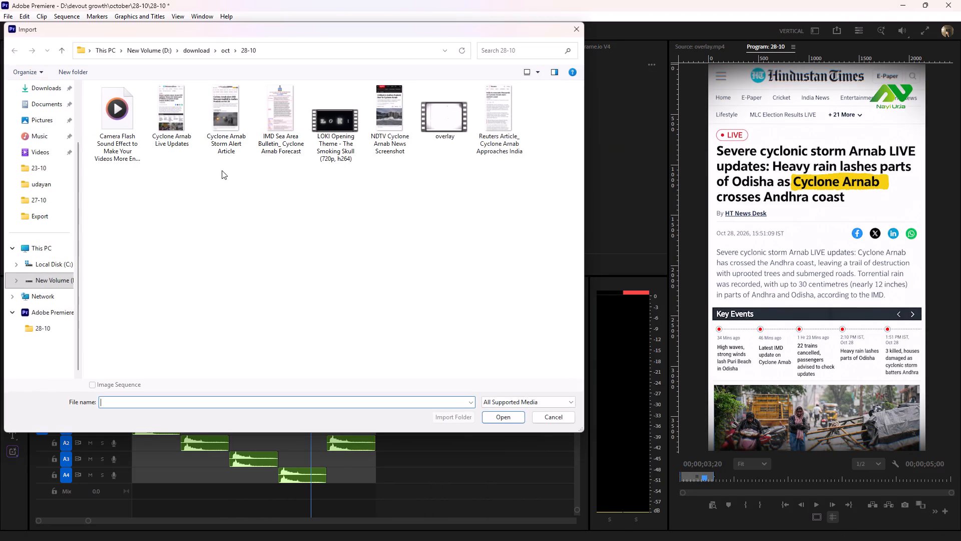
double_click(329, 104)
Place the LOKI Opening Theme clip on V1 and A1 at 00;00;05;00, directly after the IMD Sea Area clip, and preview its opening.
drag(157, 115, 394, 411)
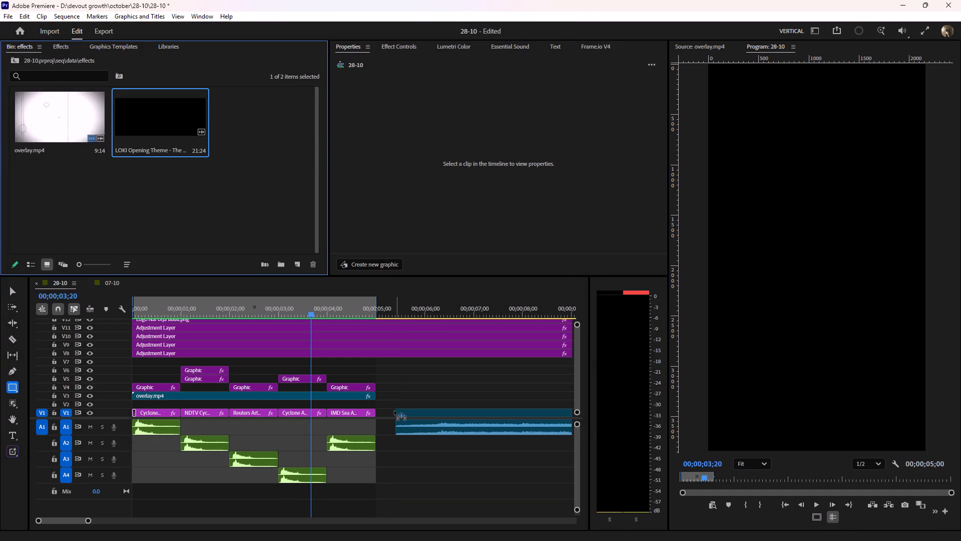
drag(394, 411, 379, 412)
click(403, 314)
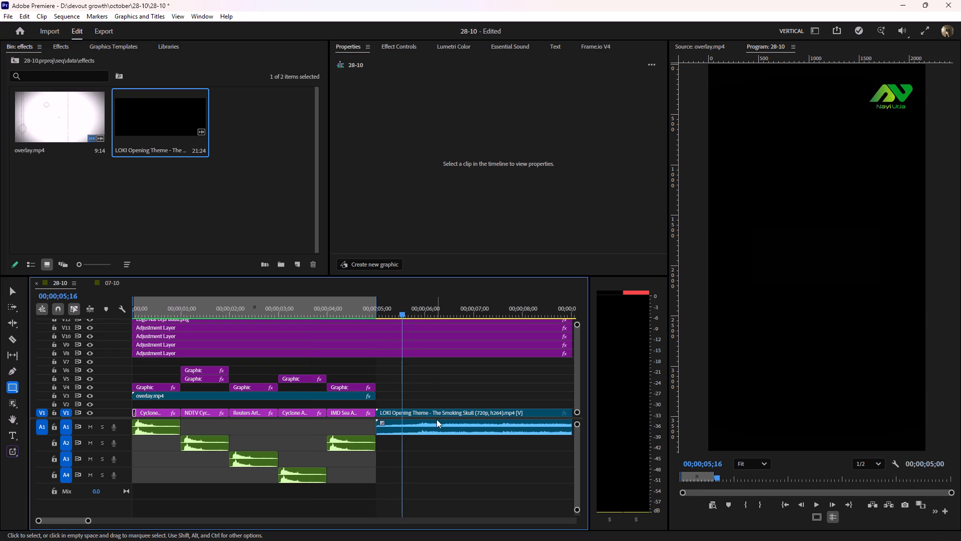
key(space)
key(space)
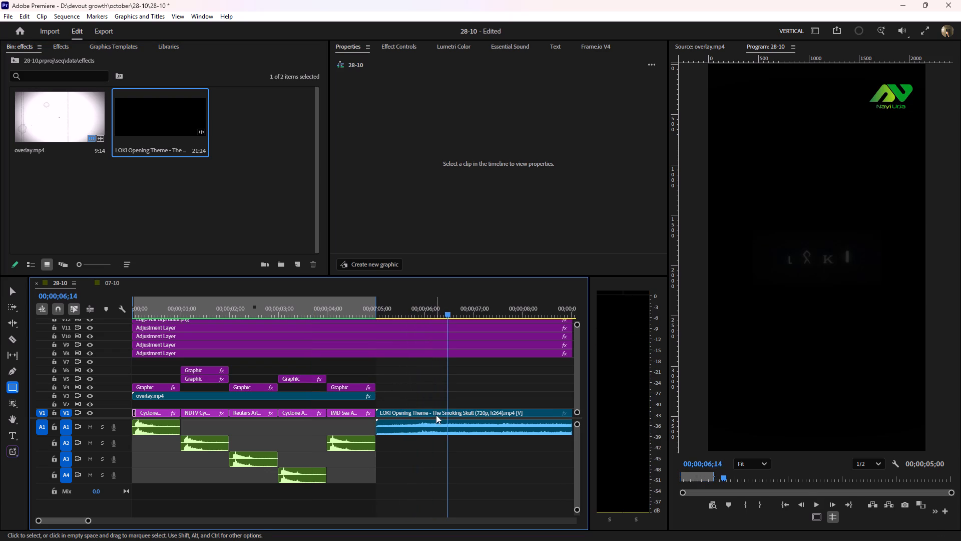
Enlarge the LOKI Opening Theme clip to a scale of 226% and scrub through it to check the title's fit.
click(436, 415)
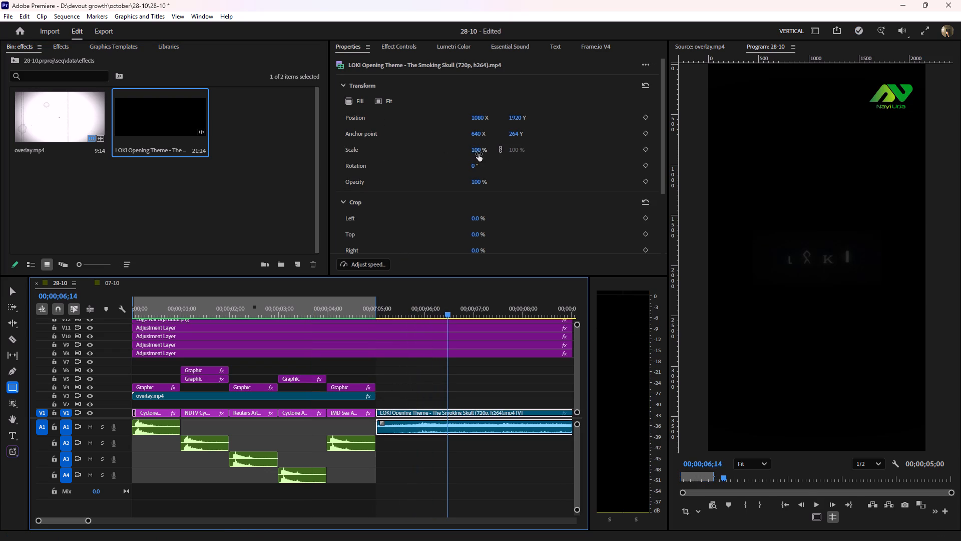
drag(478, 154, 591, 165)
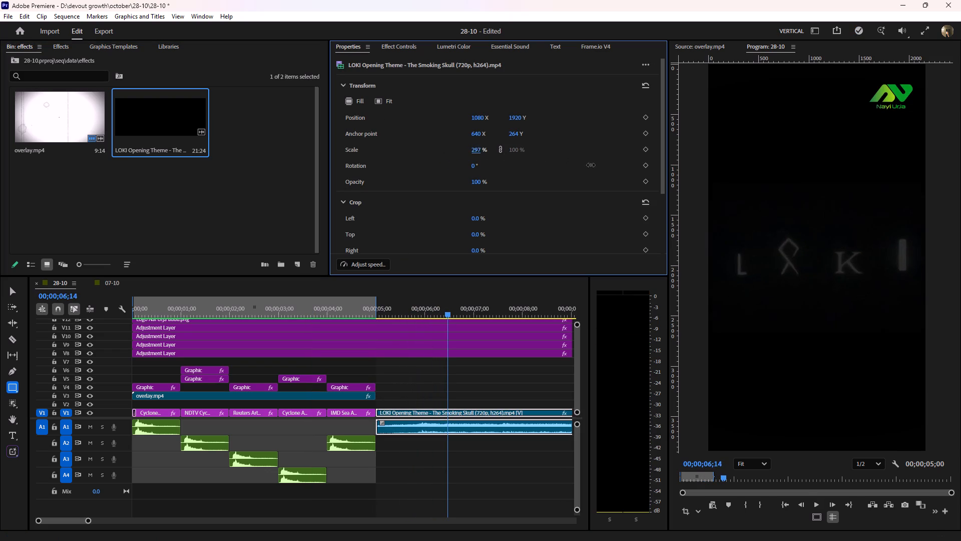
drag(591, 165, 581, 182)
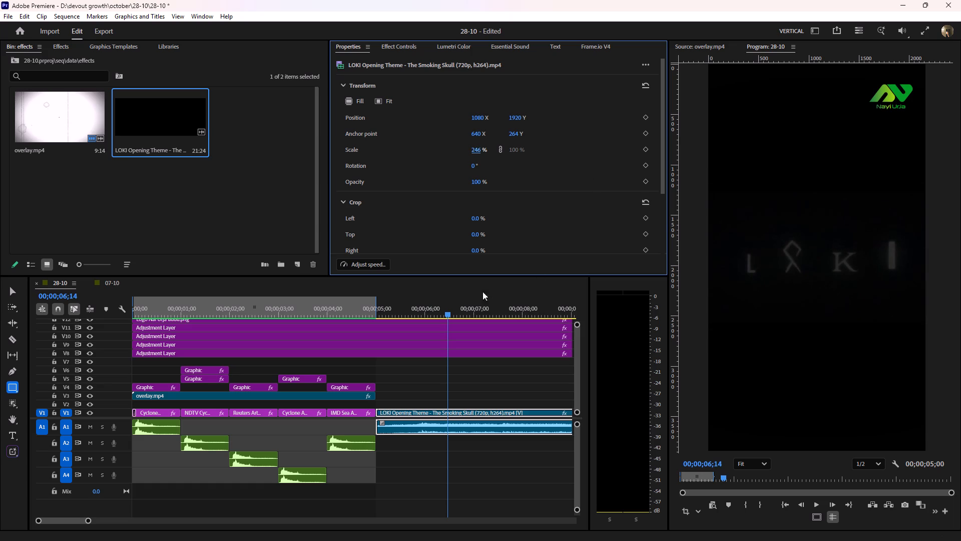
drag(446, 311, 408, 326)
text(--)
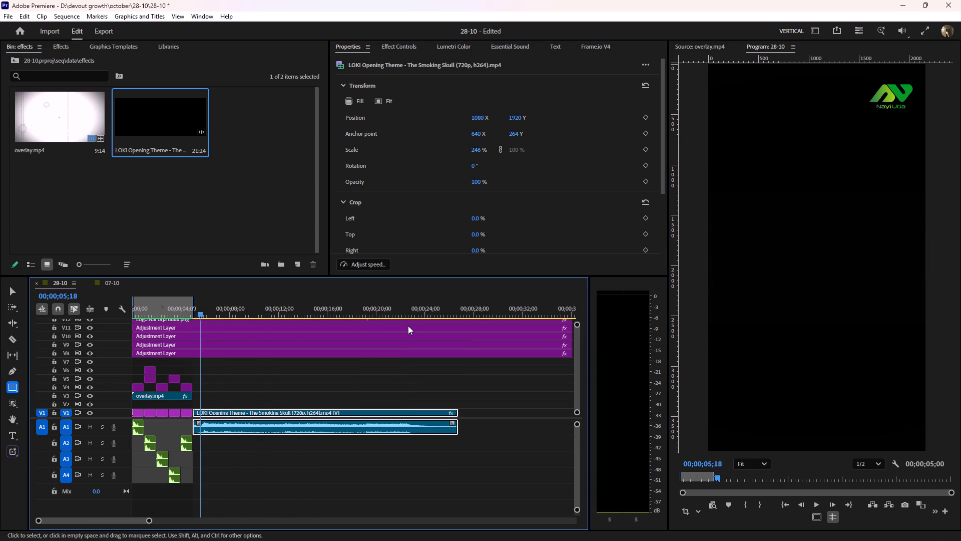
key(minus)
scroll(376, 374, up, 3)
drag(183, 313, 161, 345)
scroll(230, 360, up, 4)
key(equal)
key(equal)
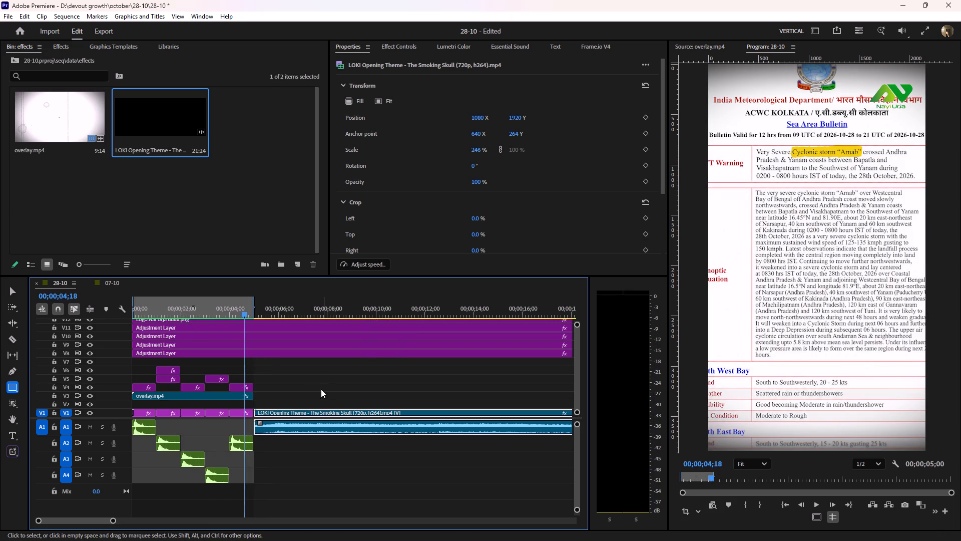
drag(477, 152, 472, 159)
drag(276, 307, 417, 323)
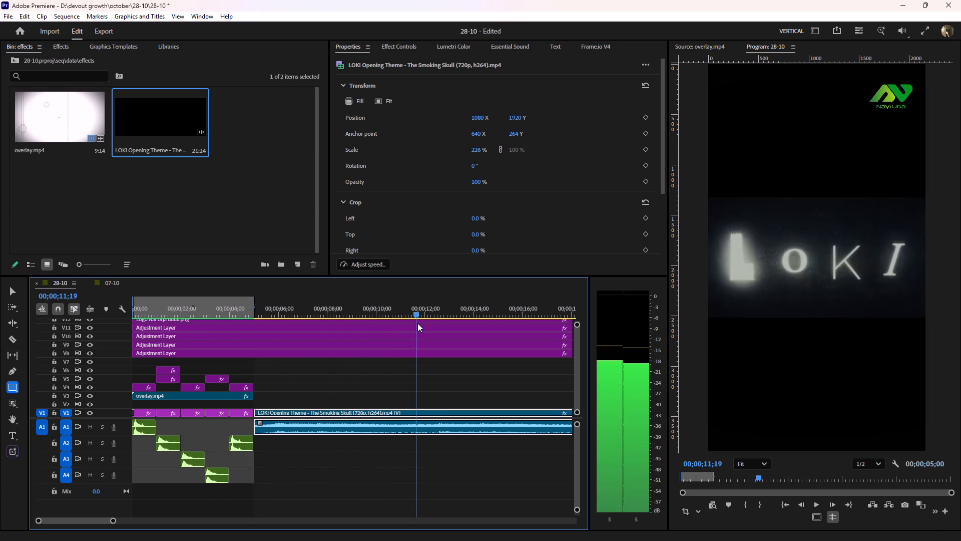
drag(417, 323, 222, 328)
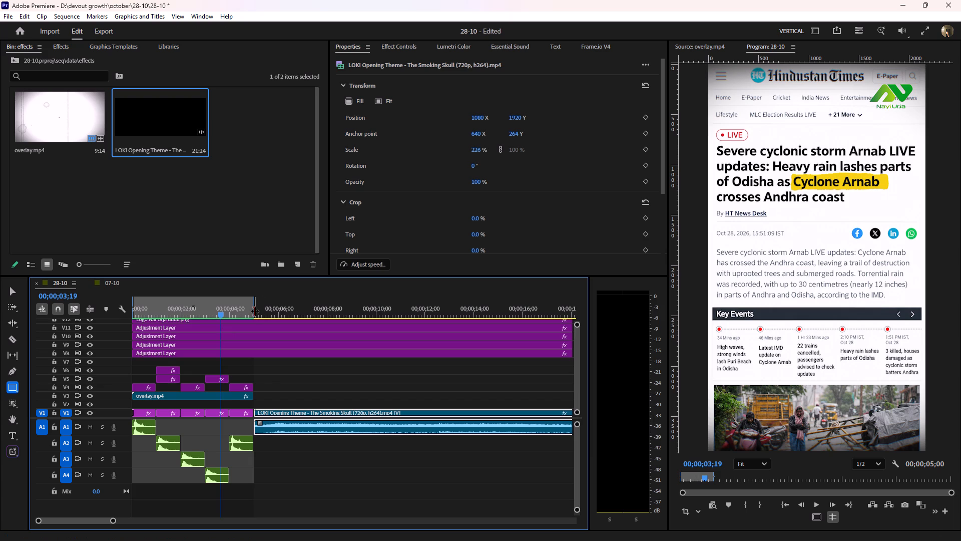
Extend the sequence's out point to the end of the LOKI Opening Theme clip, for a 00;00;26;23 range.
key(minus)
drag(193, 311, 230, 315)
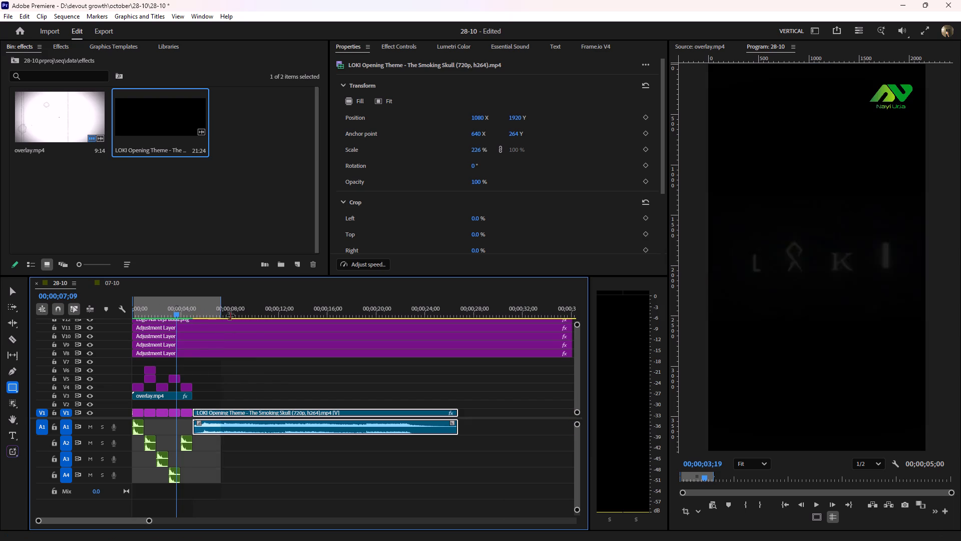
drag(230, 315, 455, 335)
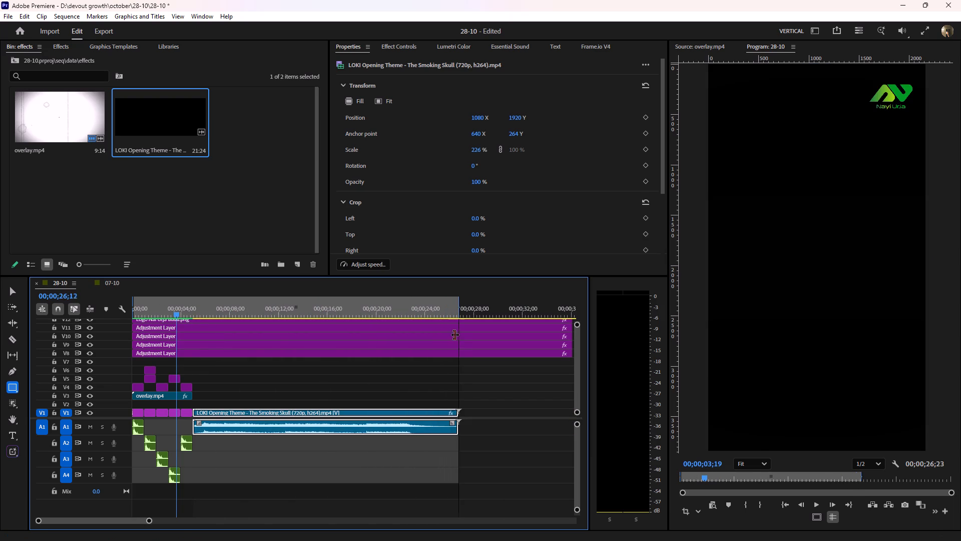
drag(455, 335, 458, 335)
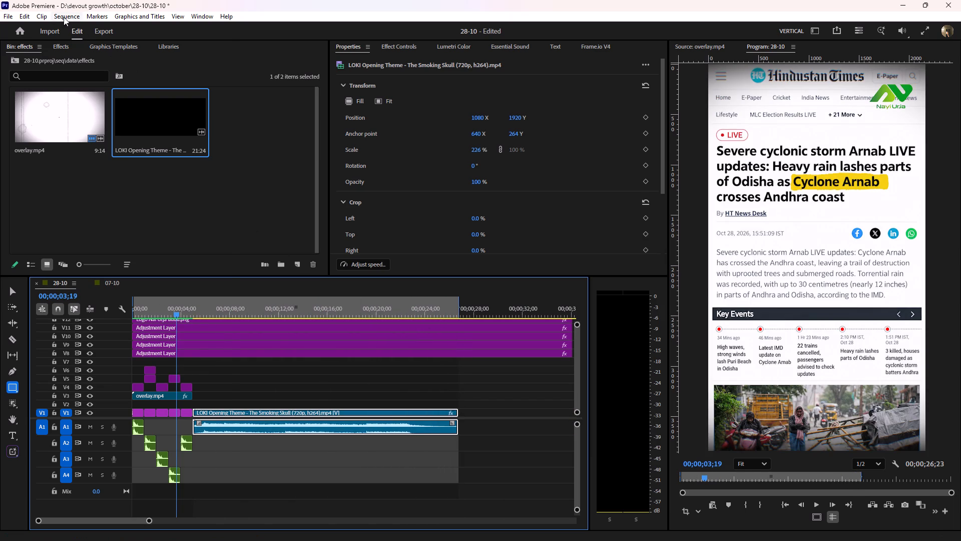
Render the extended in-to-out range of sequence 28-10 for preview playback.
click(64, 17)
click(117, 56)
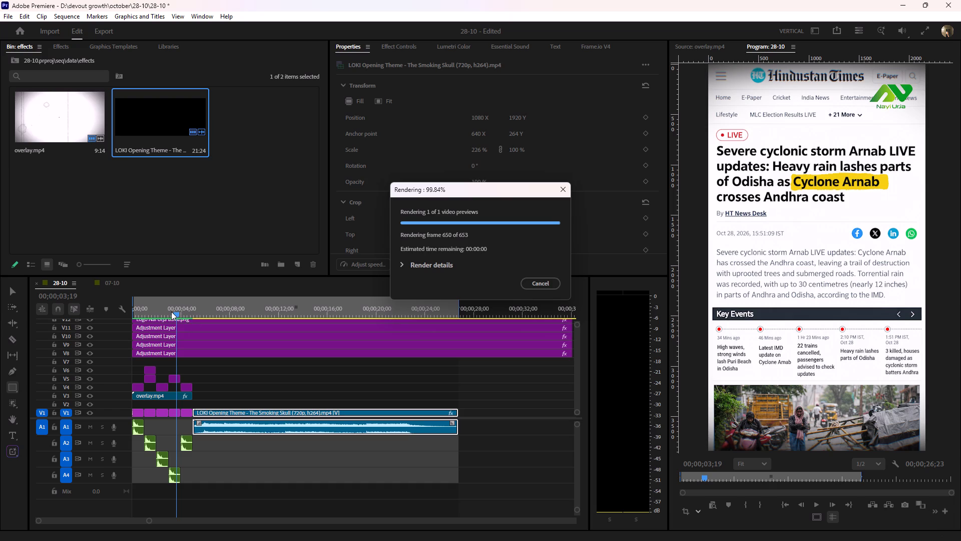
Play sequence 28-10 from its start to review the highlighted news clips and the LOKI opening.
drag(171, 312, 162, 313)
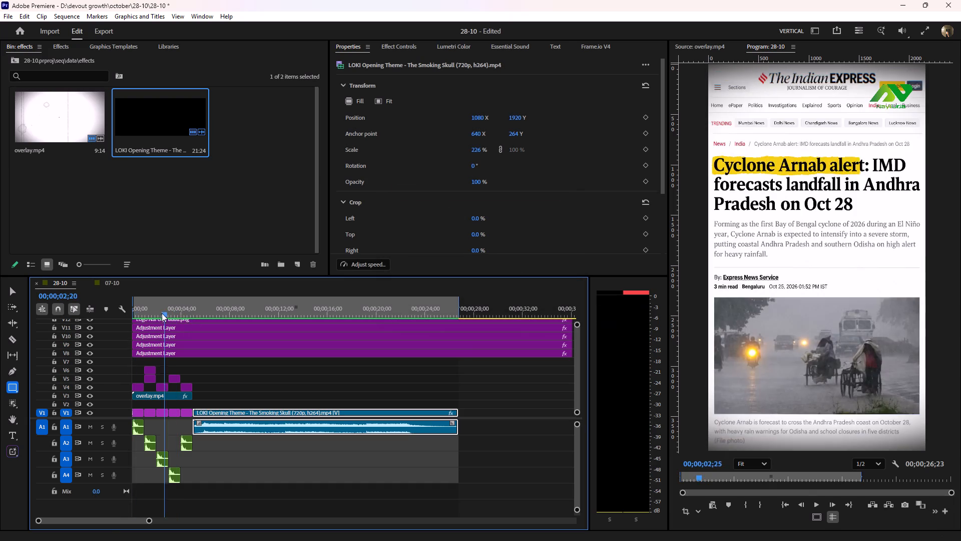
drag(162, 313, 131, 320)
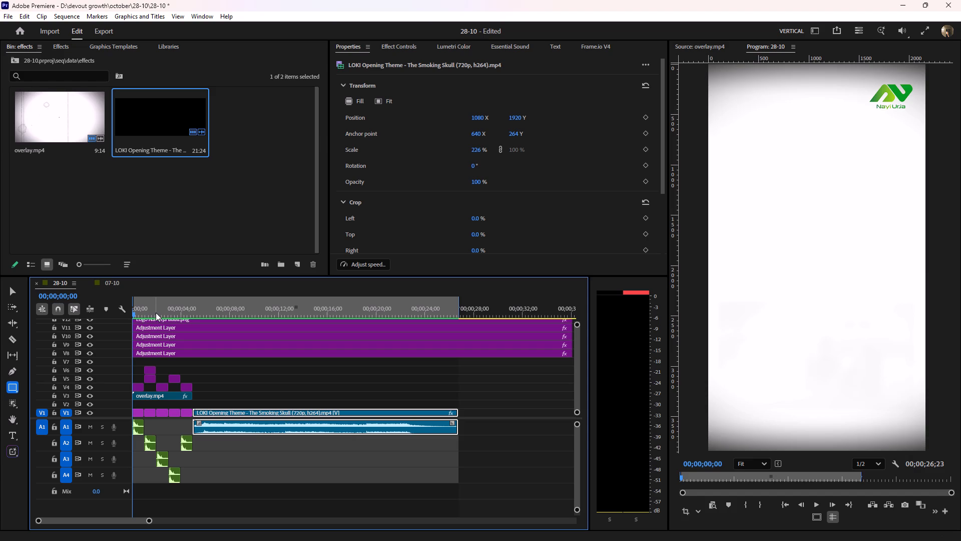
click(924, 33)
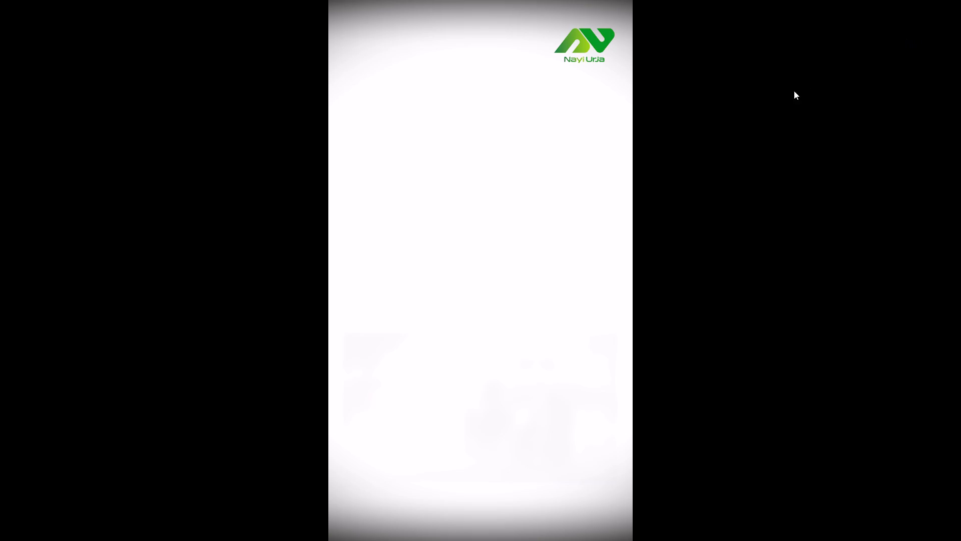
key(Escape)
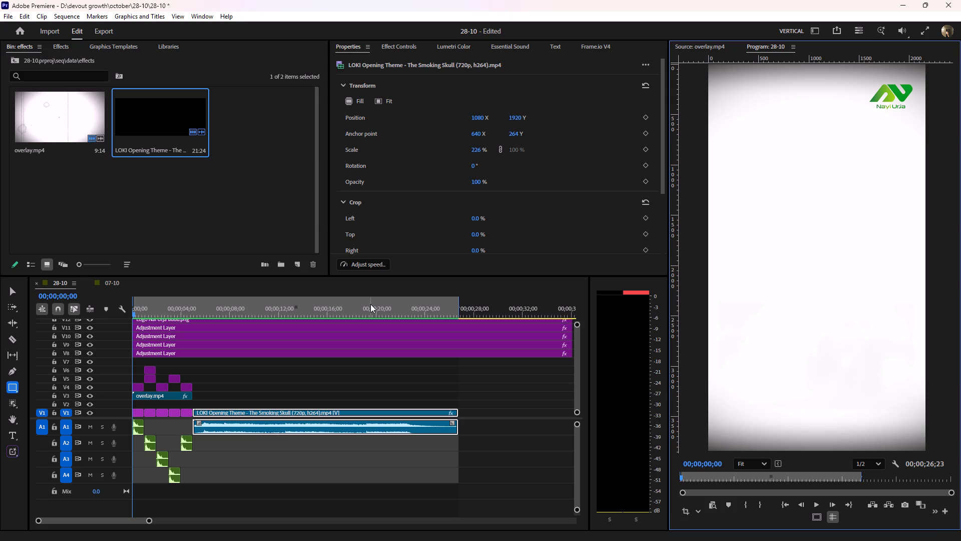
key(space)
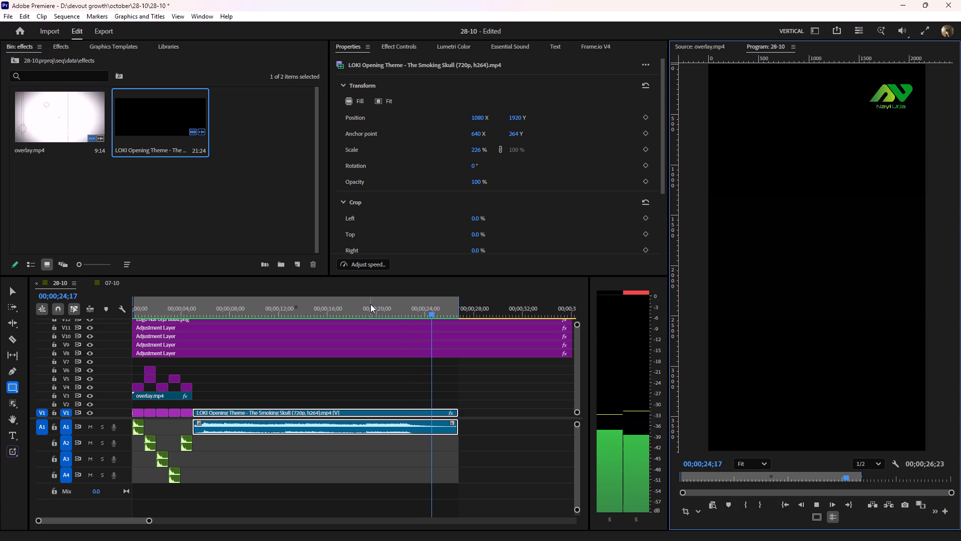
key(space)
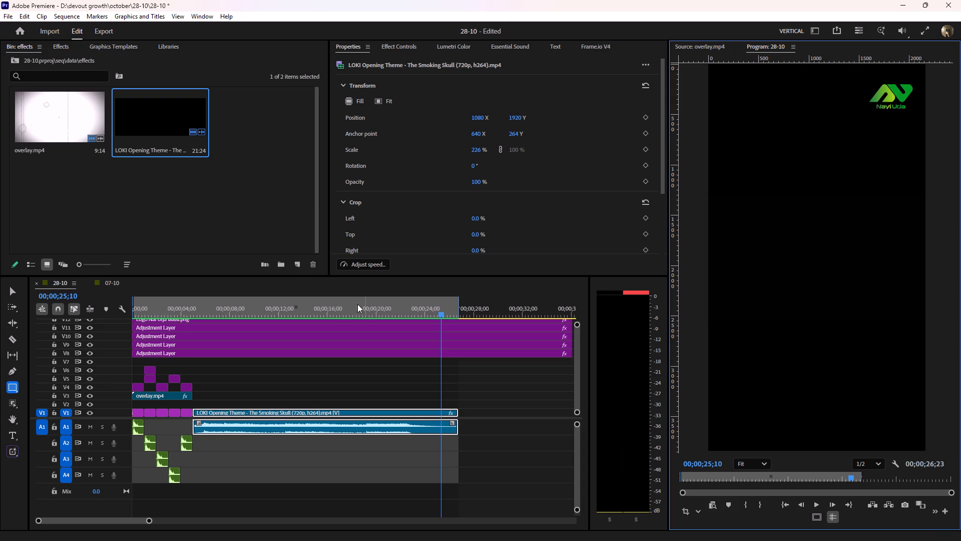
drag(184, 302, 106, 313)
key(space)
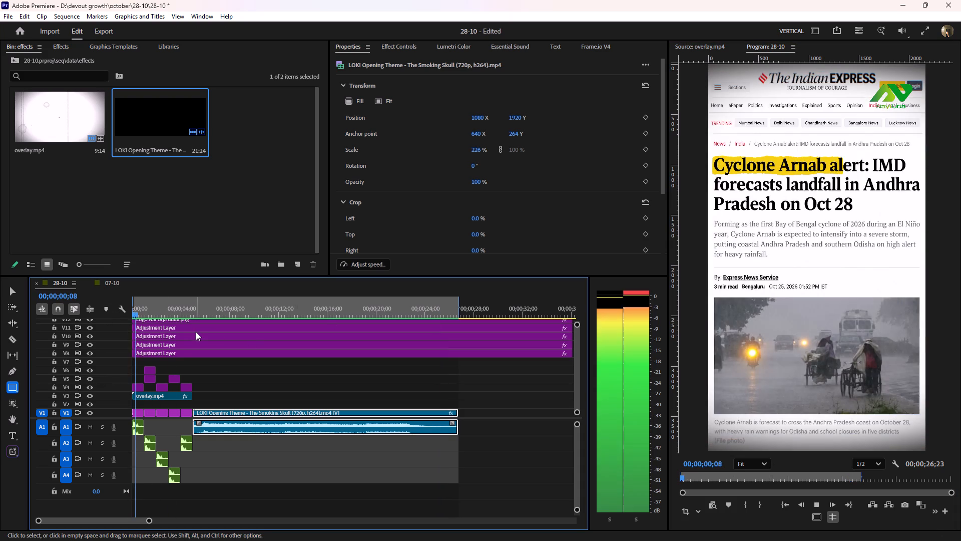
key(equal)
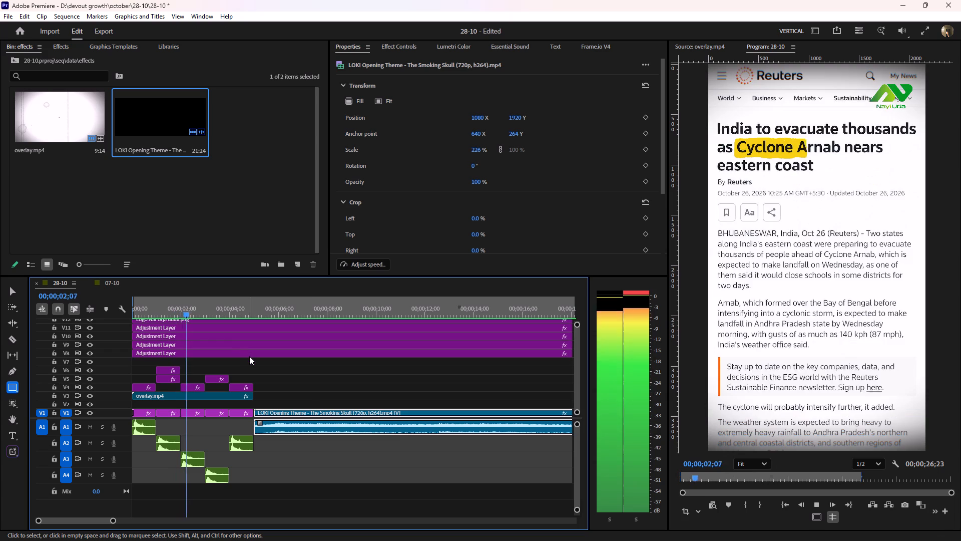
Stop the playback and delete the LOKI Opening Theme clip with its audio from sequence 28-10.
click(310, 389)
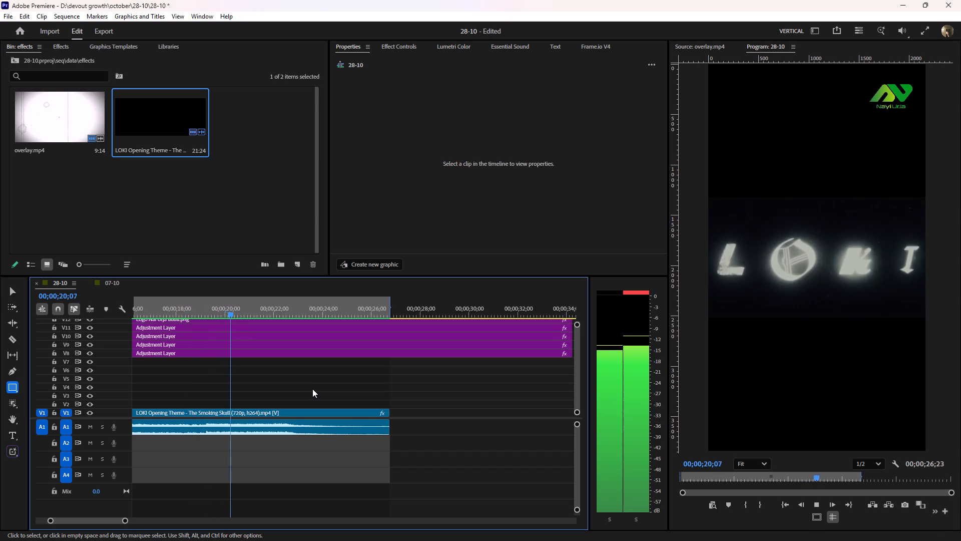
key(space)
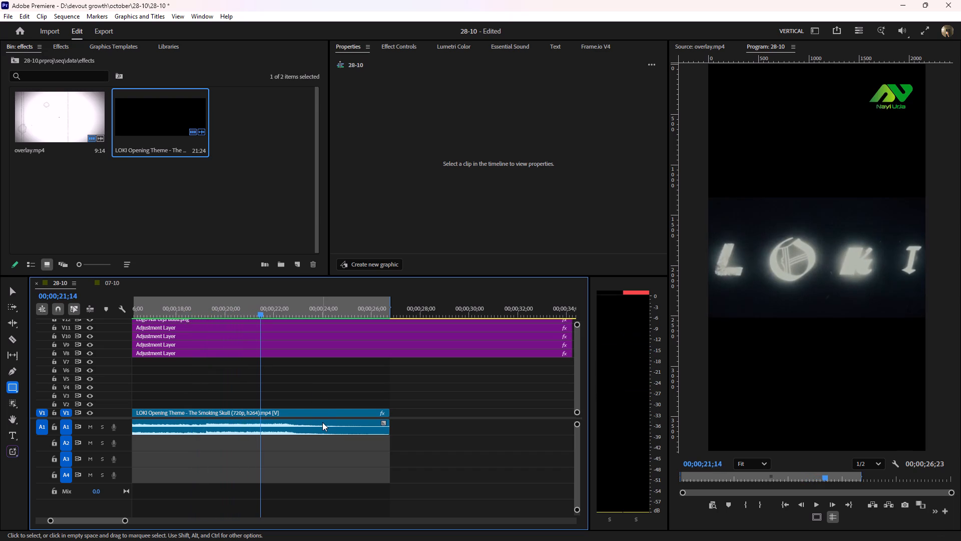
click(322, 422)
key(Delete)
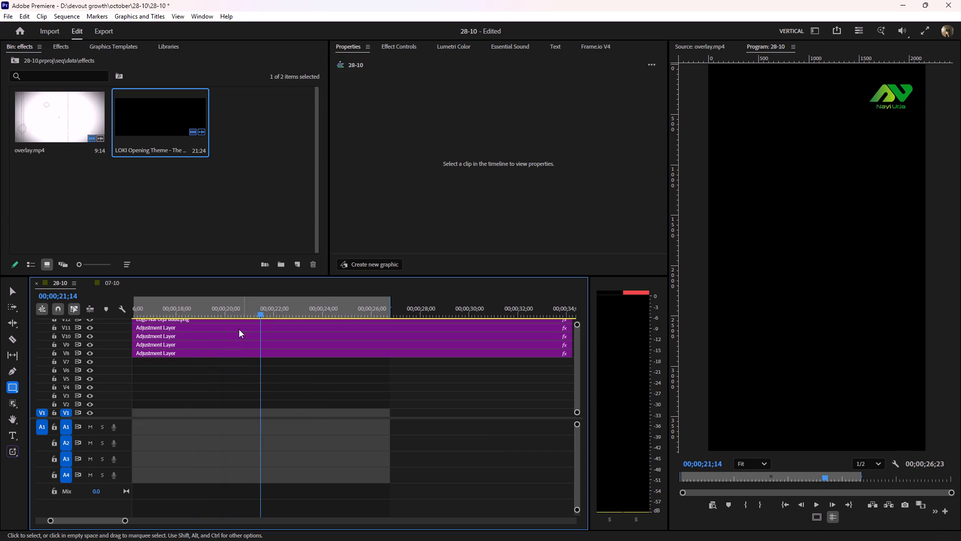
Play sequence 28-10 from its start to review the highlighted news clips without the LOKI opening.
drag(235, 305, 0, 359)
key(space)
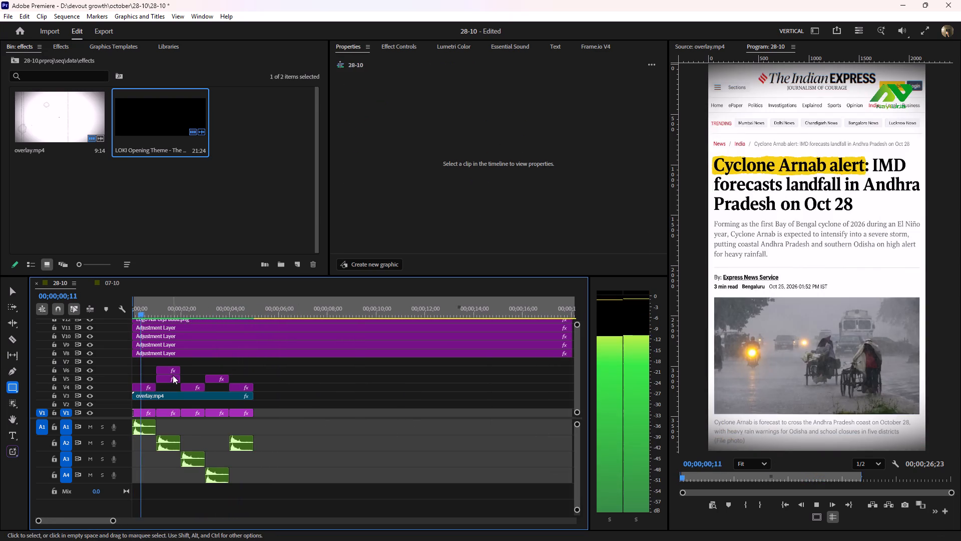
key(equal)
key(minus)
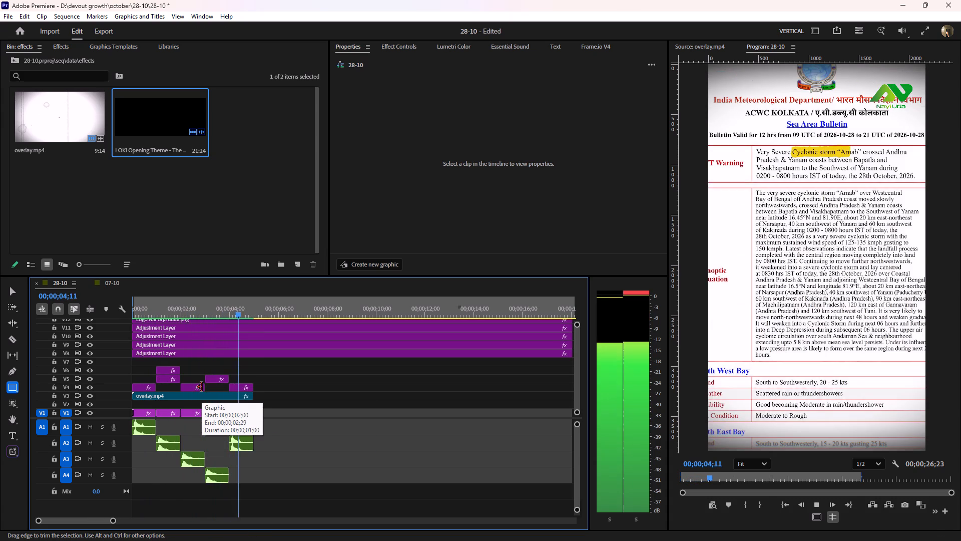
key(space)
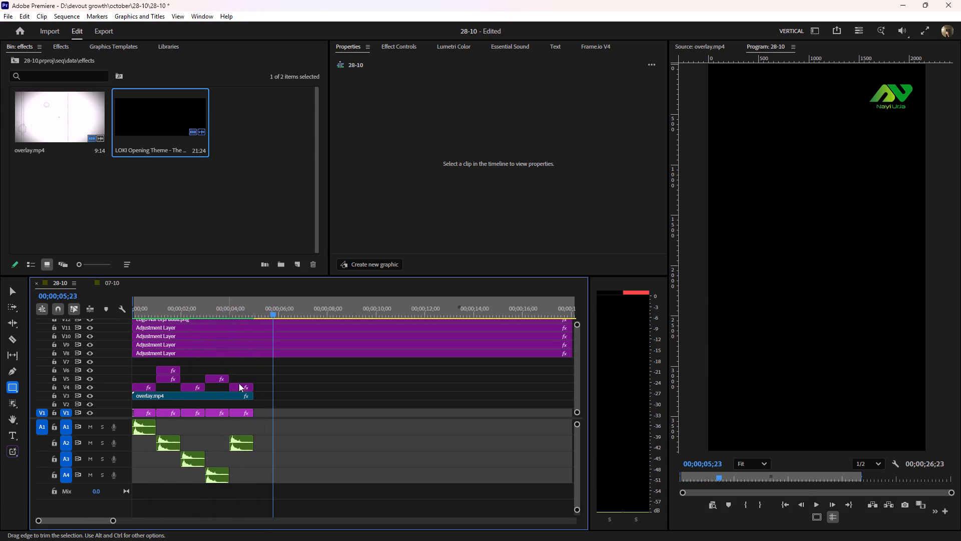
click(310, 383)
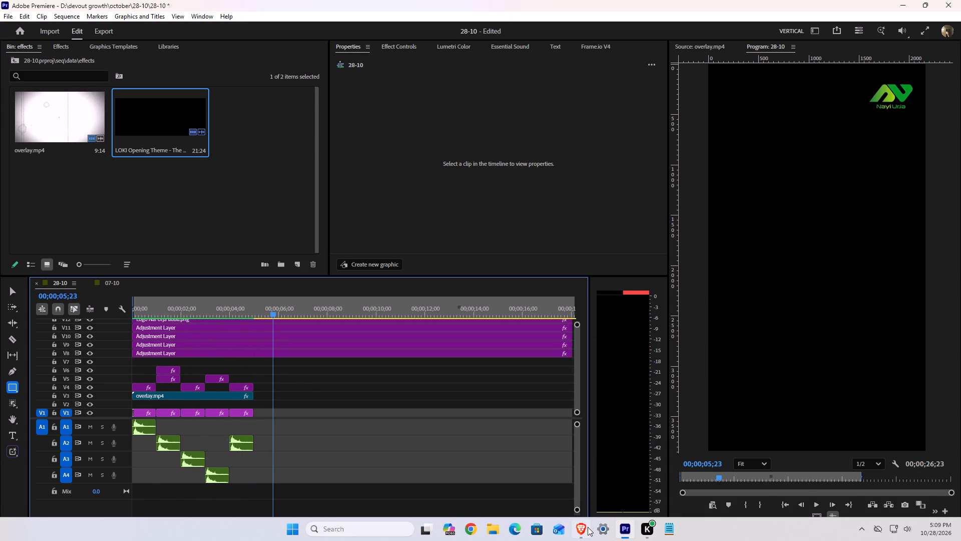
Switch to the Brave browser and bring up the open Instagram page.
click(583, 527)
click(151, 159)
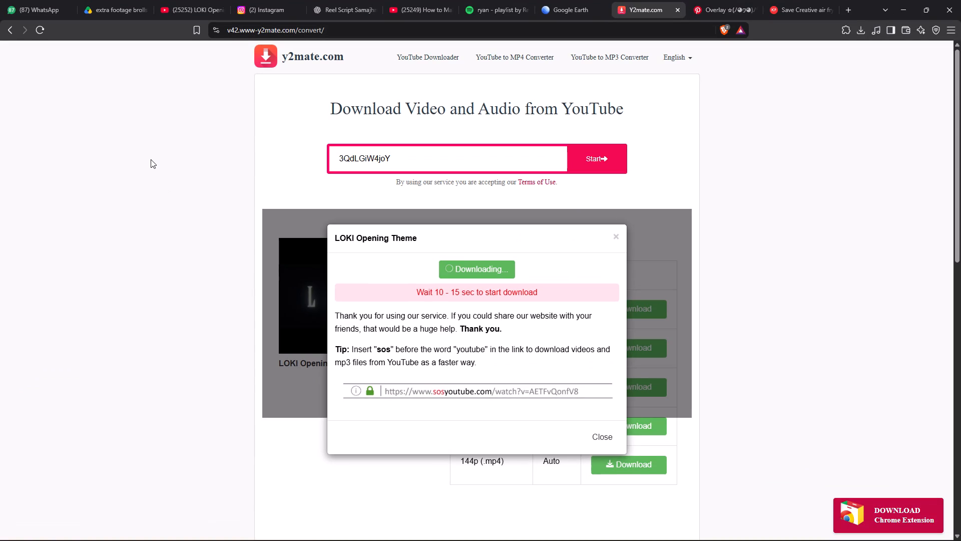
click(262, 0)
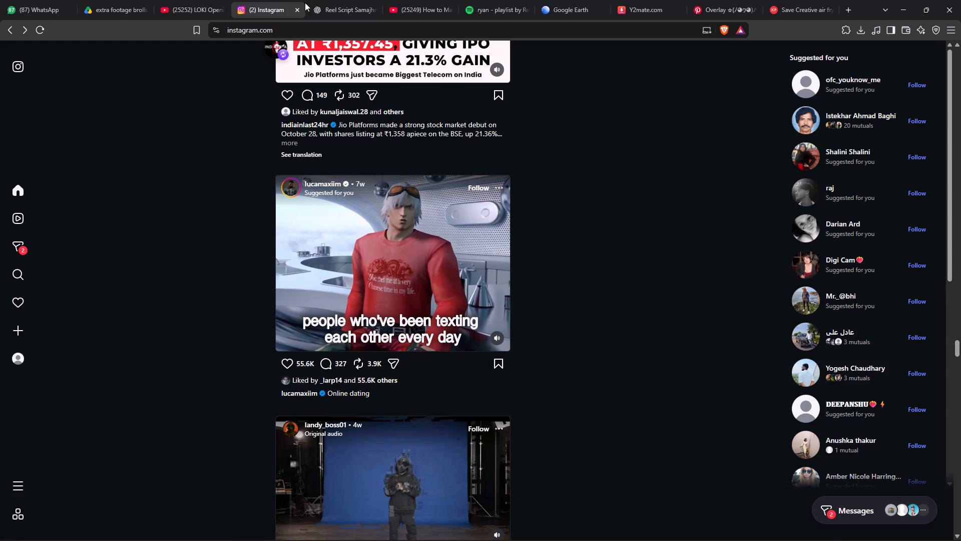
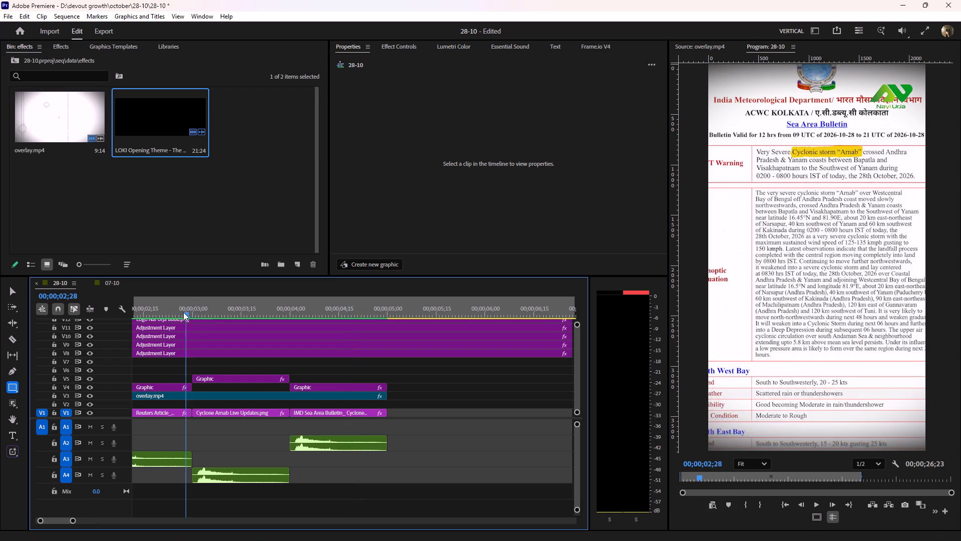
Find the Flash video transition and apply it at the V1 cut between the Reuters article and Cyclone Arnab Live Updates.png.
drag(183, 312, 182, 314)
click(59, 49)
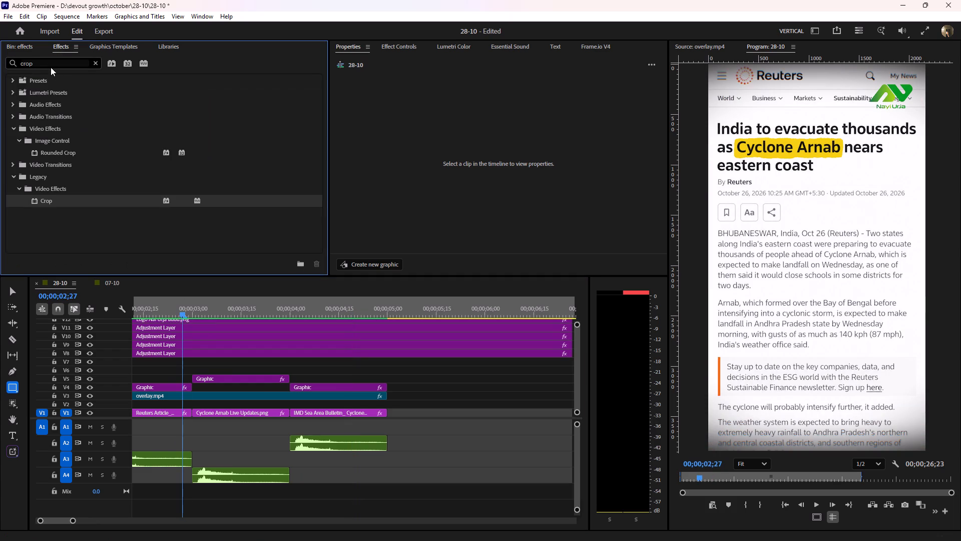
drag(48, 67, 9, 73)
drag(39, 64, 8, 73)
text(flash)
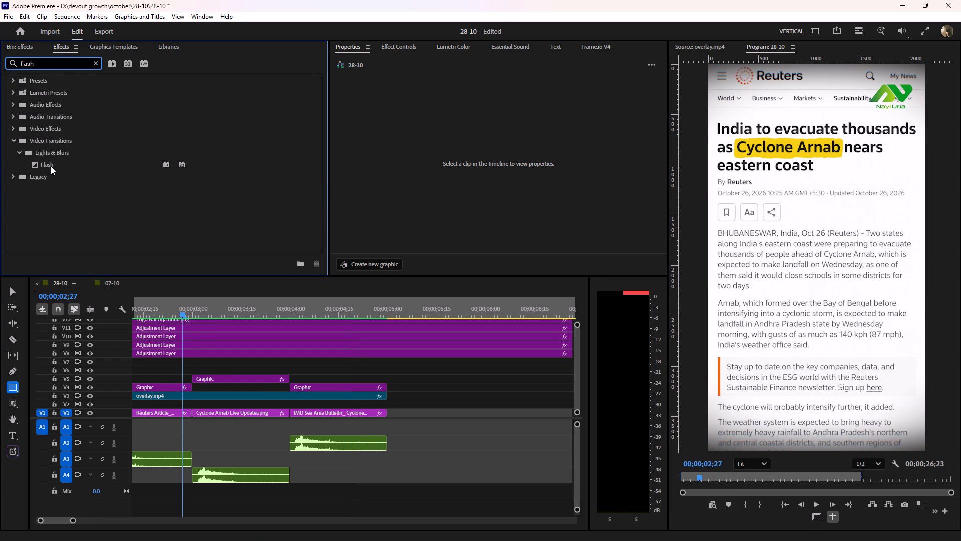
drag(46, 164, 192, 415)
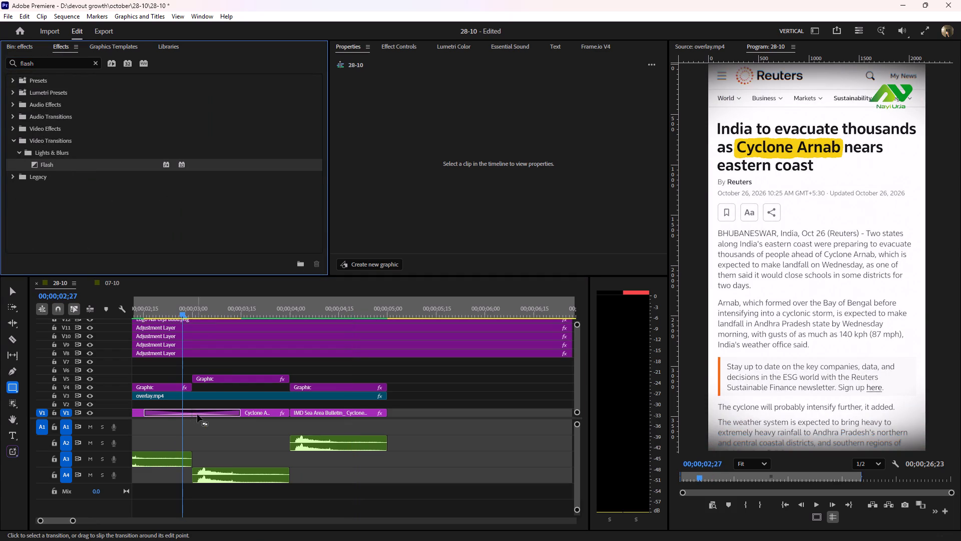
Select the Flash transition between the Reuters article and Cyclone Arnab Live Updates.png on V1.
click(200, 413)
click(218, 415)
click(188, 412)
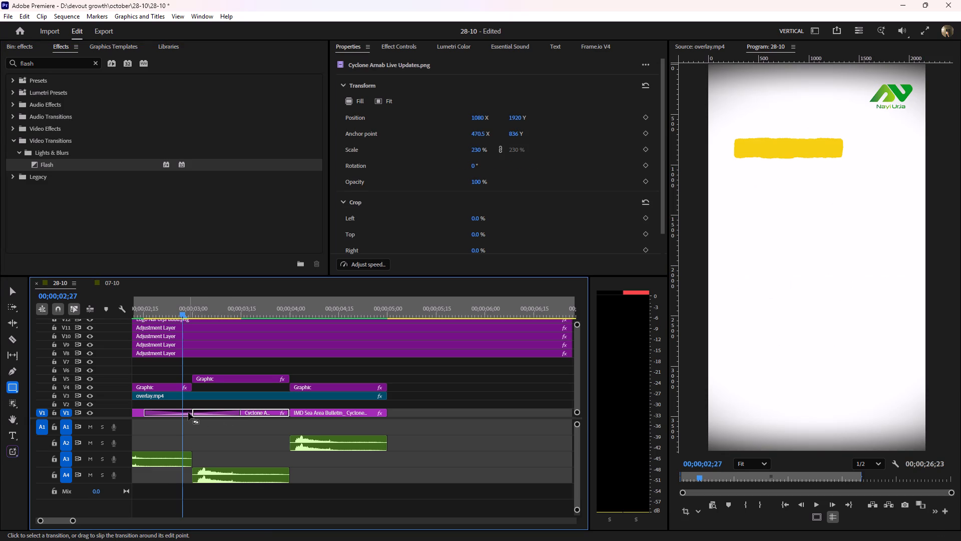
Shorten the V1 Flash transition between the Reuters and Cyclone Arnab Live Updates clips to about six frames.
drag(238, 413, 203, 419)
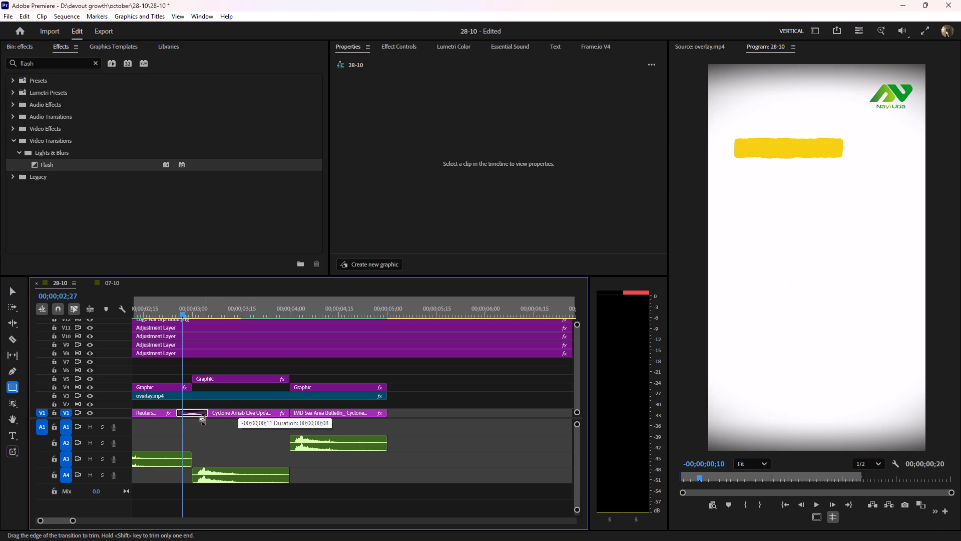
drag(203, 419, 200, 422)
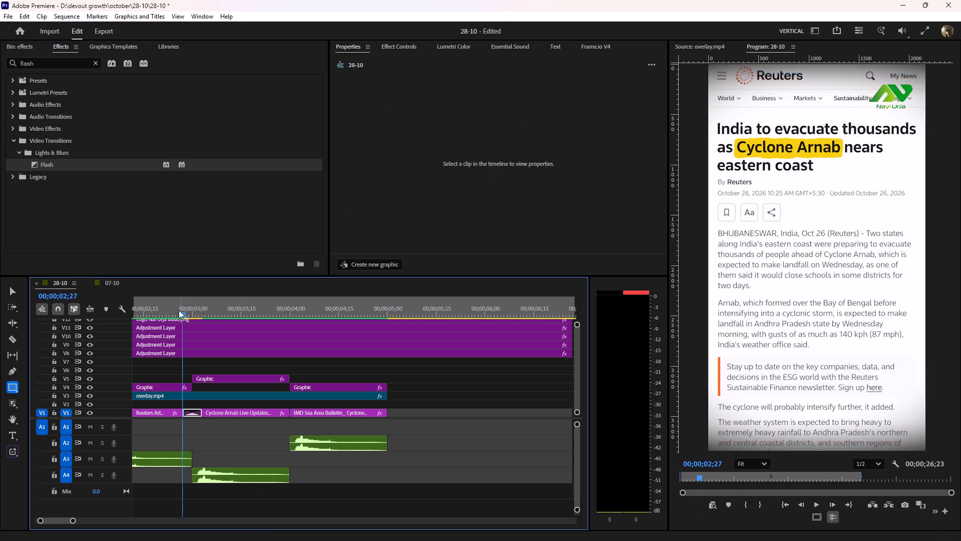
Play and scrub repeatedly across the Reuters-to-Live-Updates cut to examine how the shortened Flash looks.
drag(179, 306, 170, 308)
key(space)
key(space)
drag(179, 306, 185, 309)
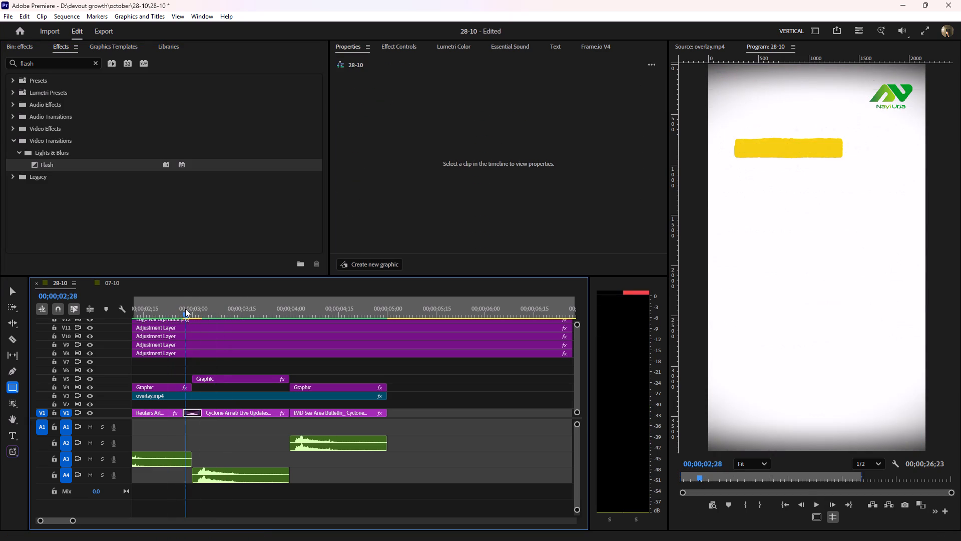
drag(185, 309, 167, 316)
key(space)
key(space)
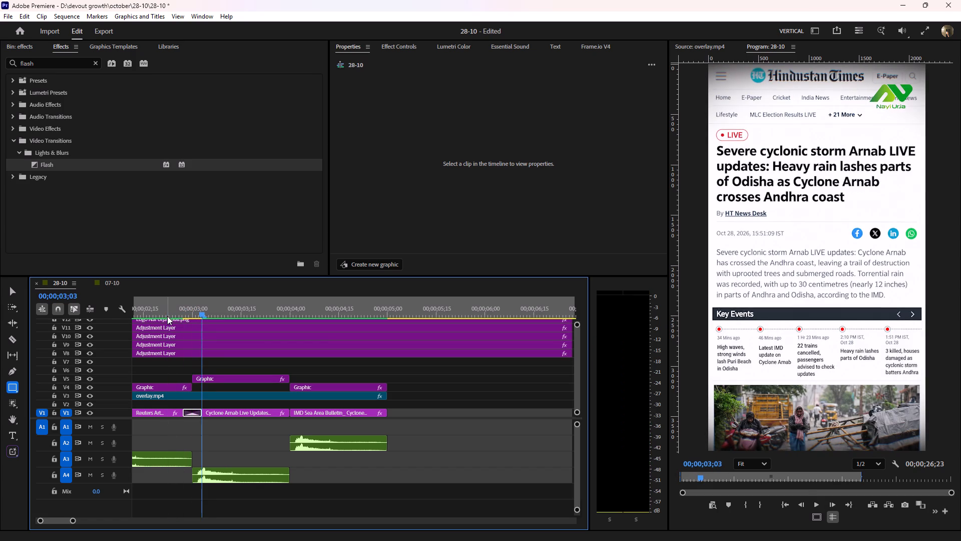
click(185, 308)
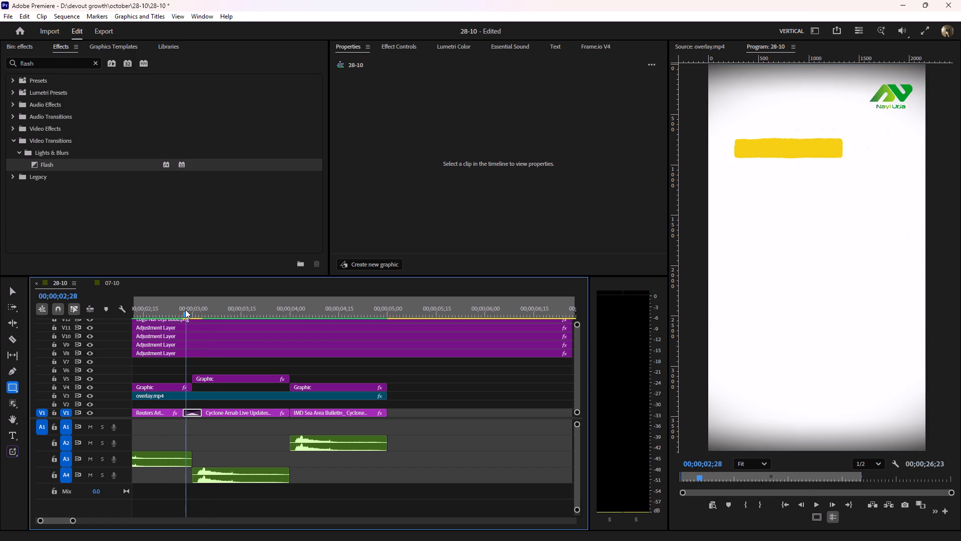
key(space)
key(space)
key(equal)
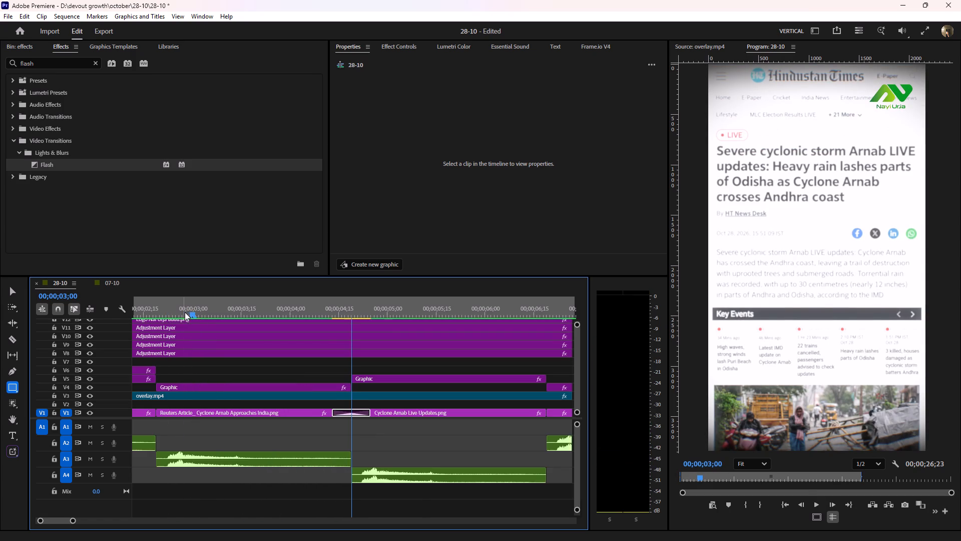
key(minus)
key(minus)
key(minus)
key(minus)
key(equal)
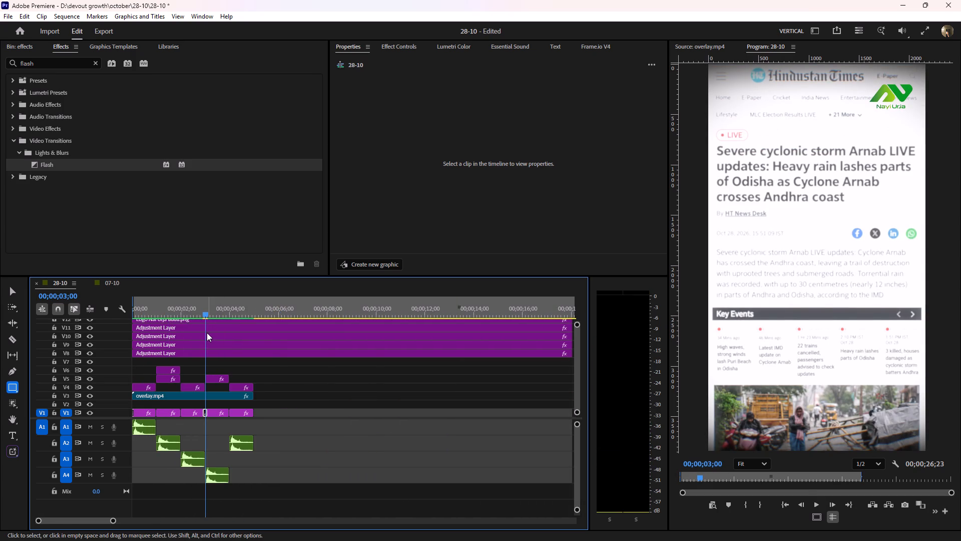
drag(199, 311, 189, 311)
key(space)
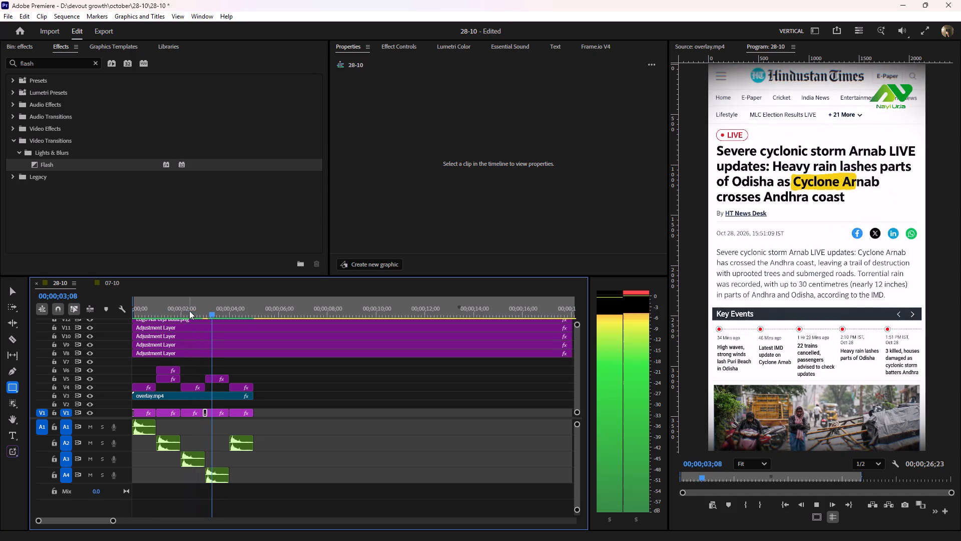
key(space)
click(202, 309)
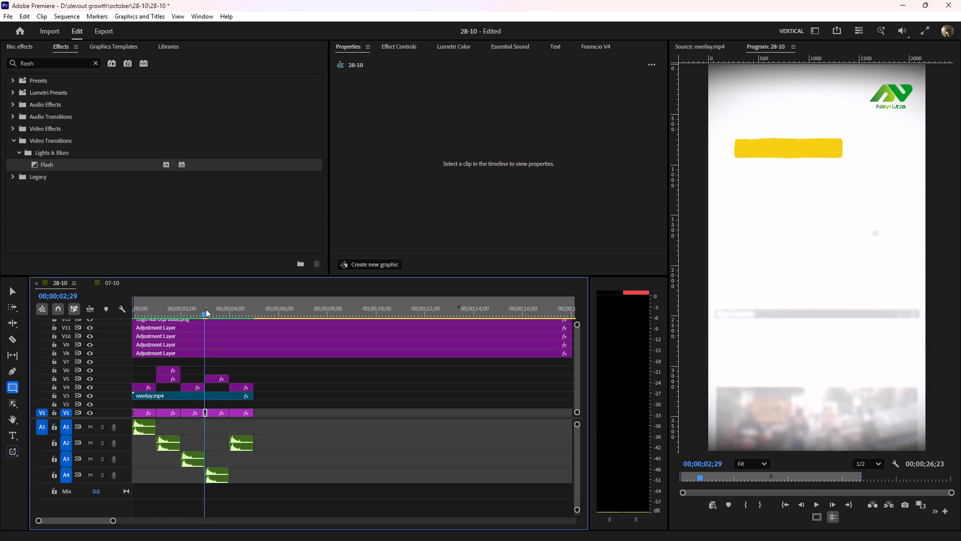
Delete the Flash transition between the Reuters and Cyclone Arnab Live Updates clips on V1.
text(==)
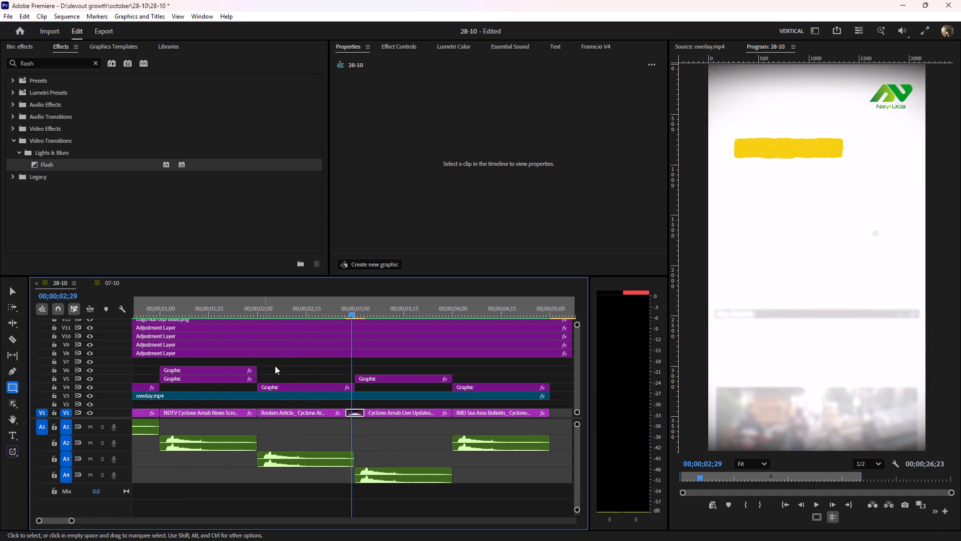
click(354, 411)
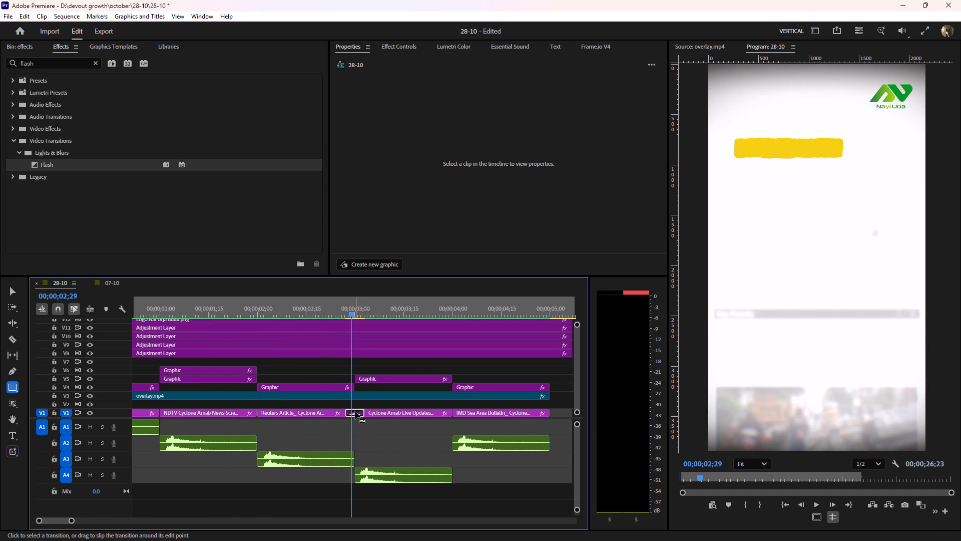
key(Delete)
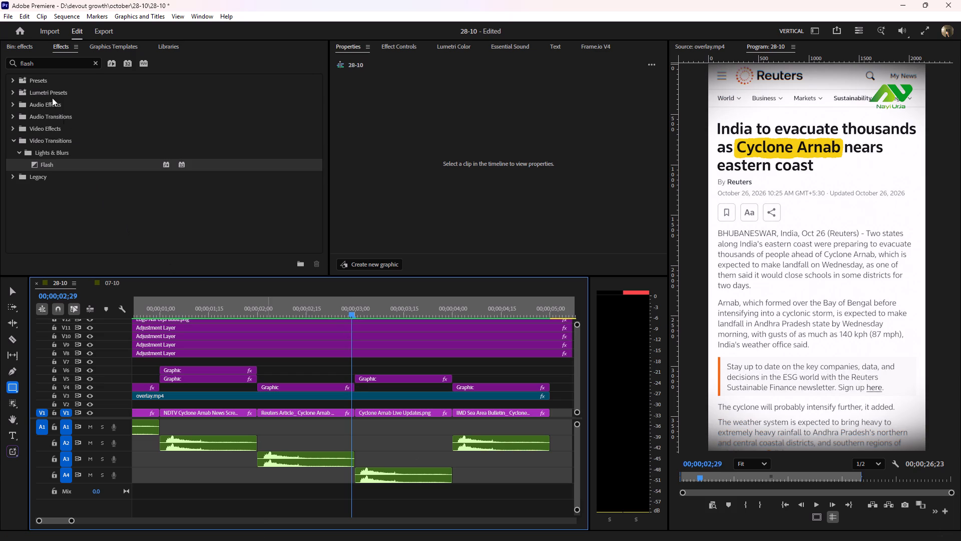
Delete the LOKI Opening Theme clip from the effects bin.
click(15, 45)
right_click(174, 201)
click(147, 103)
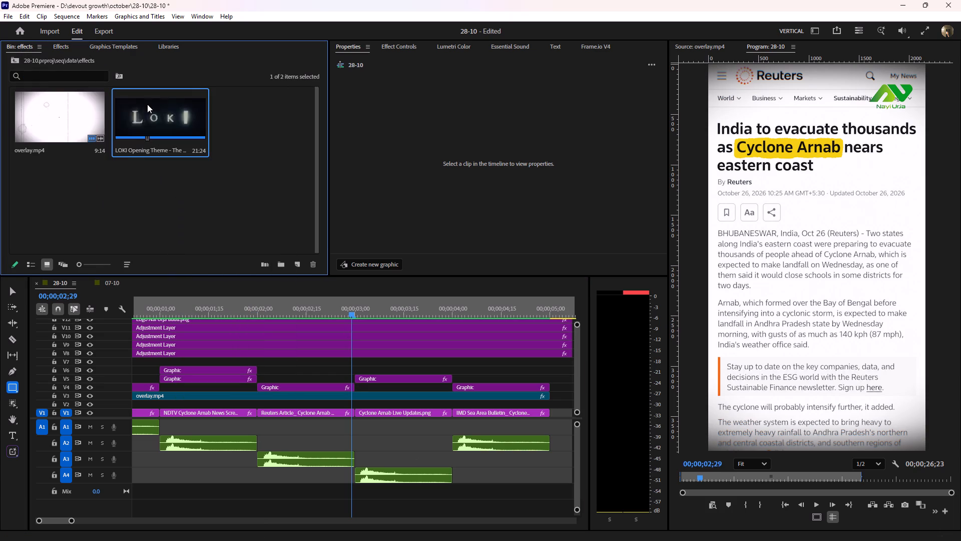
key(Delete)
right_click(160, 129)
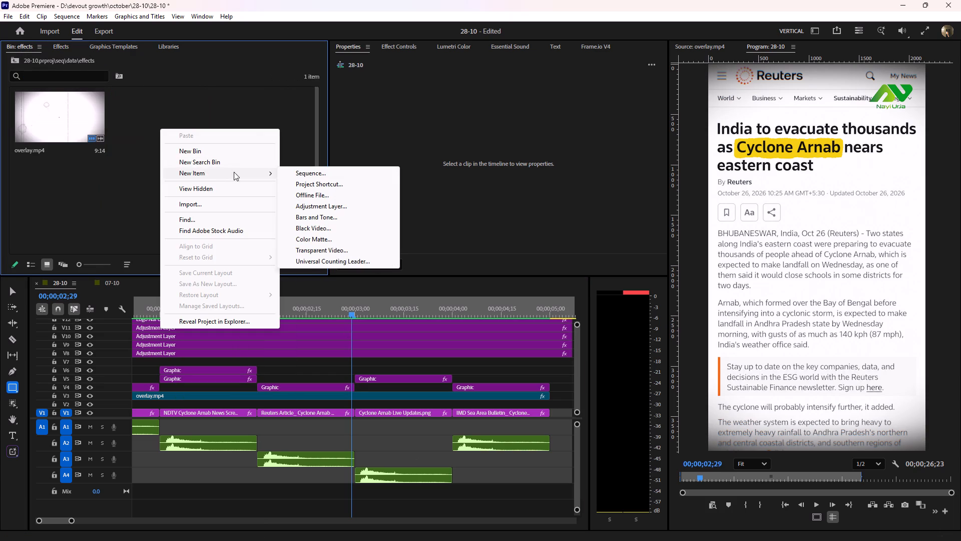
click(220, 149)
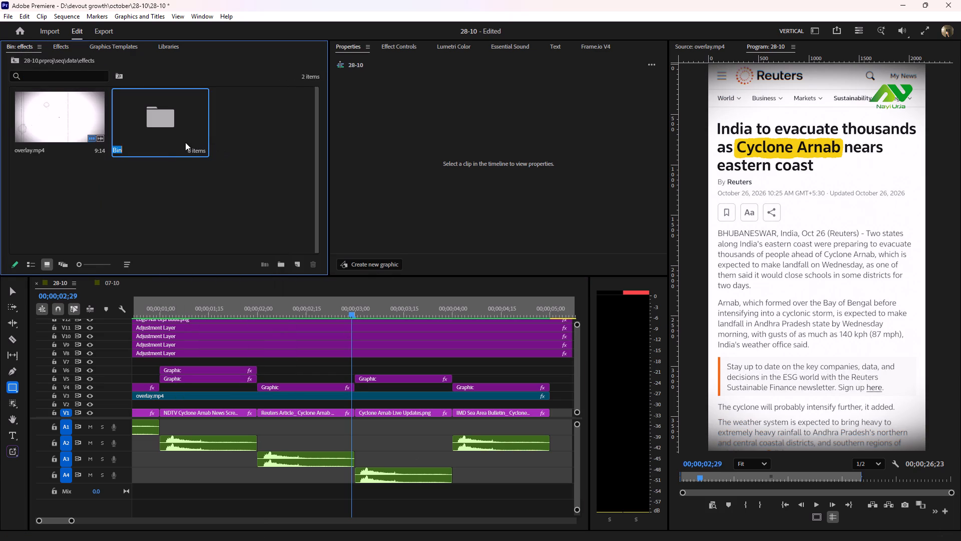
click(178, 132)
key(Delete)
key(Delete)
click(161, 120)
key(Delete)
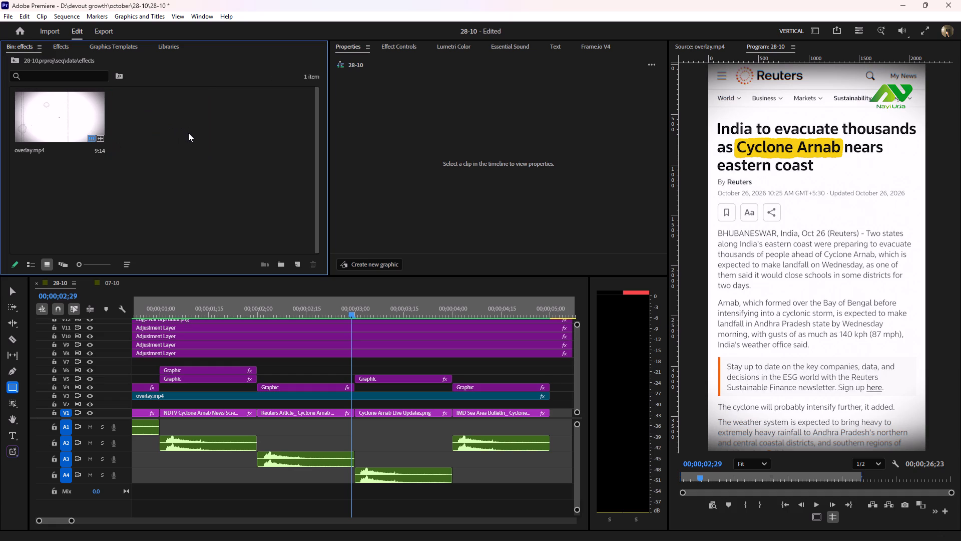
Create a new adjustment layer with the default settings in the effects bin.
right_click(187, 133)
click(237, 176)
click(356, 212)
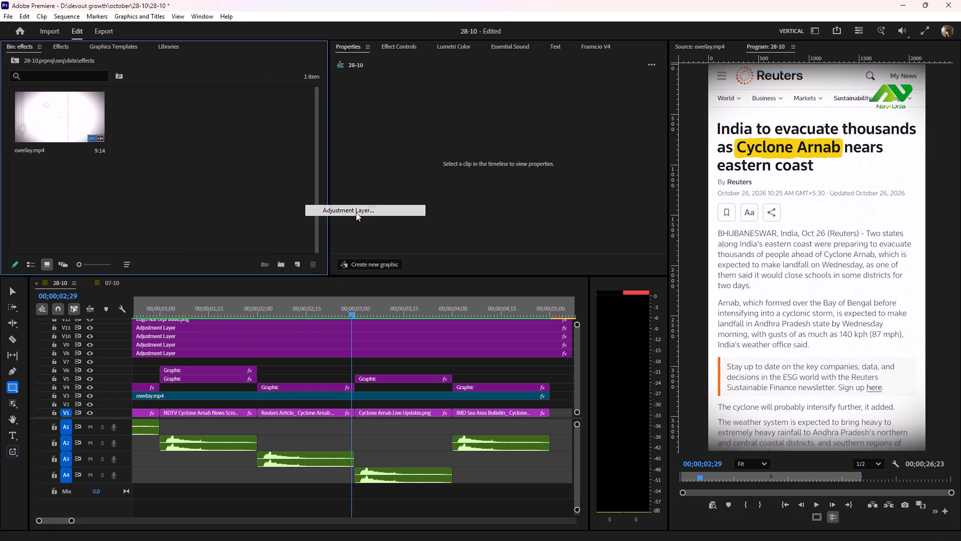
click(513, 317)
Mark the adjustment layer's source out point for a 00;00;00;29 duration and place it on V7 over the Reuters-to-Live-Updates cut.
double_click(160, 115)
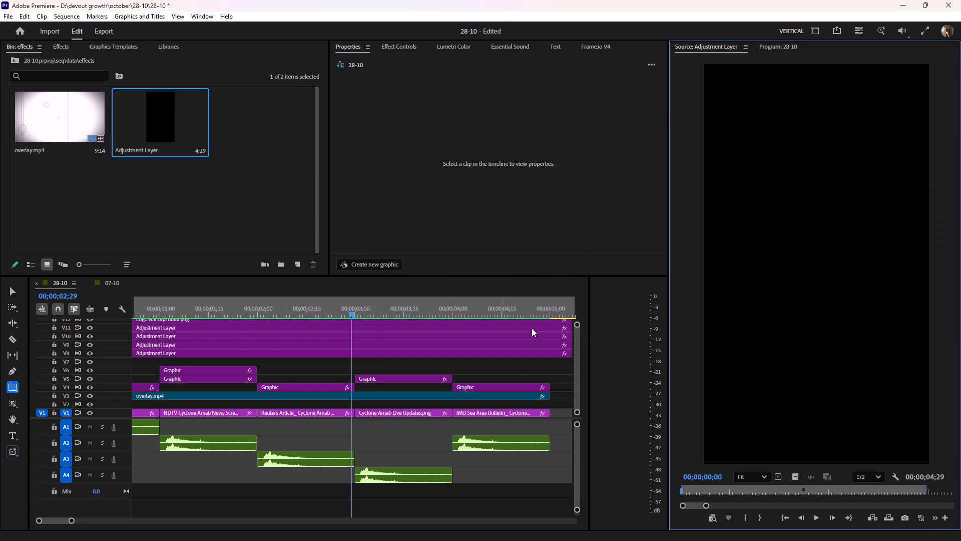
drag(708, 487, 727, 492)
click(760, 515)
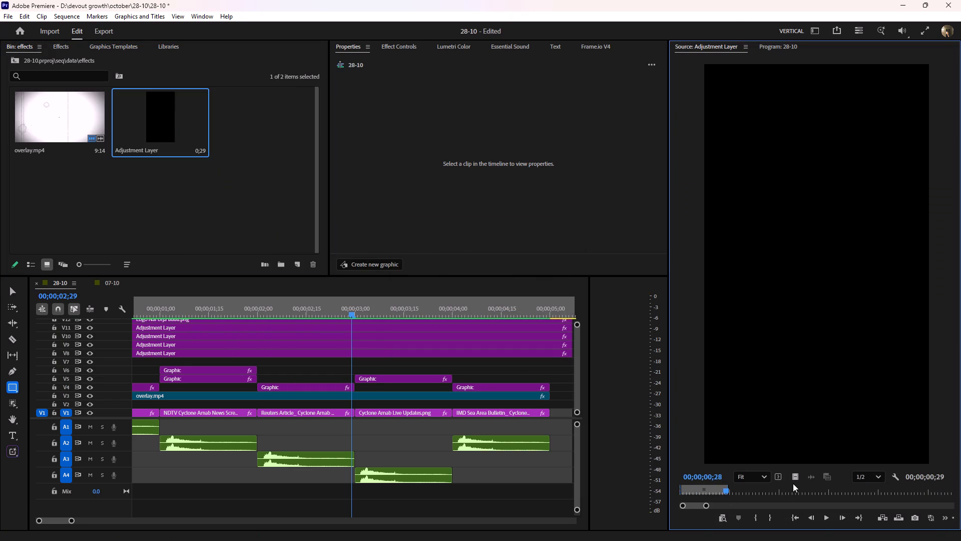
drag(793, 482, 335, 374)
drag(335, 374, 314, 363)
click(364, 364)
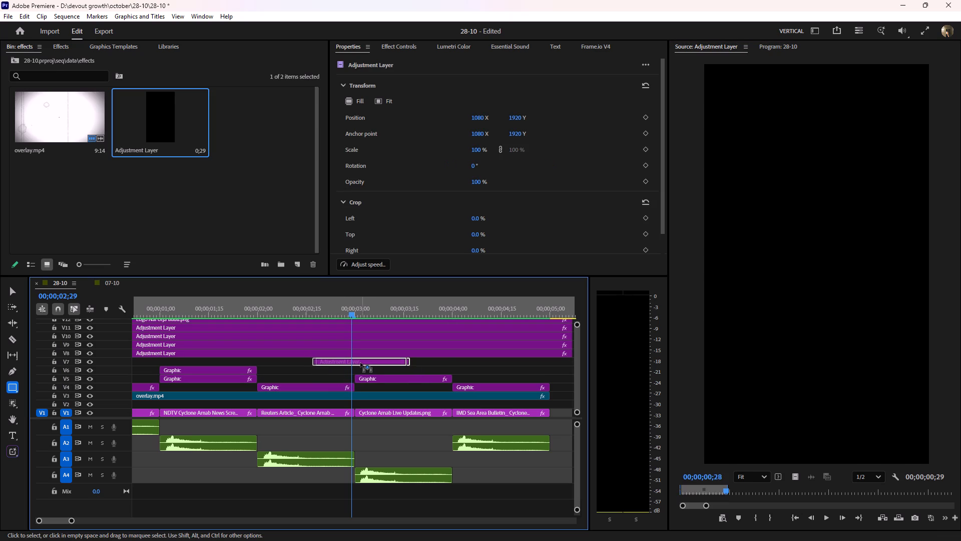
Split the new V7 adjustment layer at the Reuters-to-Live-Updates cut near 00;00;03;00 and extend the first piece's start slightly earlier.
drag(350, 309, 336, 312)
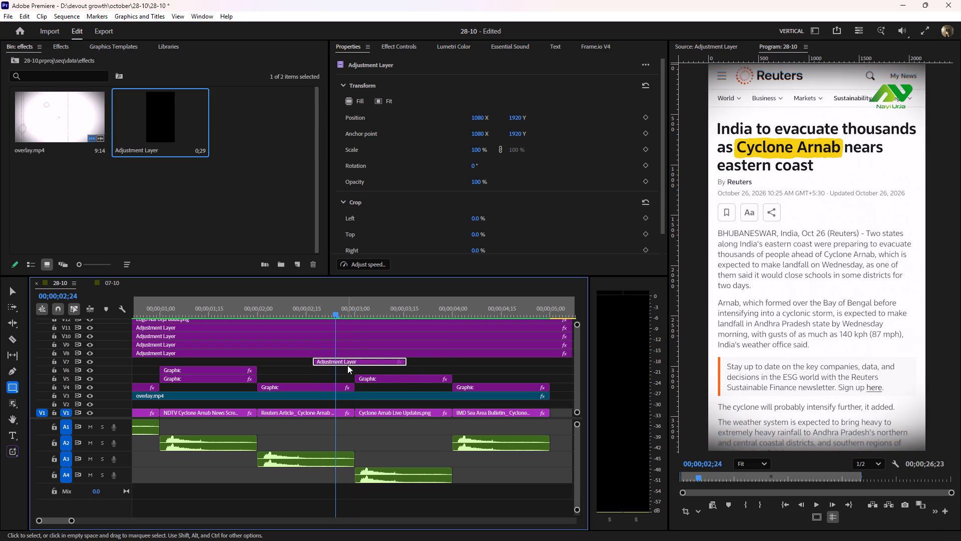
key(c)
click(357, 363)
key(v)
click(373, 364)
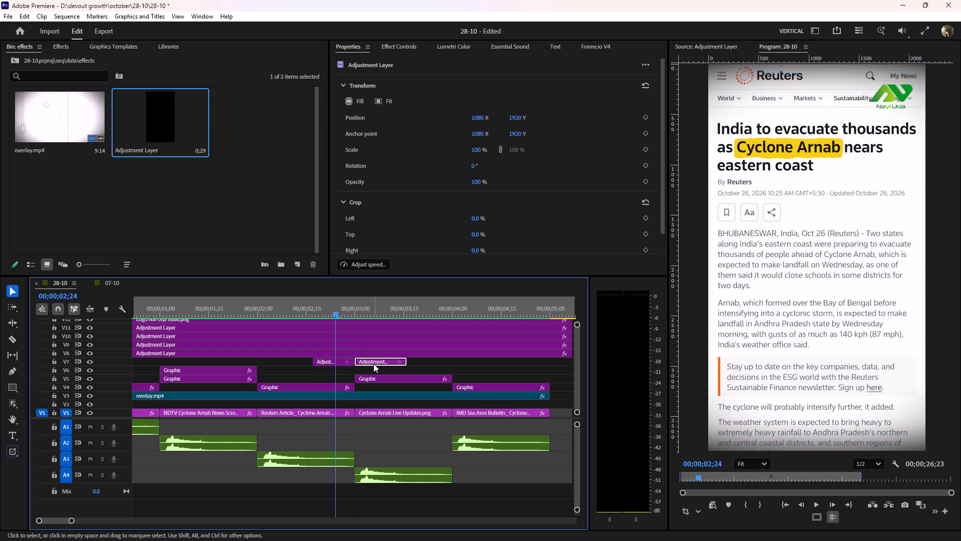
drag(314, 361, 308, 362)
click(339, 370)
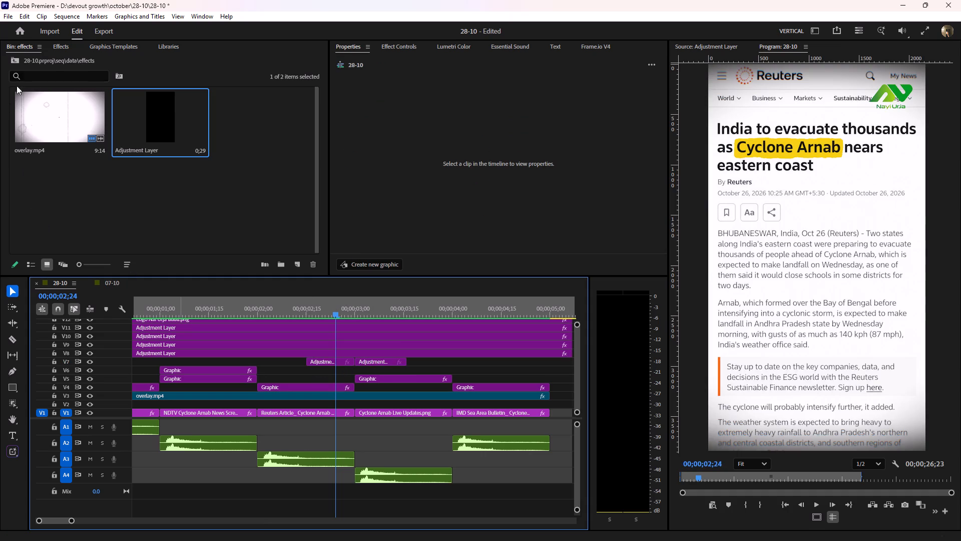
Apply the Flash transition between the two V7 adjustment layer pieces and shorten it to about six frames.
click(57, 47)
drag(36, 162, 264, 266)
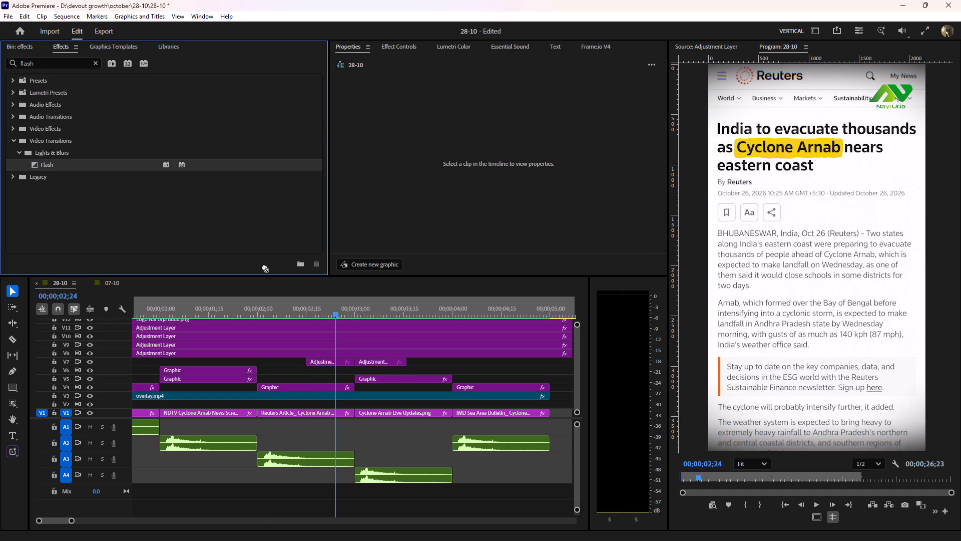
drag(264, 266, 358, 363)
click(365, 362)
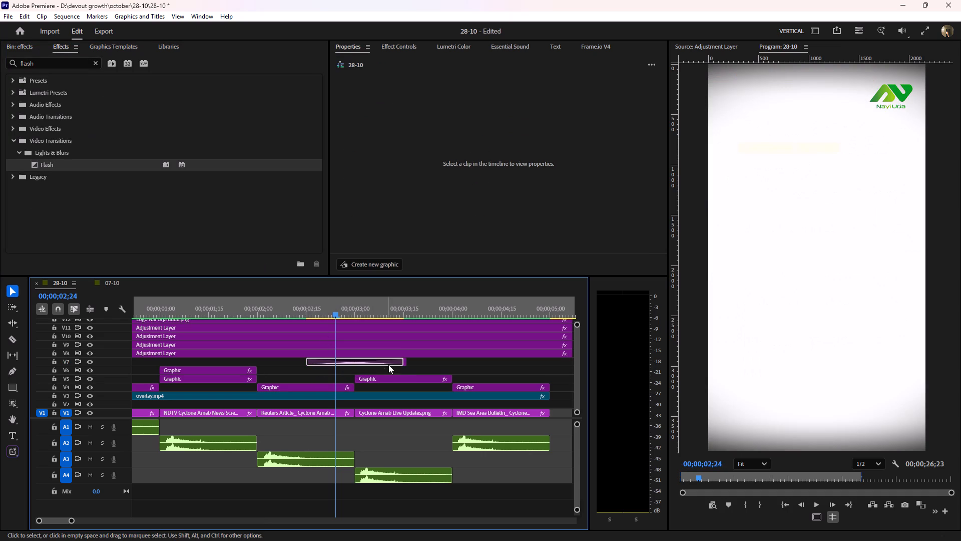
drag(396, 362, 362, 372)
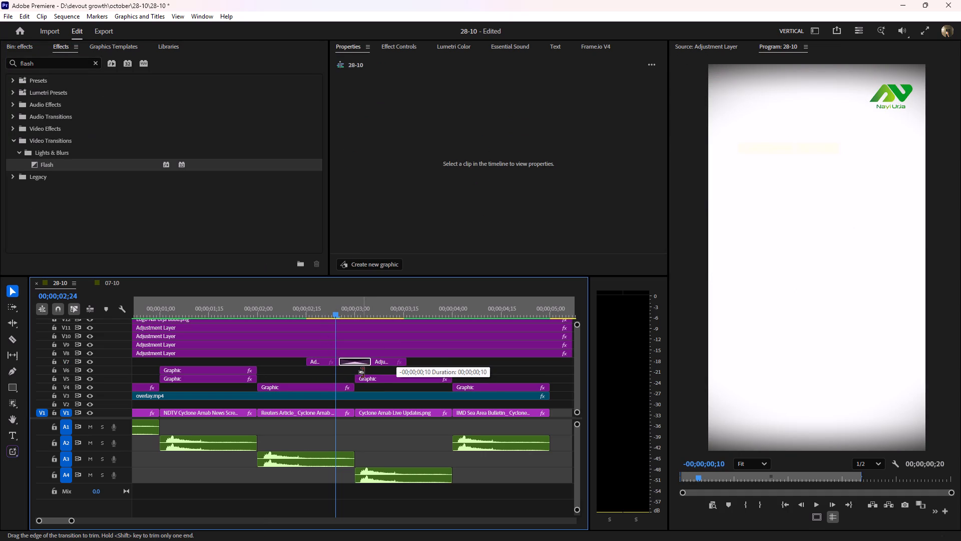
drag(362, 372, 358, 367)
Play and scrub across the Reuters-to-Live-Updates cut to examine the Flash on the V7 adjustment layers.
key(space)
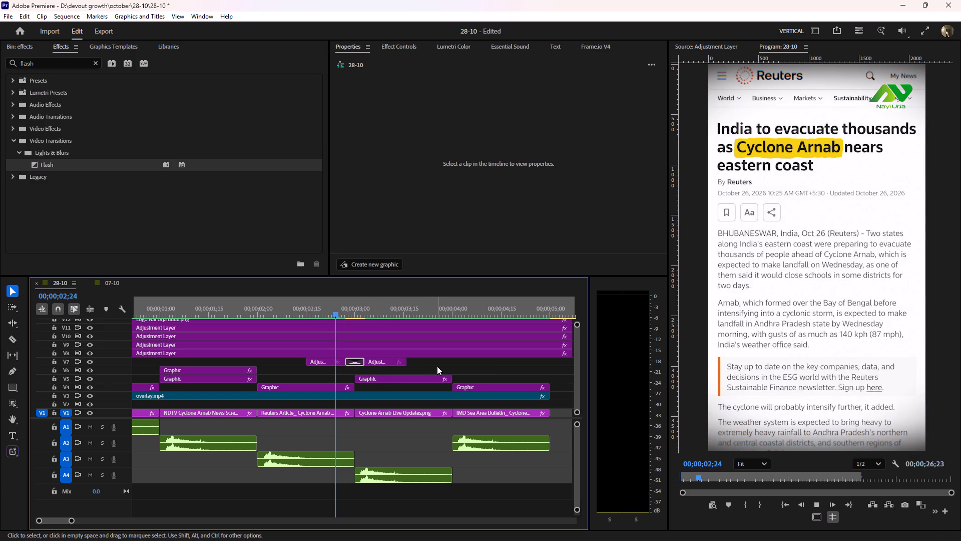
key(space)
drag(379, 303, 363, 309)
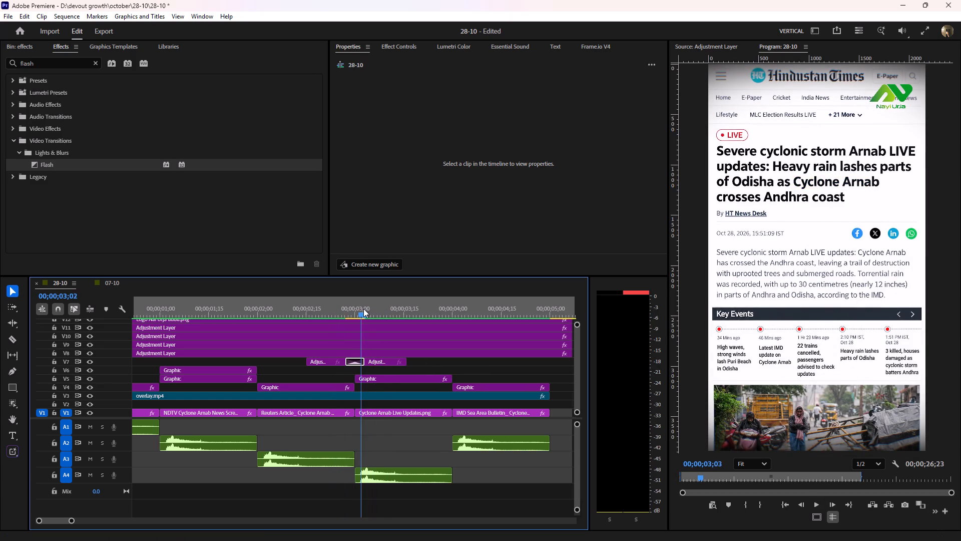
drag(363, 309, 353, 312)
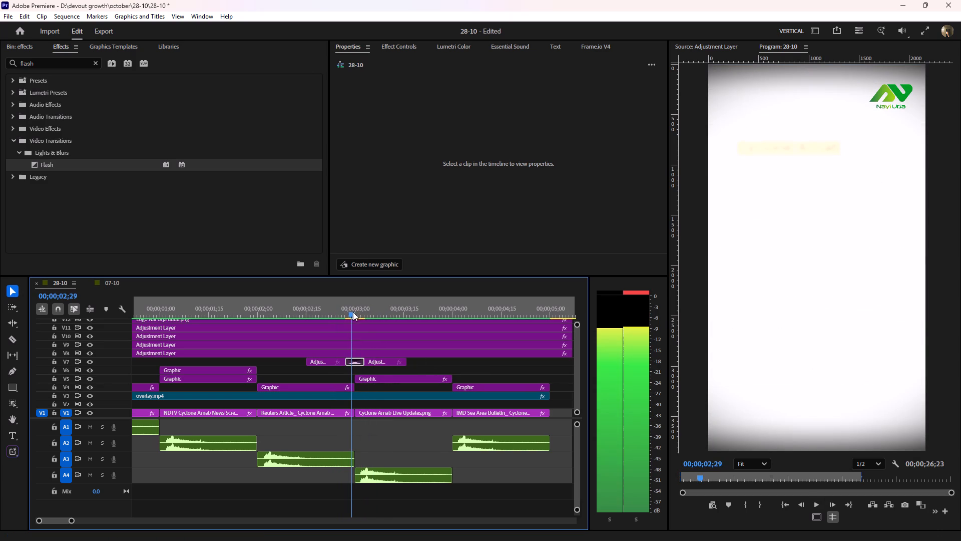
drag(353, 312, 333, 315)
key(space)
key(space)
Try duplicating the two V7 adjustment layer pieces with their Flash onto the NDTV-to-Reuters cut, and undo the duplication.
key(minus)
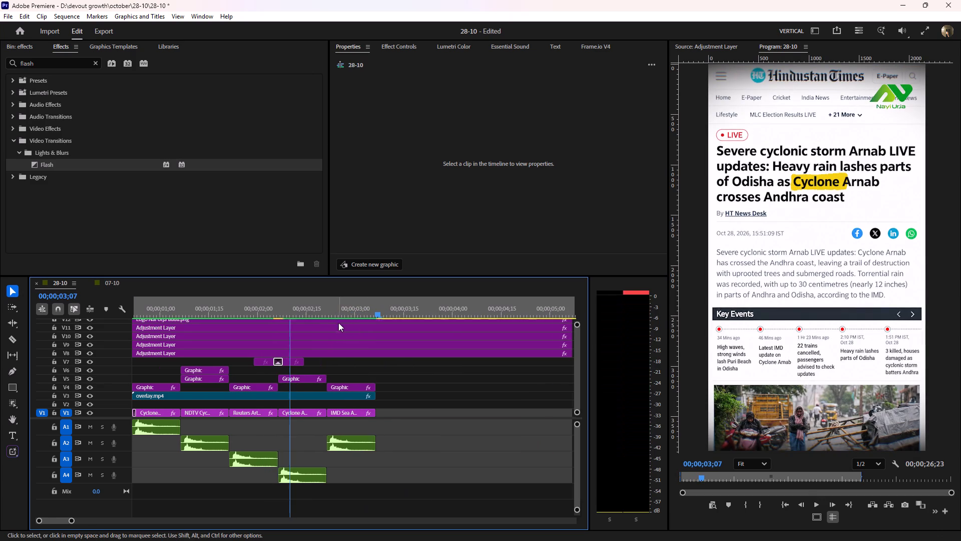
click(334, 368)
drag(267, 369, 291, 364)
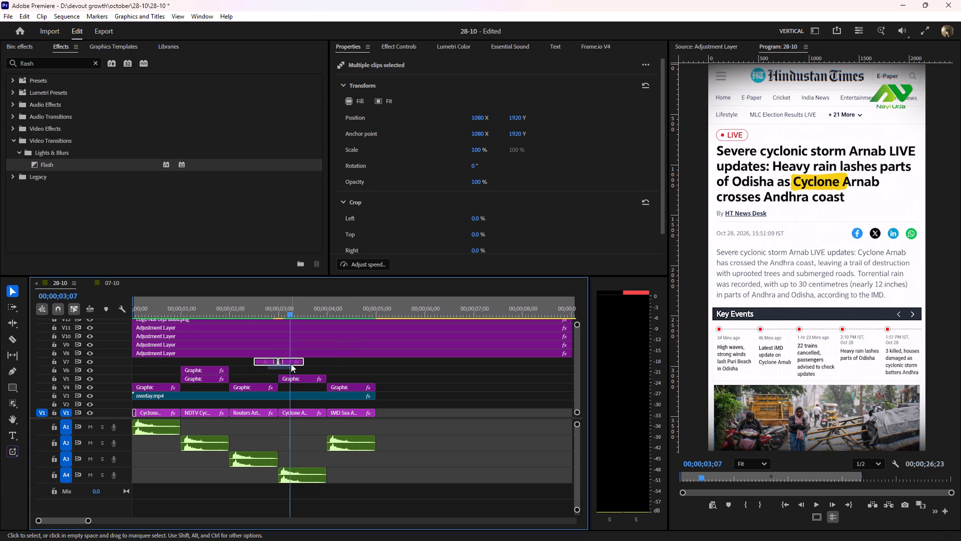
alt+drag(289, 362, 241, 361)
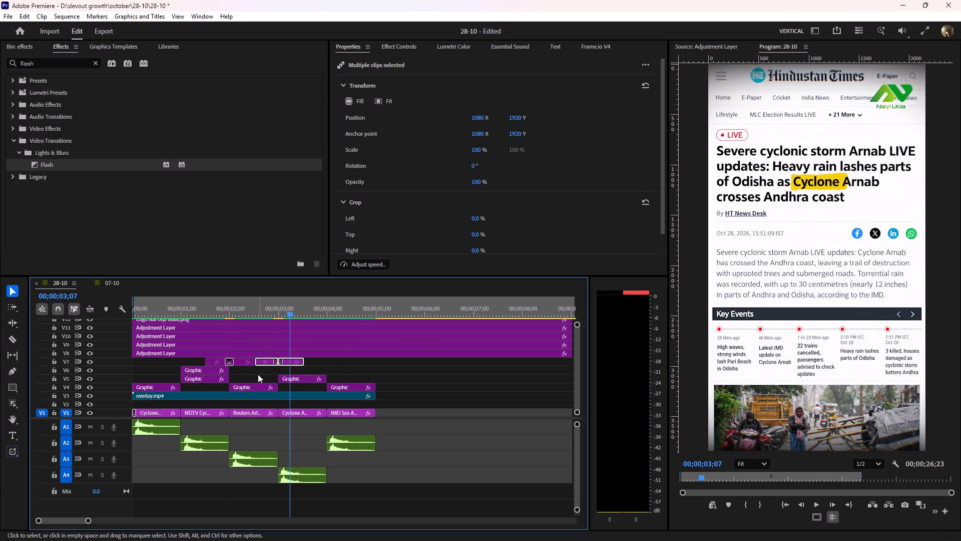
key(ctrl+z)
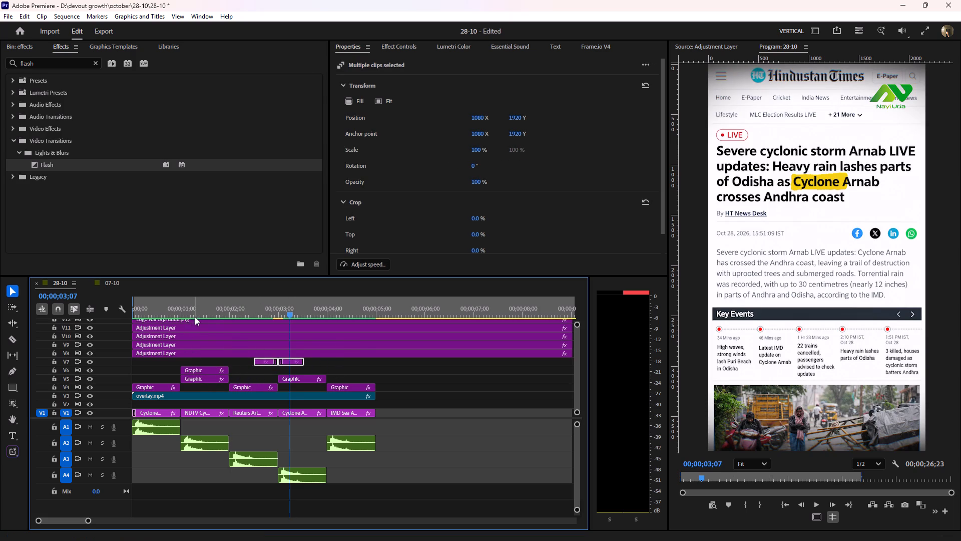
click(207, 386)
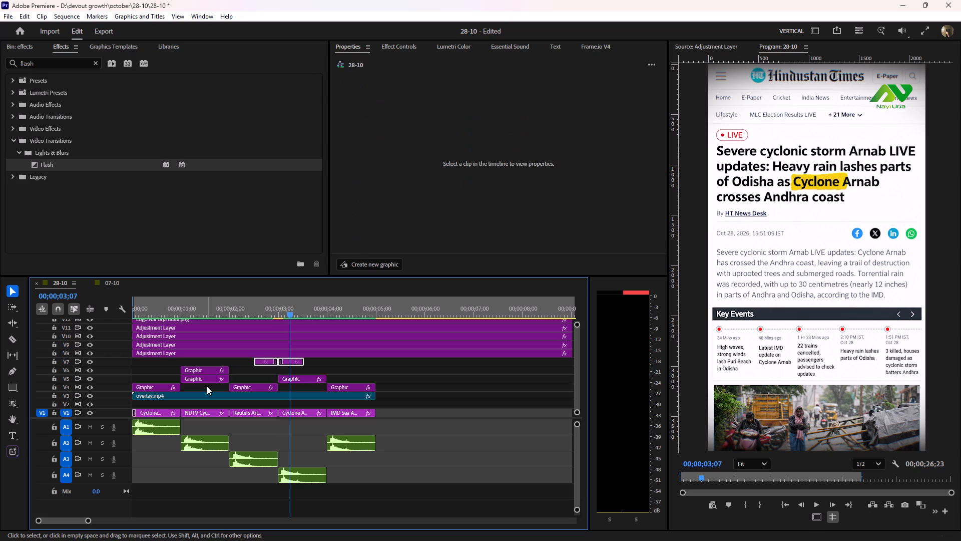
Move the two NDTV highlight graphics down one track each, from V5 and V6 to V4 and V5.
drag(209, 361, 212, 381)
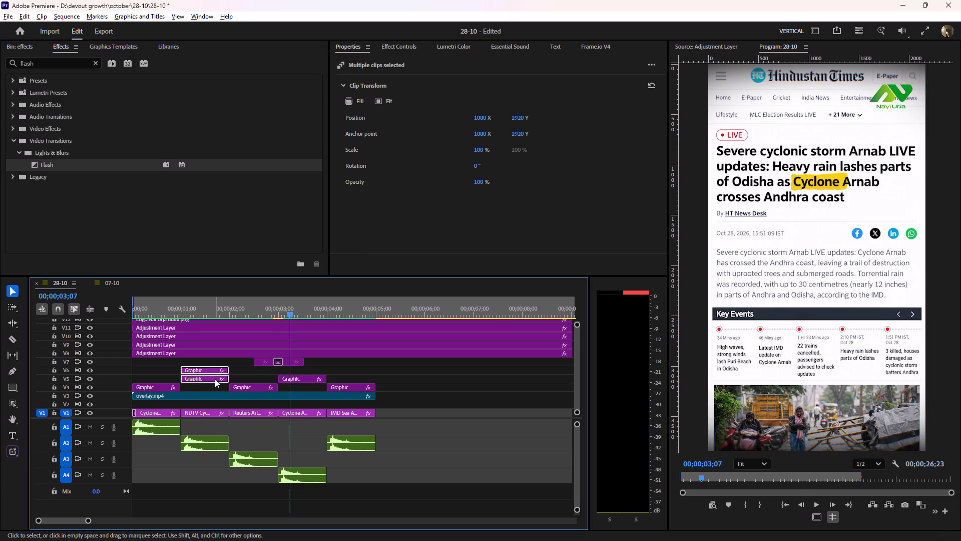
key(alt+Down)
Duplicate the two V7 adjustment layer pieces with their Flash onto V6, centred on the NDTV-to-Reuters cut near 00;00;02;00.
click(254, 373)
drag(258, 371, 281, 363)
alt+drag(289, 361, 253, 364)
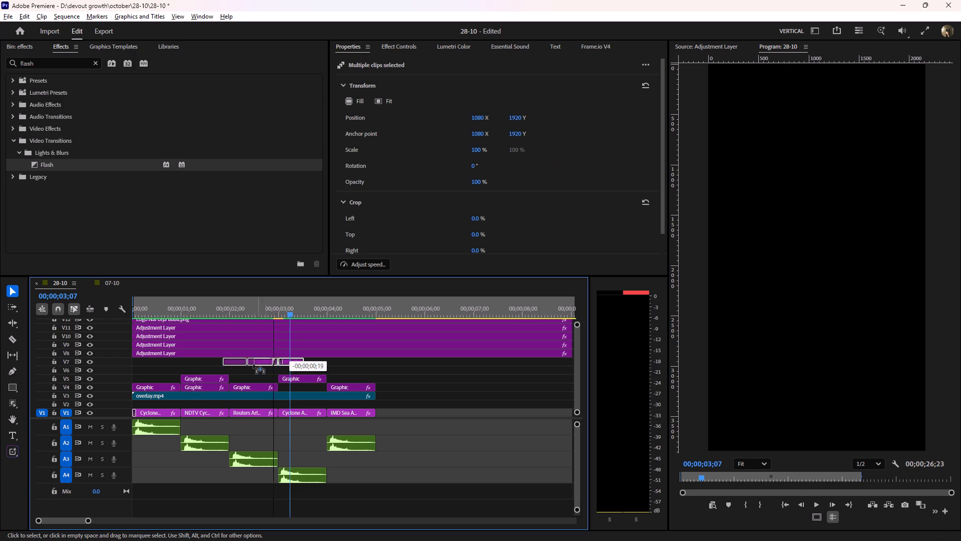
alt+drag(253, 364, 236, 371)
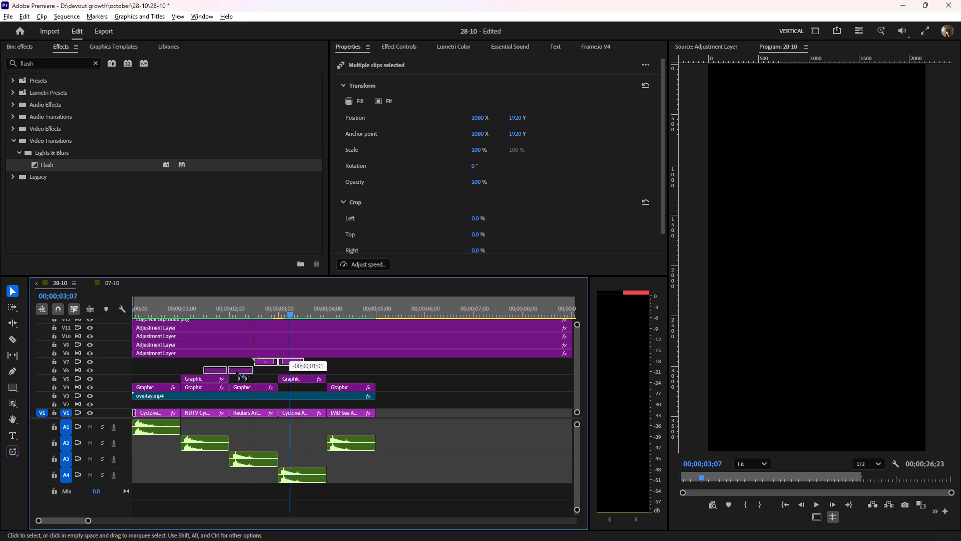
alt+drag(236, 371, 242, 370)
click(247, 380)
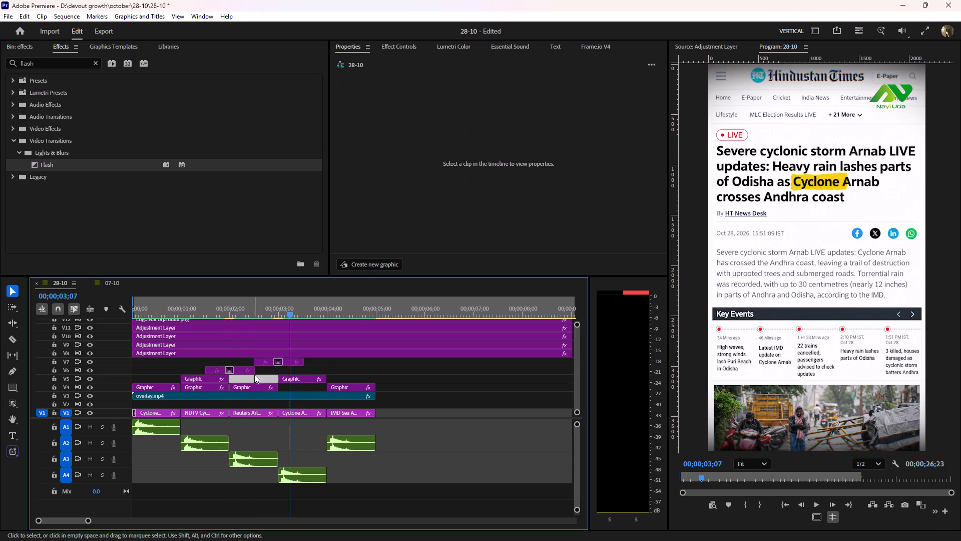
Duplicate the V6 adjustment layer pair with its Flash onto V7 over the Indian Express-to-NDTV cut near 00;00;01;00, and play it back.
click(259, 372)
drag(263, 372, 225, 369)
alt+drag(240, 371, 195, 363)
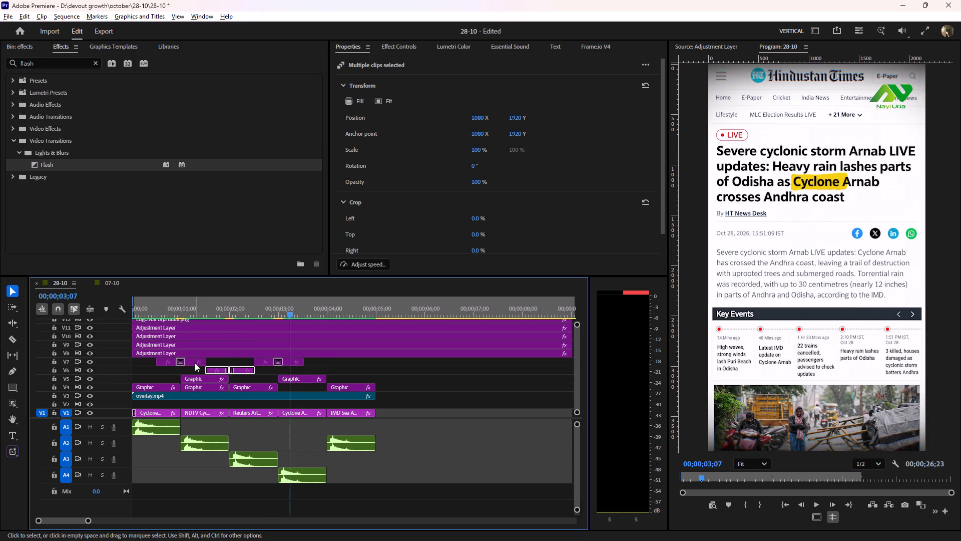
drag(170, 307, 157, 310)
key(space)
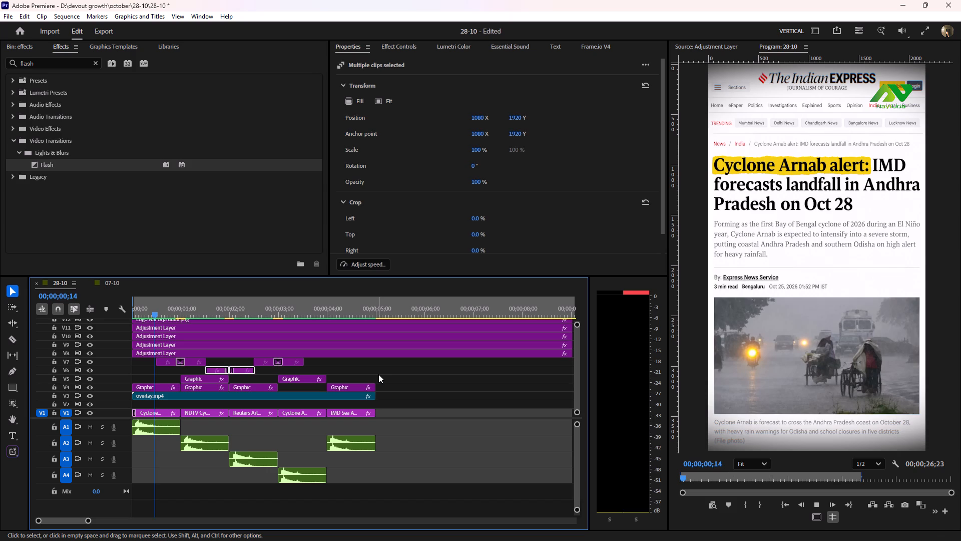
click(378, 374)
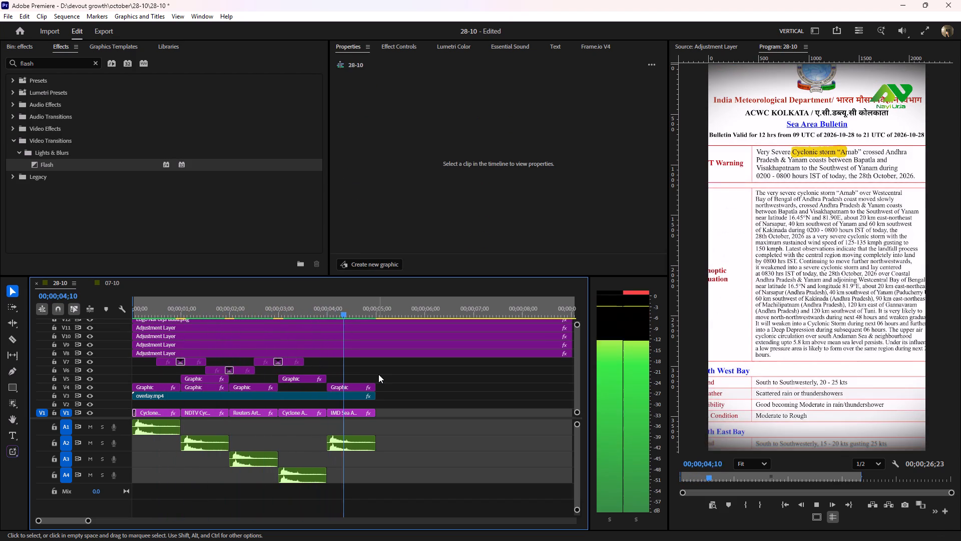
key(space)
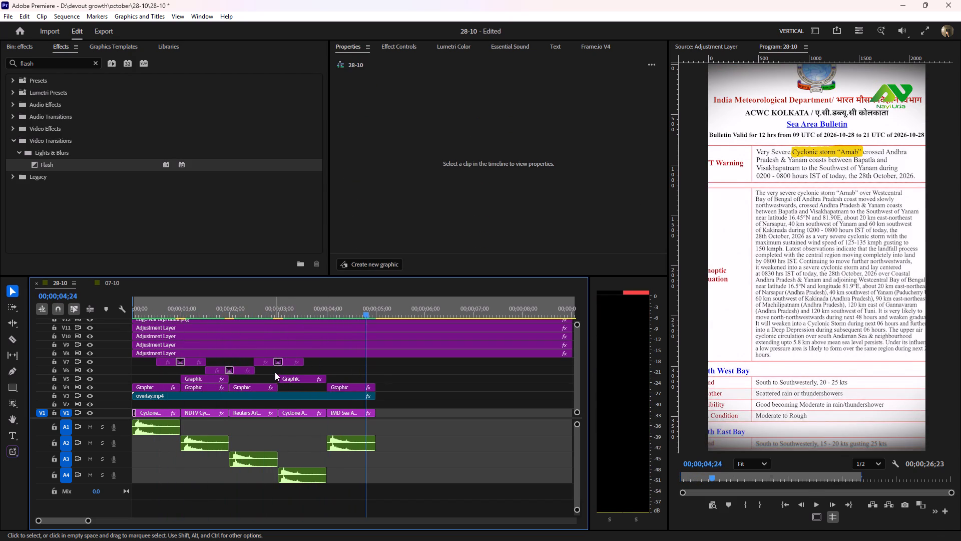
Duplicate the V7 adjustment layer pair at 00;00;03;00 with its Flash onto V6 over the Live Updates-to-IMD cut near 00;00;04;00.
drag(274, 372, 292, 364)
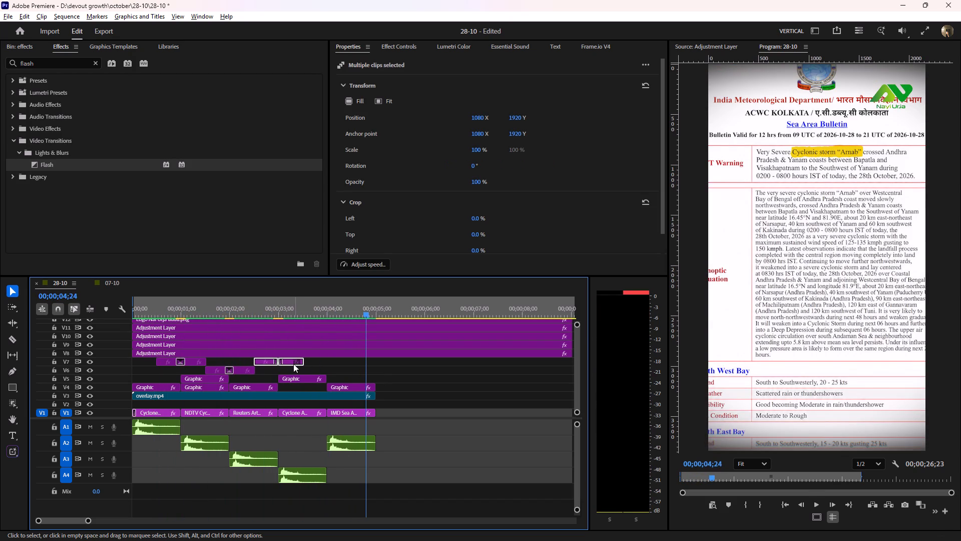
alt+drag(290, 364, 338, 370)
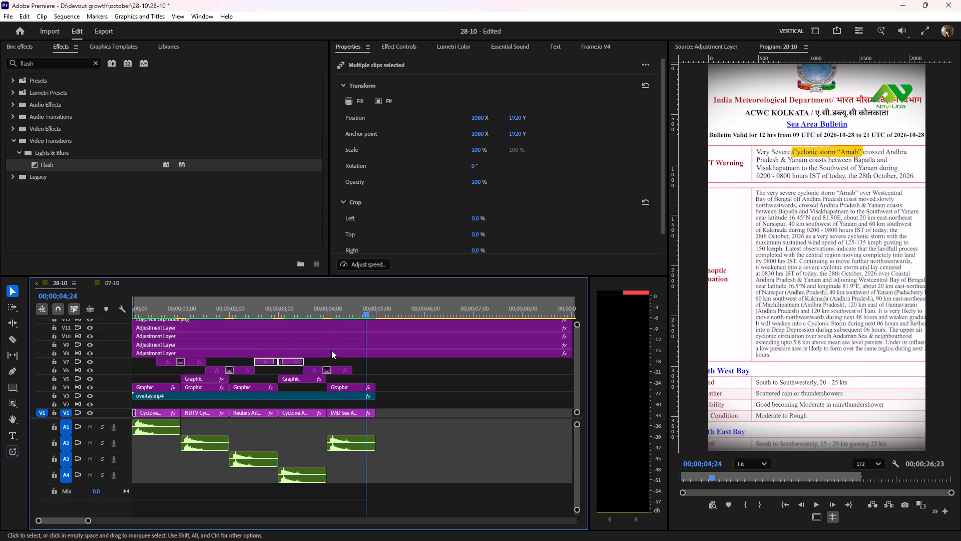
Play the Live Updates-to-IMD cut and the opening of the sequence to examine the Flash transitions.
drag(304, 307, 292, 309)
key(space)
click(390, 371)
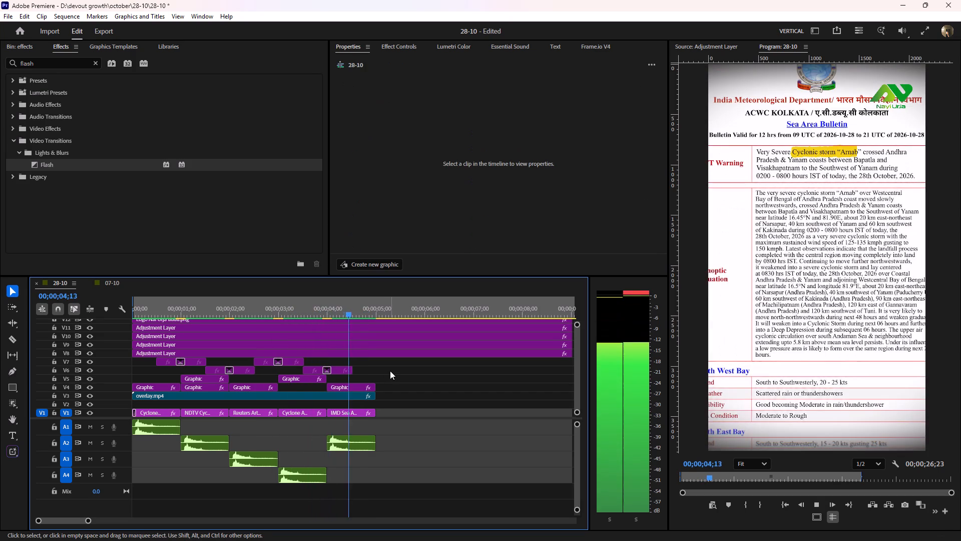
key(space)
drag(374, 312, 266, 318)
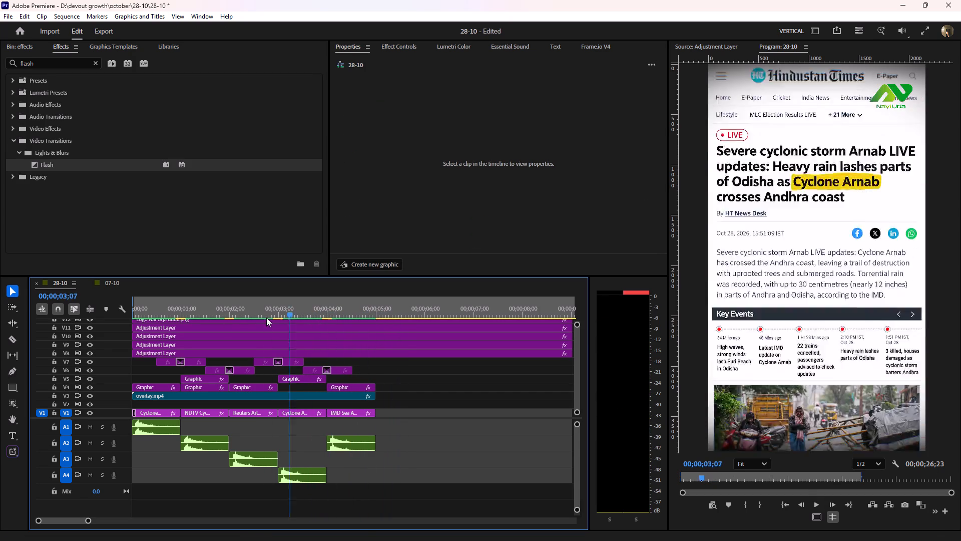
drag(266, 318, 127, 339)
click(417, 372)
key(space)
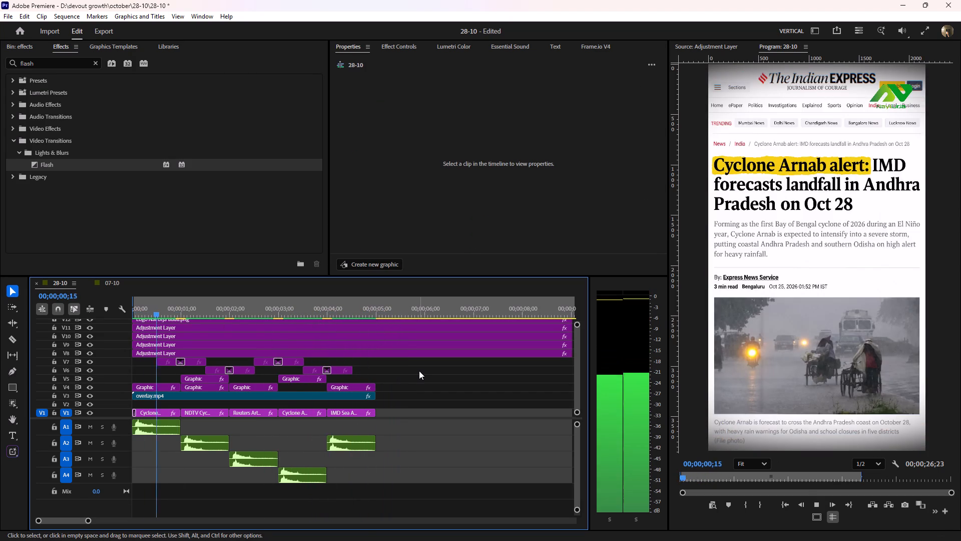
key(space)
Set the sequence Out point at the end of the IMD clip, making the marked range 00;00;05;00 long.
click(73, 19)
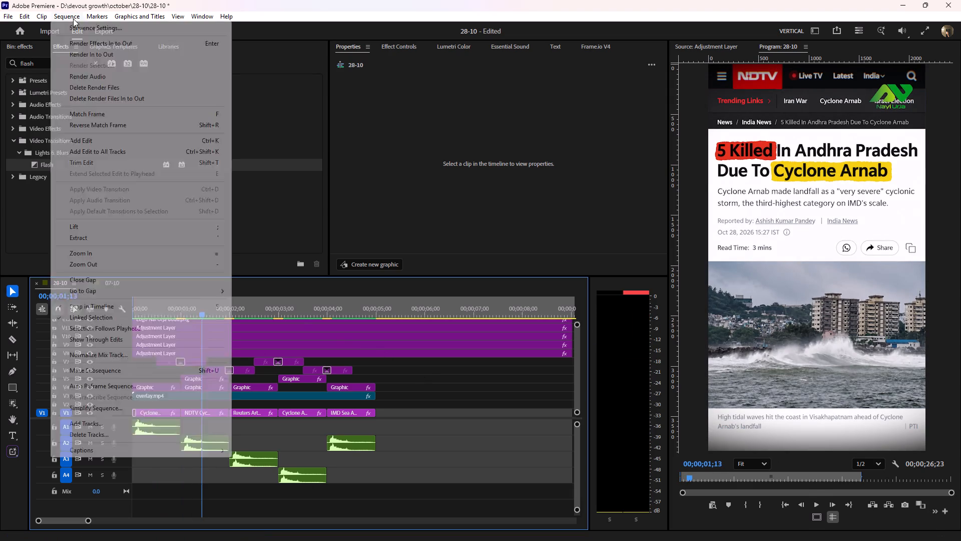
click(380, 309)
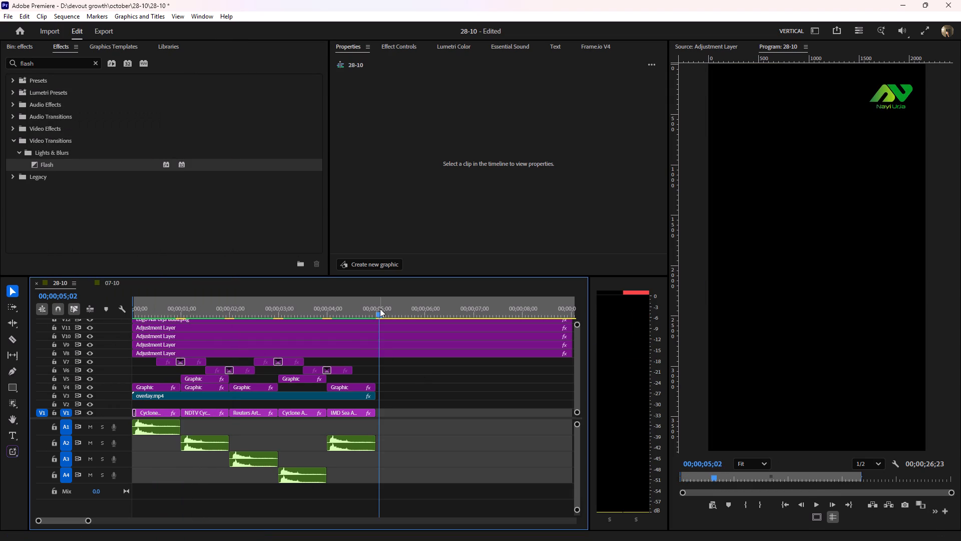
key(o)
drag(376, 315, 370, 316)
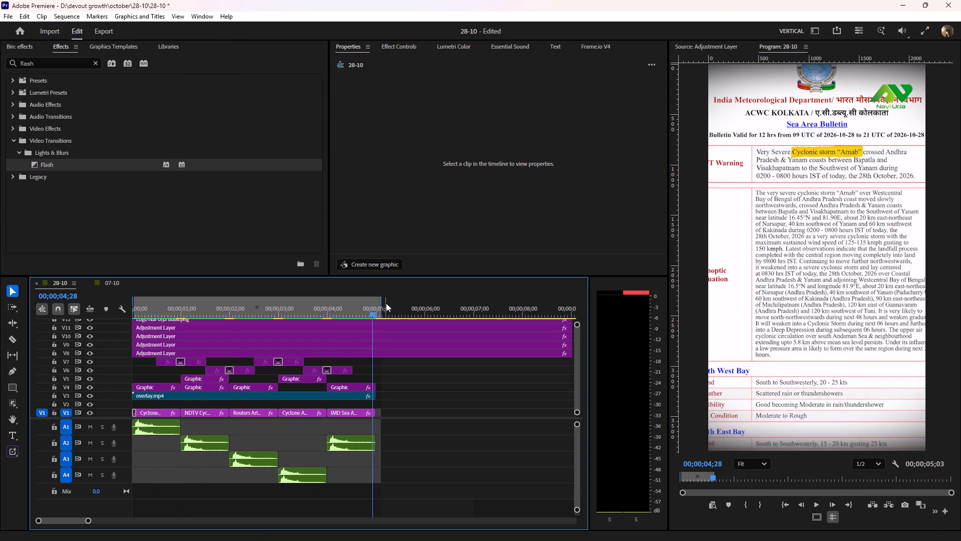
click(382, 304)
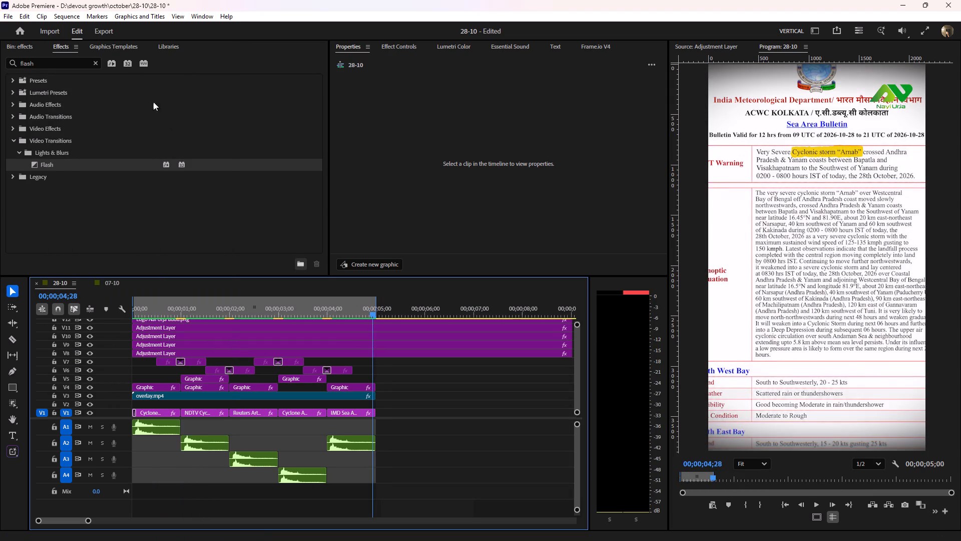
Render the marked In to Out range of sequence 28-10.
click(75, 15)
click(105, 53)
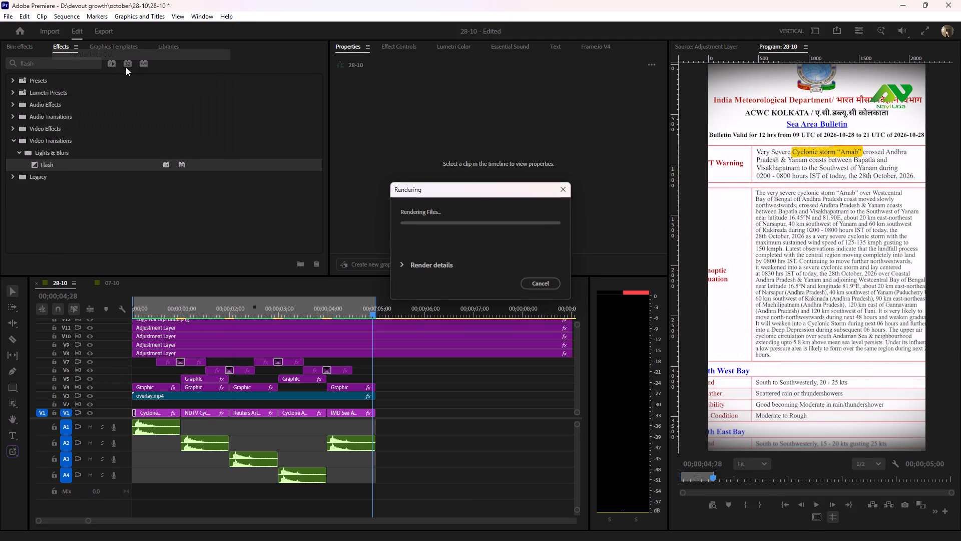
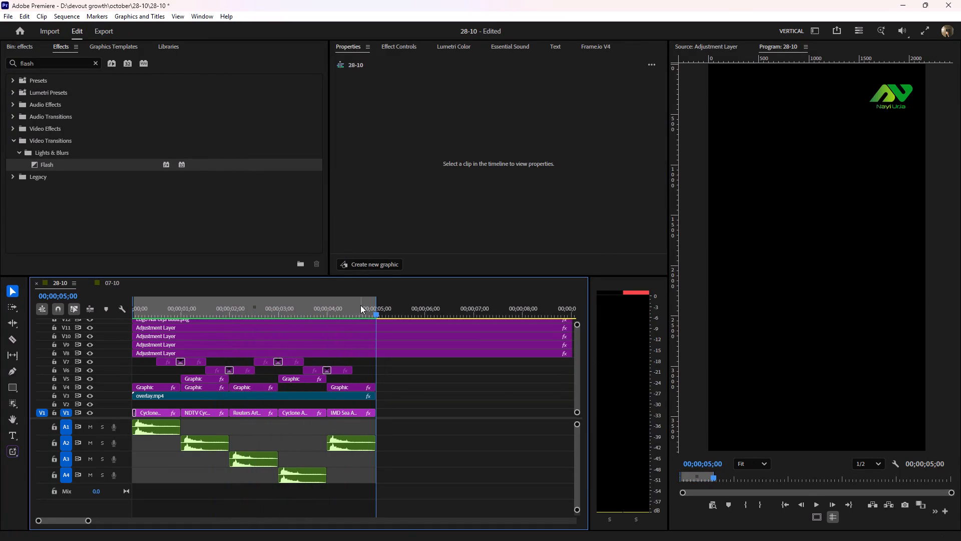
Review the end of the edited clips in the 28-10 sequence by playing around the five-second mark.
click(361, 306)
key(space)
key(space)
drag(389, 311, 382, 311)
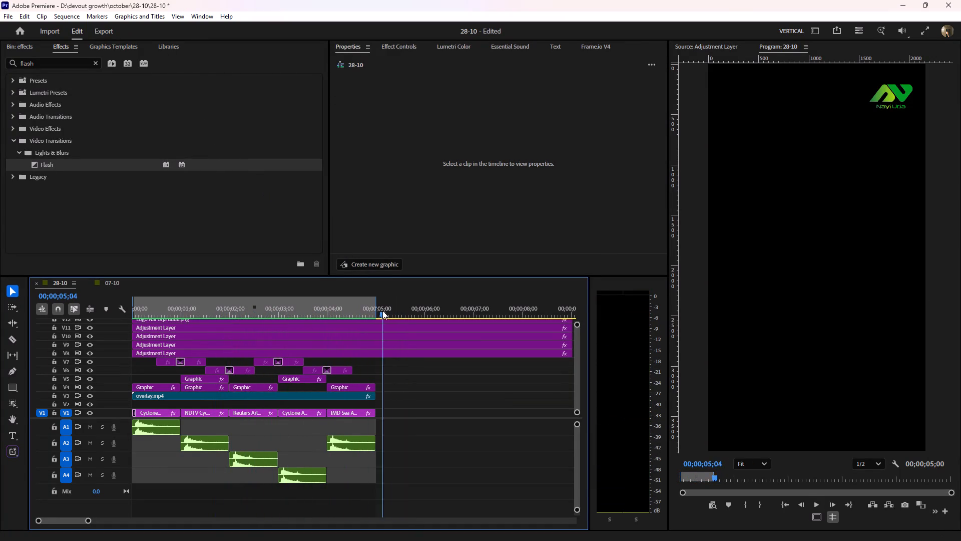
drag(382, 311, 353, 318)
key(space)
key(space)
text(--)
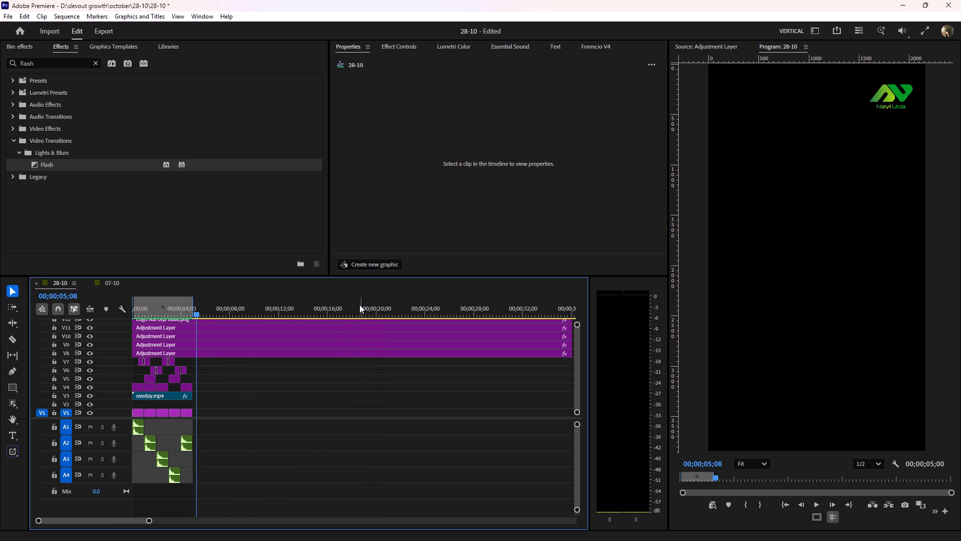